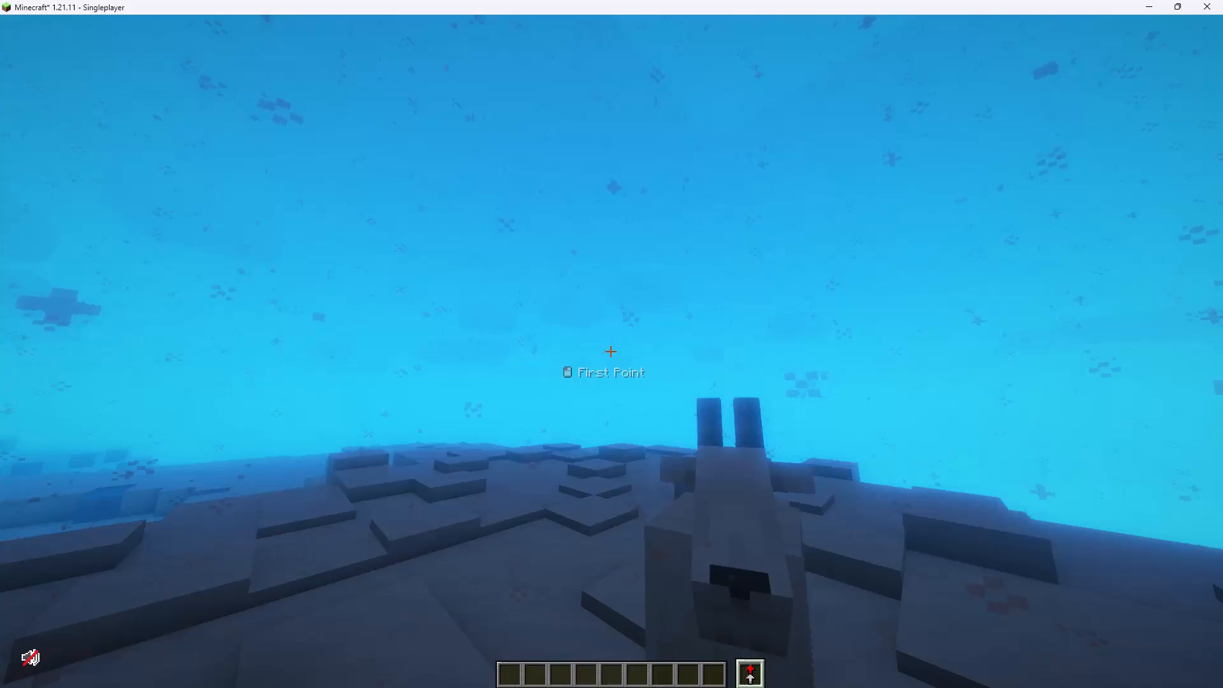
Set the world time to day with the time command.
key(t)
key(Up)
key(Up)
key(Up)
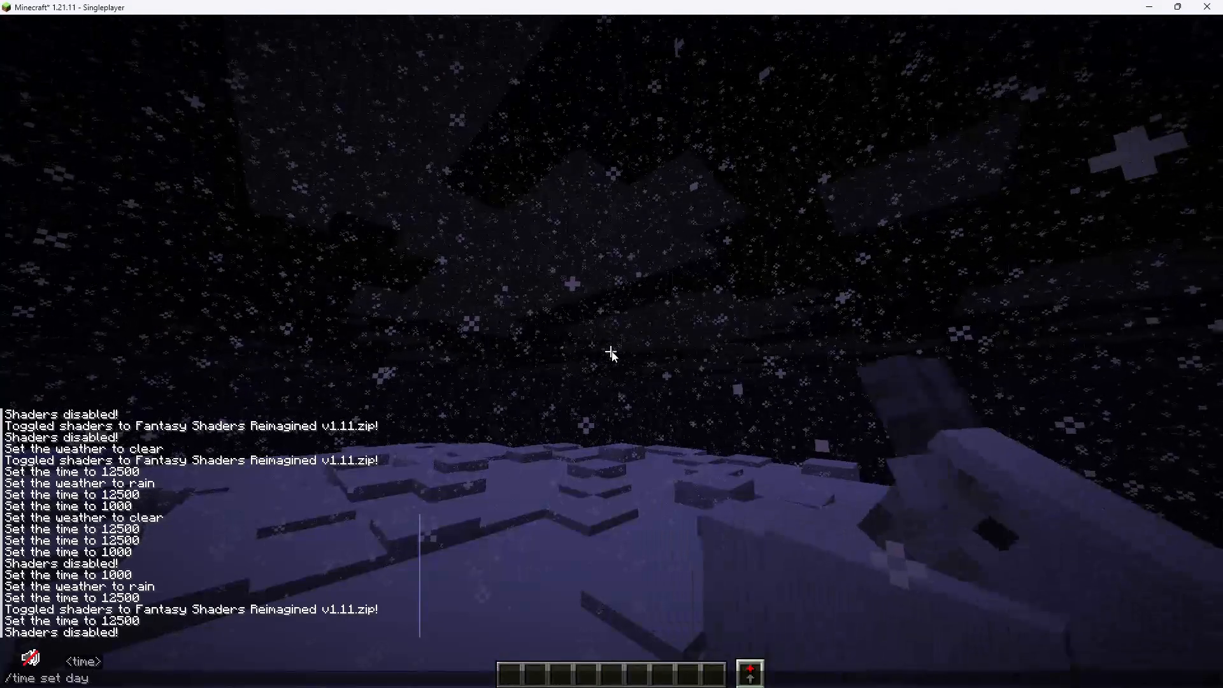
key(Return)
Set the weather to clear with the weather command, then return to the game view.
key(t)
key(Up)
key(Up)
key(Up)
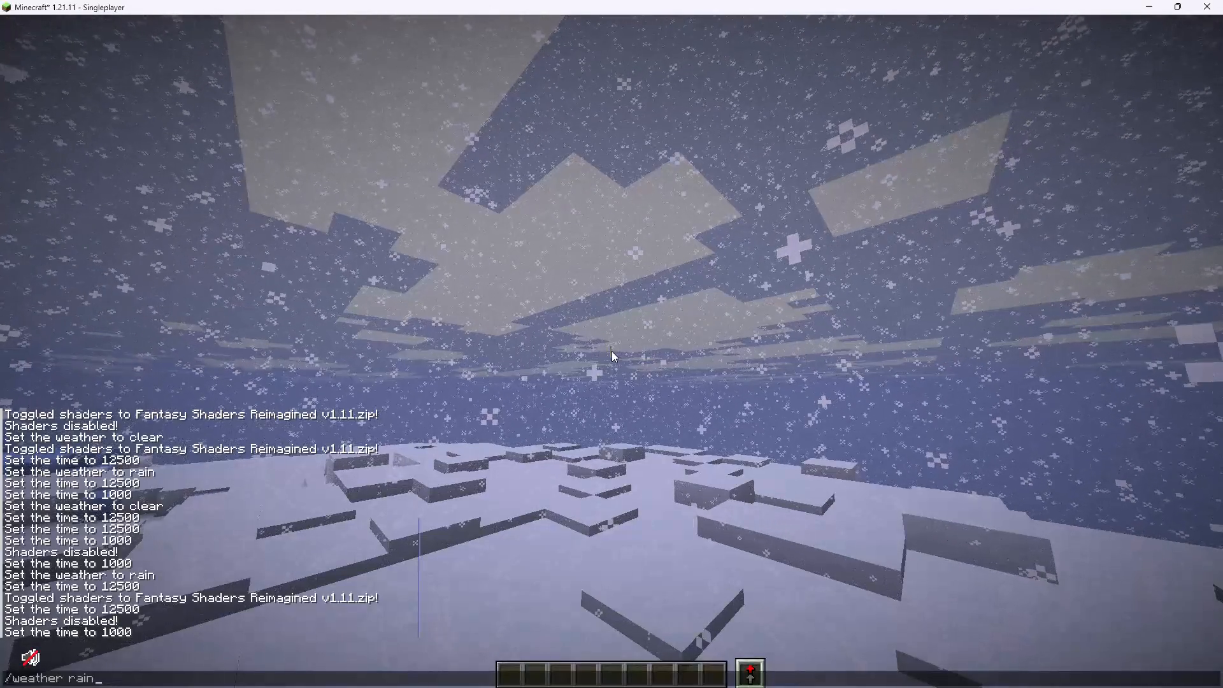
key(Up)
key(Up)
key(Up)
key(Return)
key(Escape)
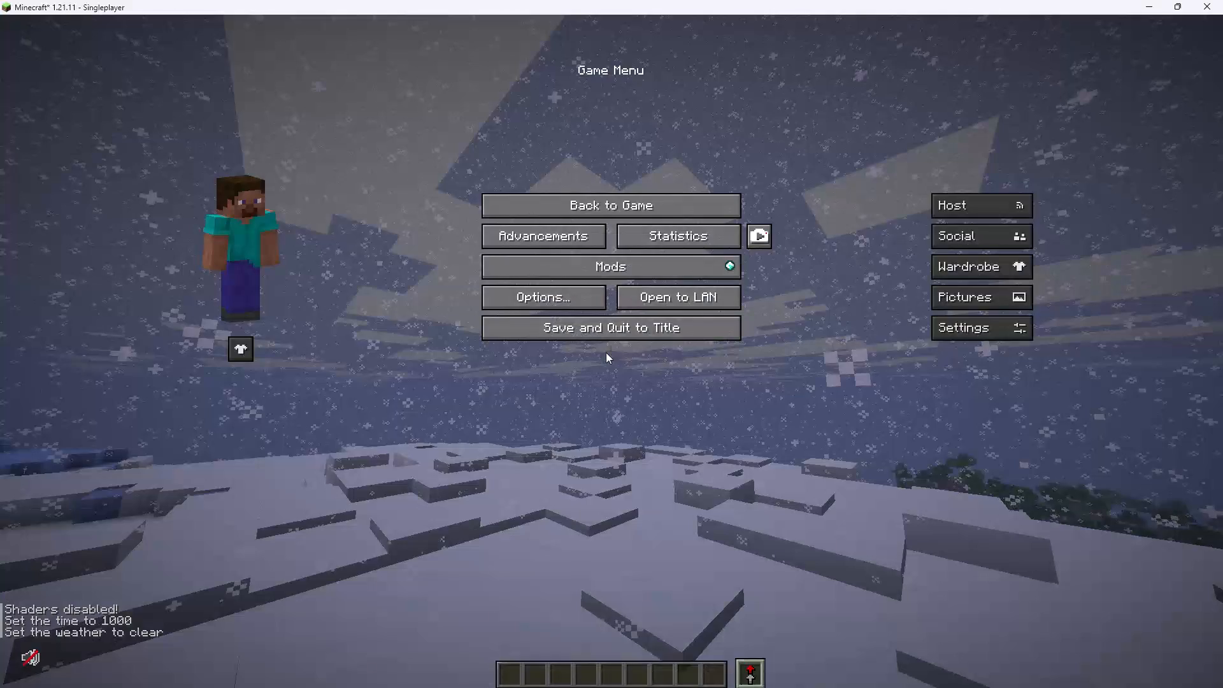
key(Escape)
scroll(611, 351, up, 4)
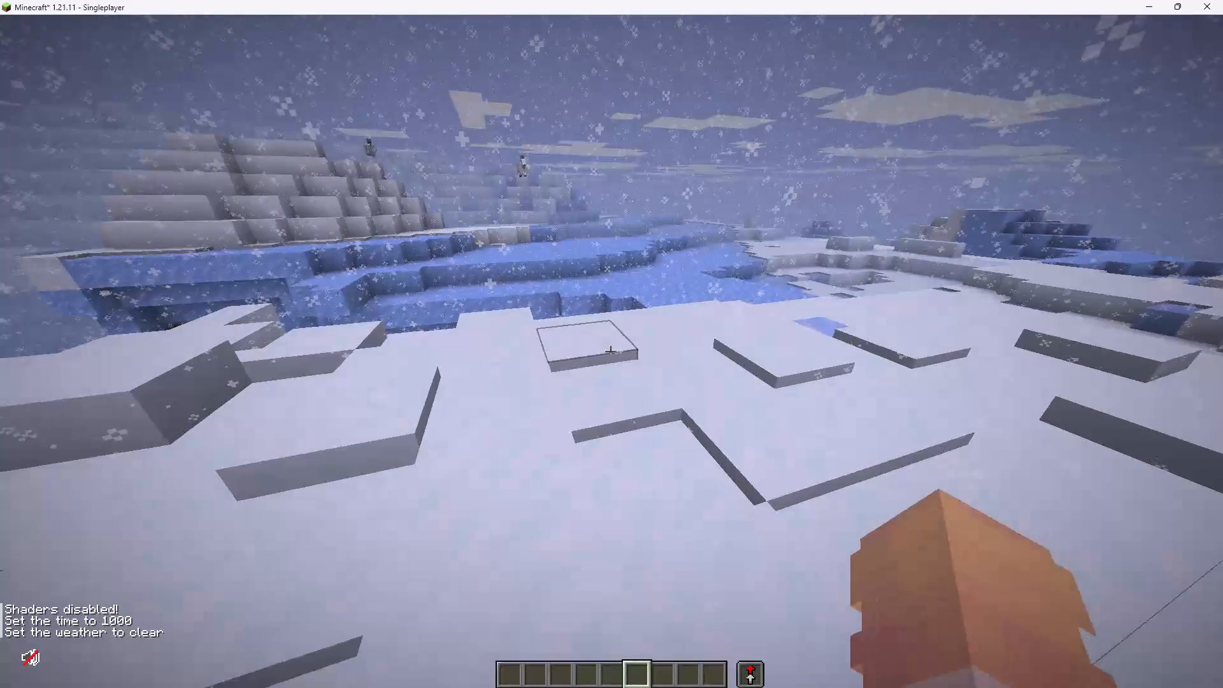
Pause the game, switch to Adobe Premiere and save the snowman project.
key(Escape)
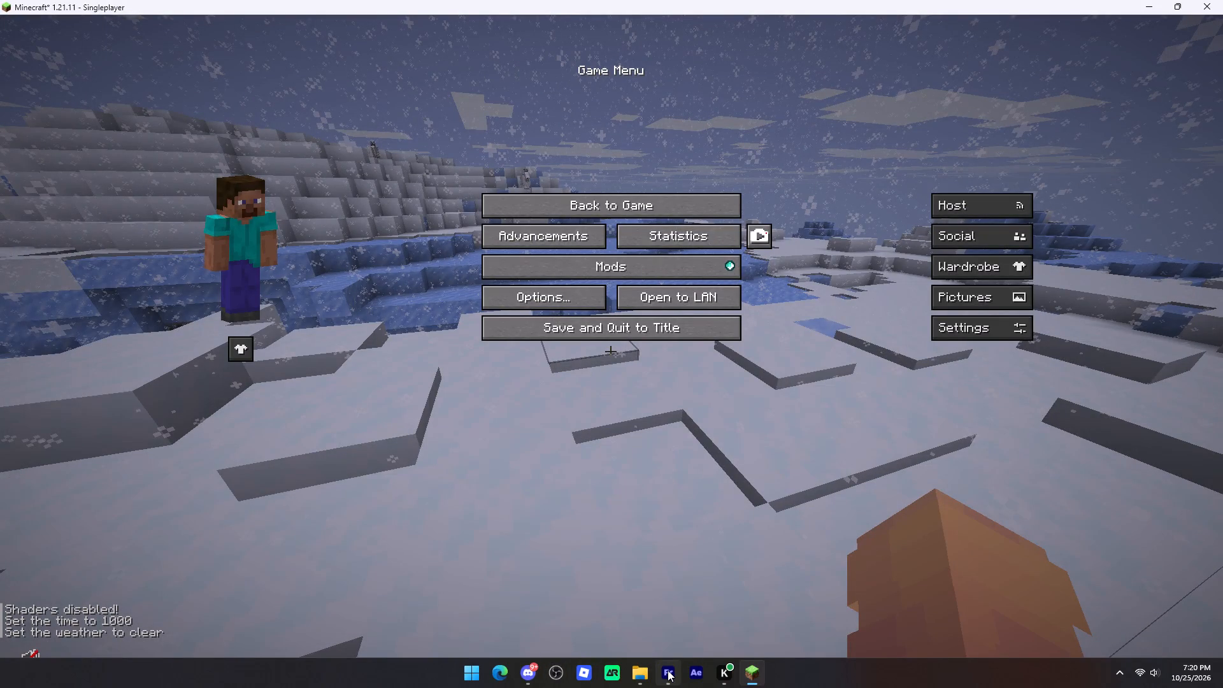
click(668, 670)
key(ctrl+s)
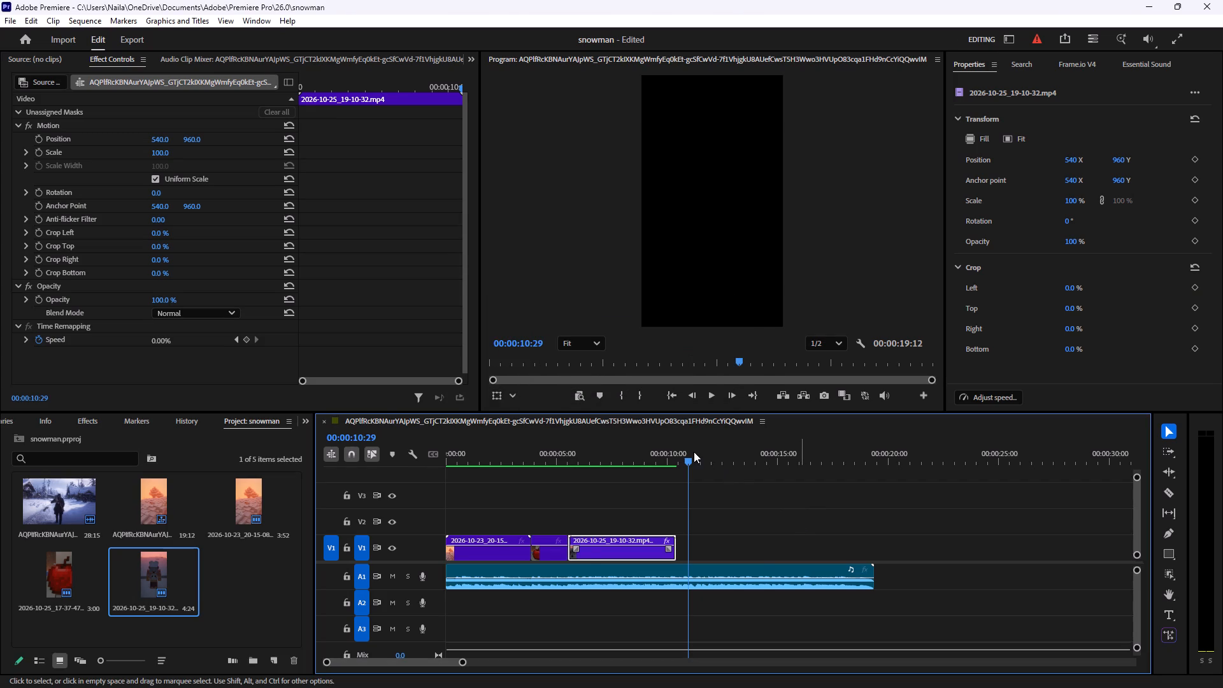
Play the snowman sequence from its start through the end of the last video clip.
drag(690, 459, 362, 387)
key(space)
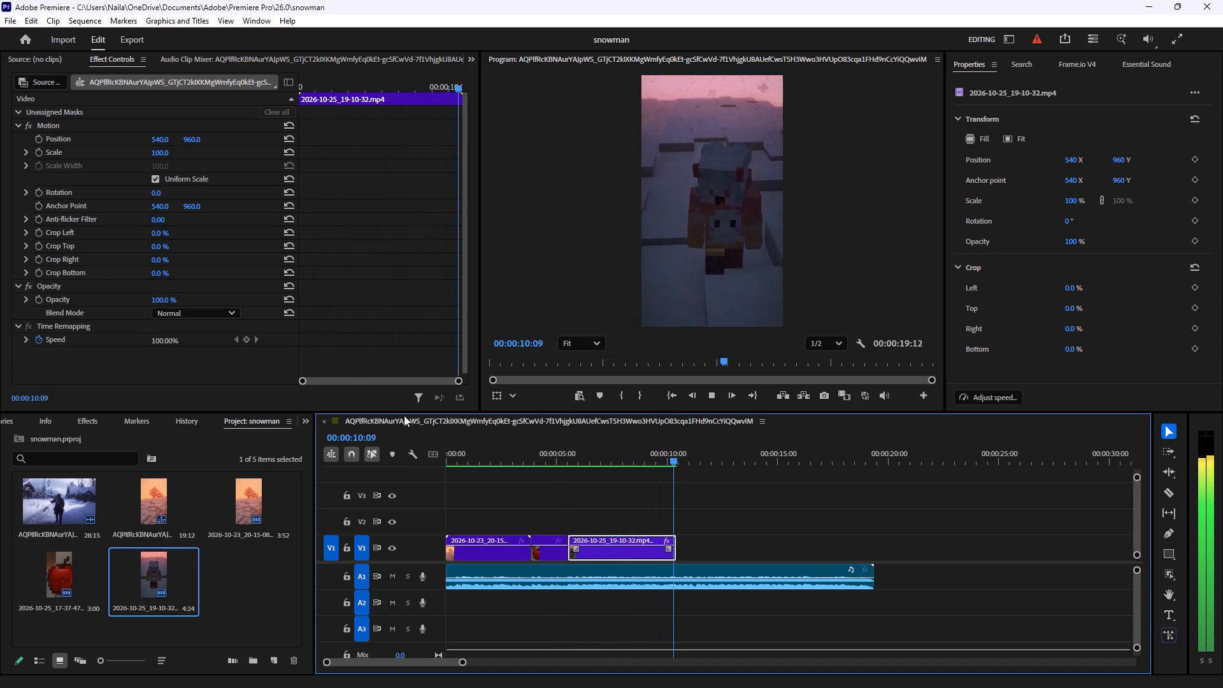
key(space)
In the BBS movies folder, delete the two text files 2026-10-25_19-19-09 and 2026-10-25_19-17-19.
click(636, 667)
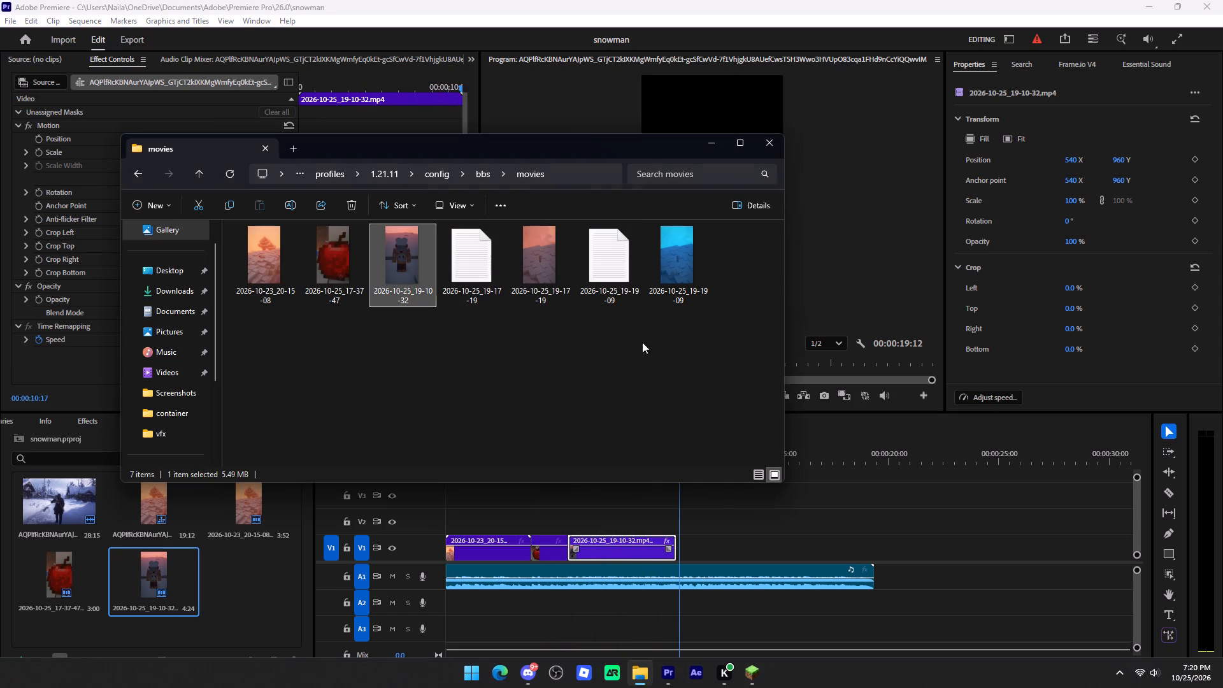
click(618, 259)
key(Delete)
click(489, 258)
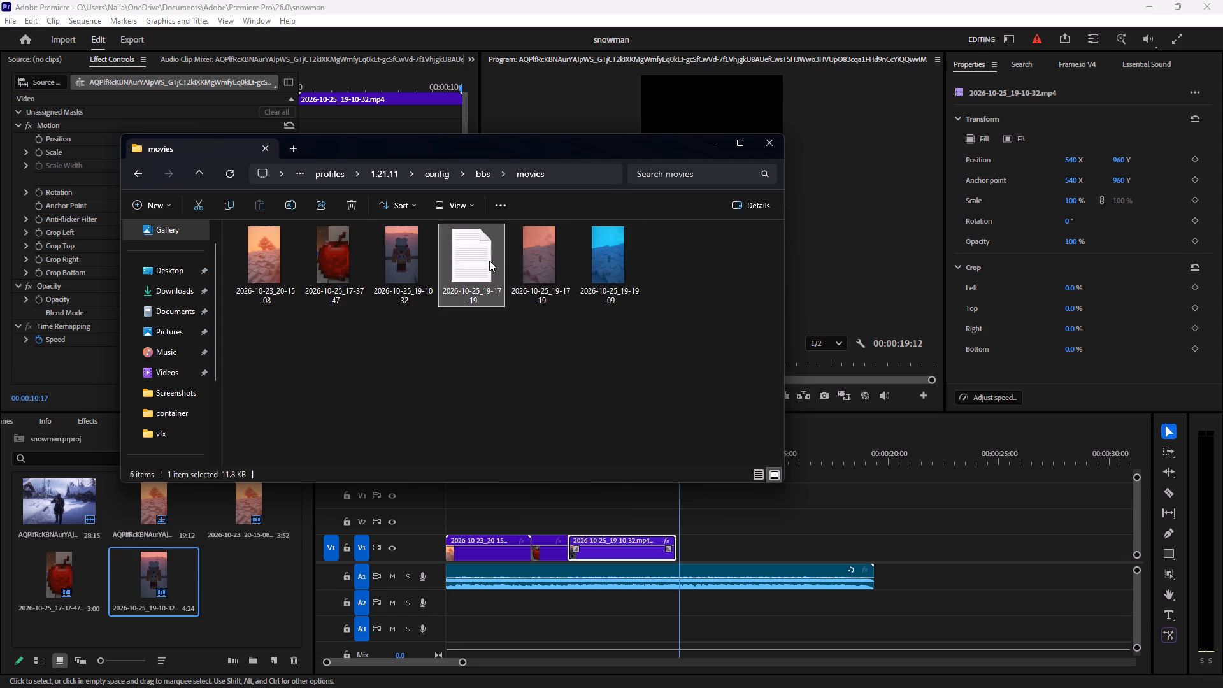
key(Delete)
Add the 2026-10-25_19-19-09 video to track V1, placed directly against the end of the 2026-10-25_19-10-32 clip.
drag(545, 263, 691, 553)
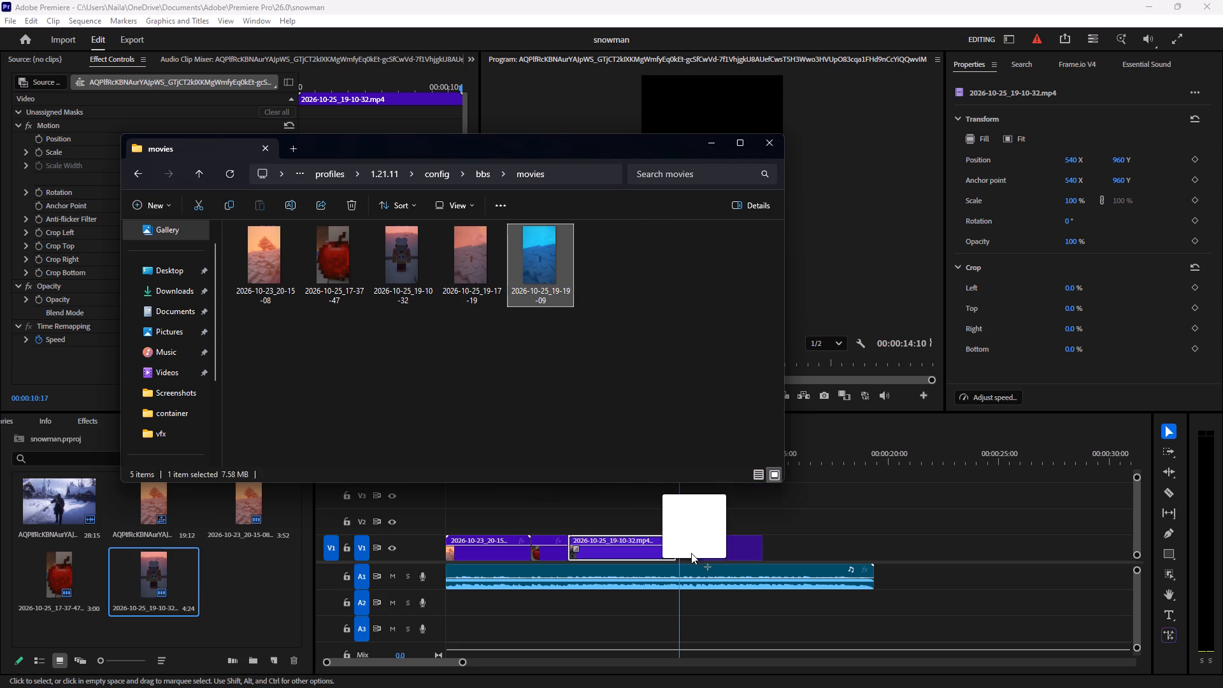
drag(691, 553, 683, 554)
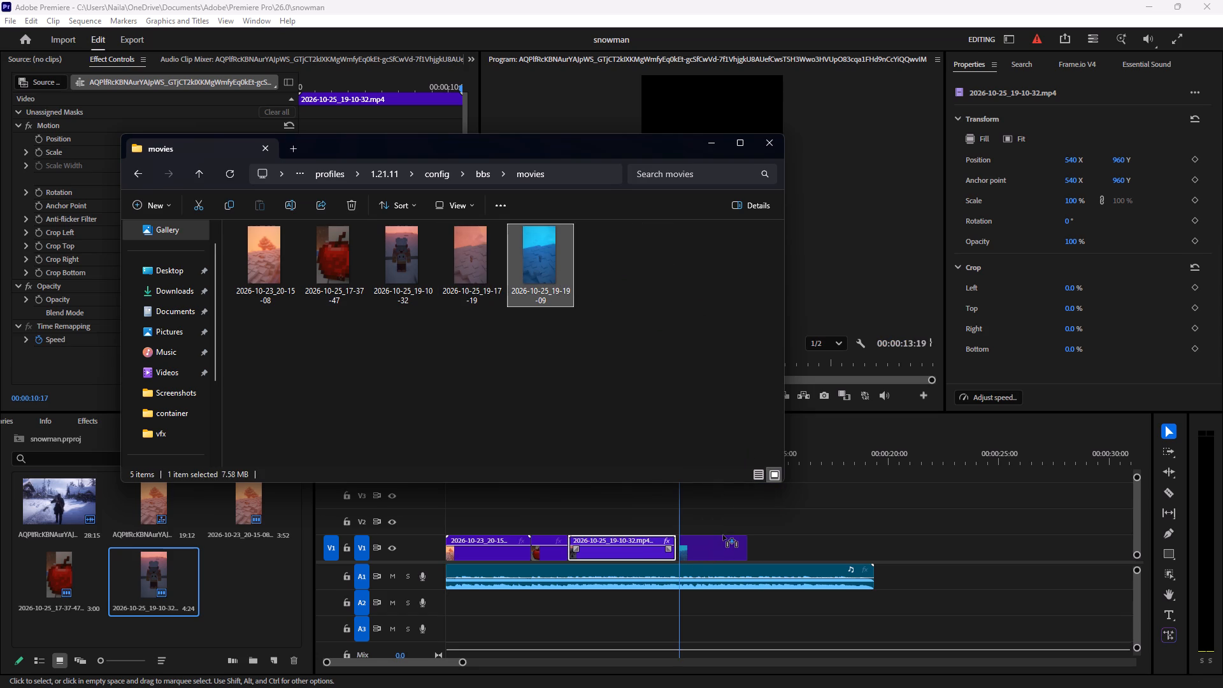
click(724, 514)
click(738, 529)
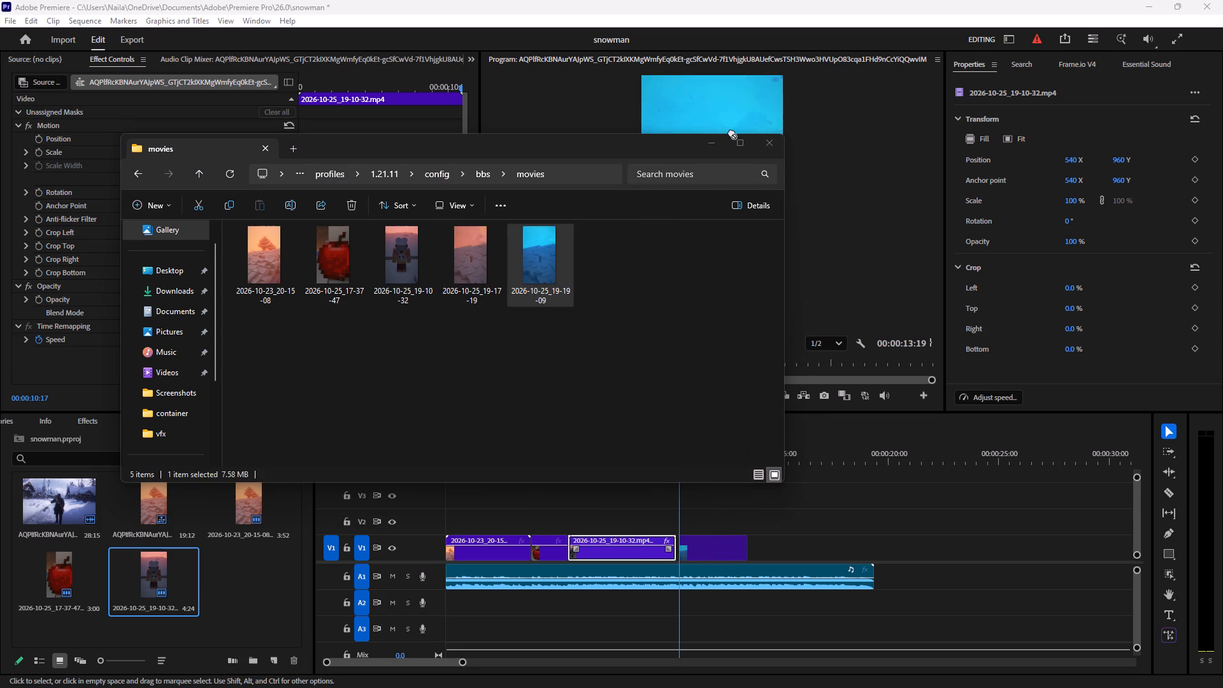
click(703, 551)
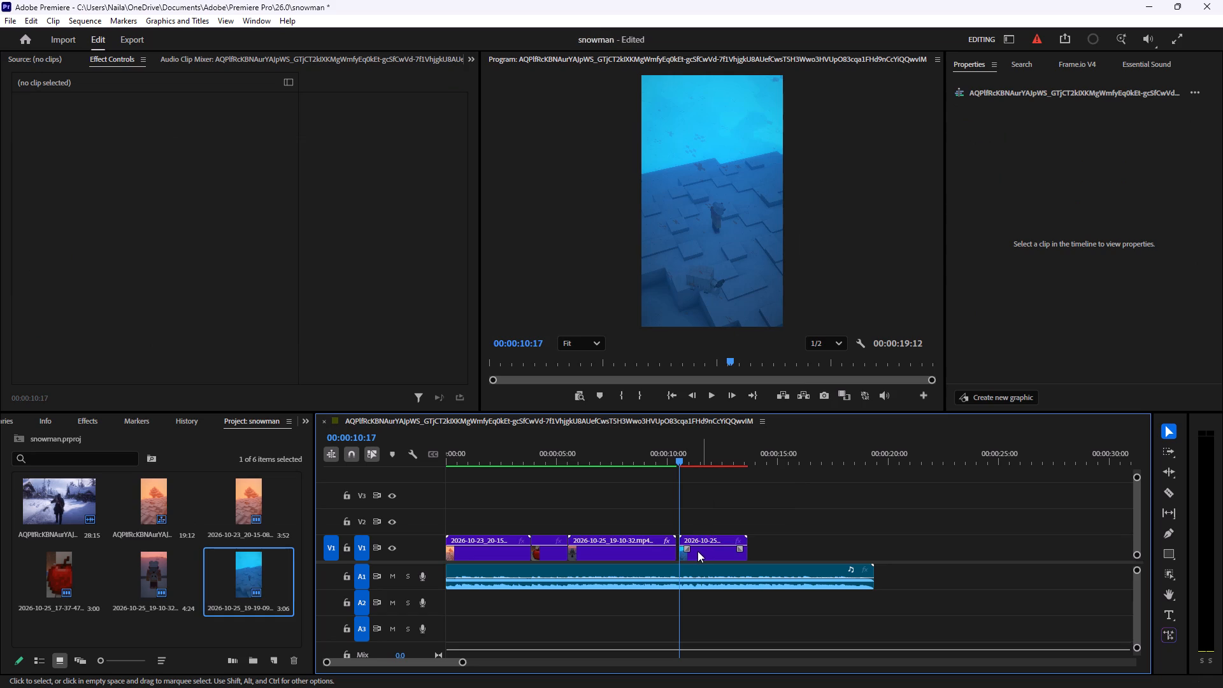
Set the speed of the 2026-10-25_19-19-09 clip to 90%.
right_click(699, 552)
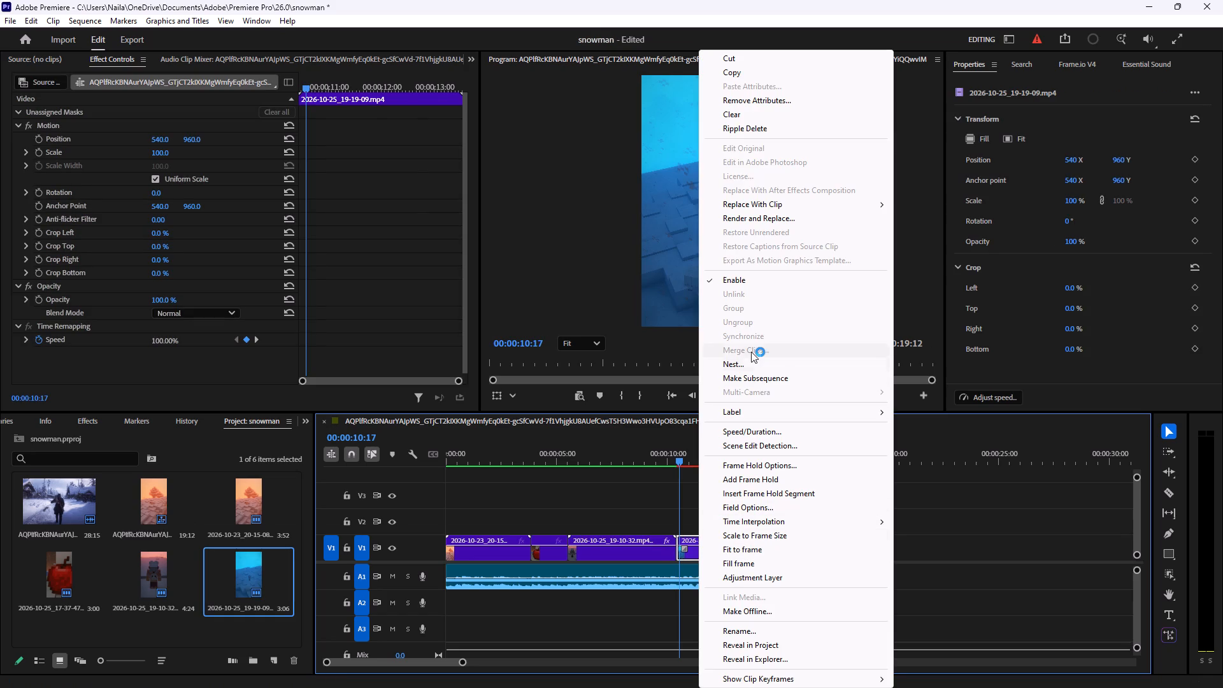
click(773, 434)
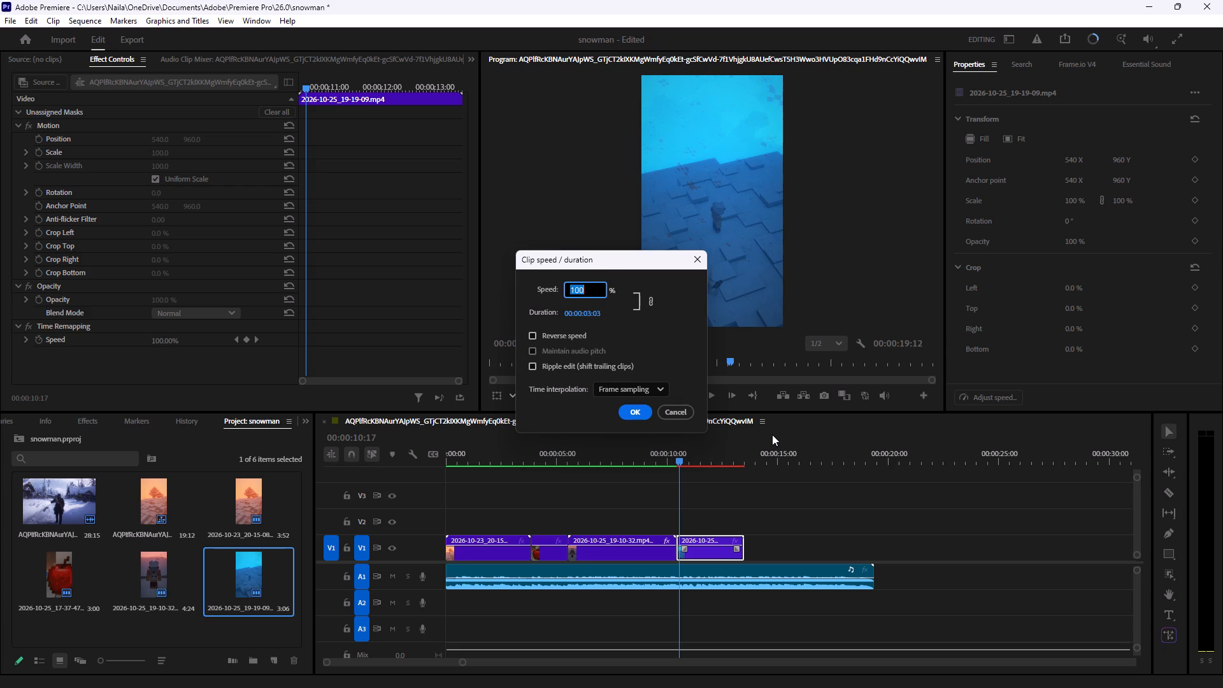
text(90)
click(631, 409)
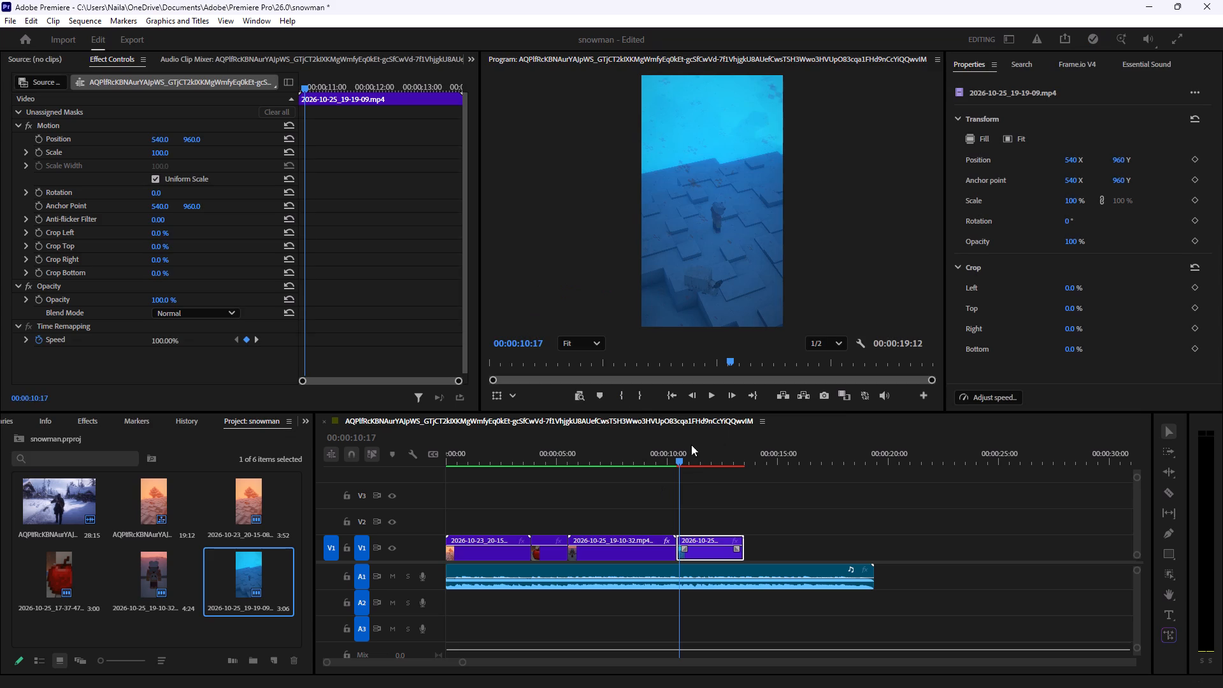
Render the sequence preview, play it from the start and examine the end of the last video clip.
key(Return)
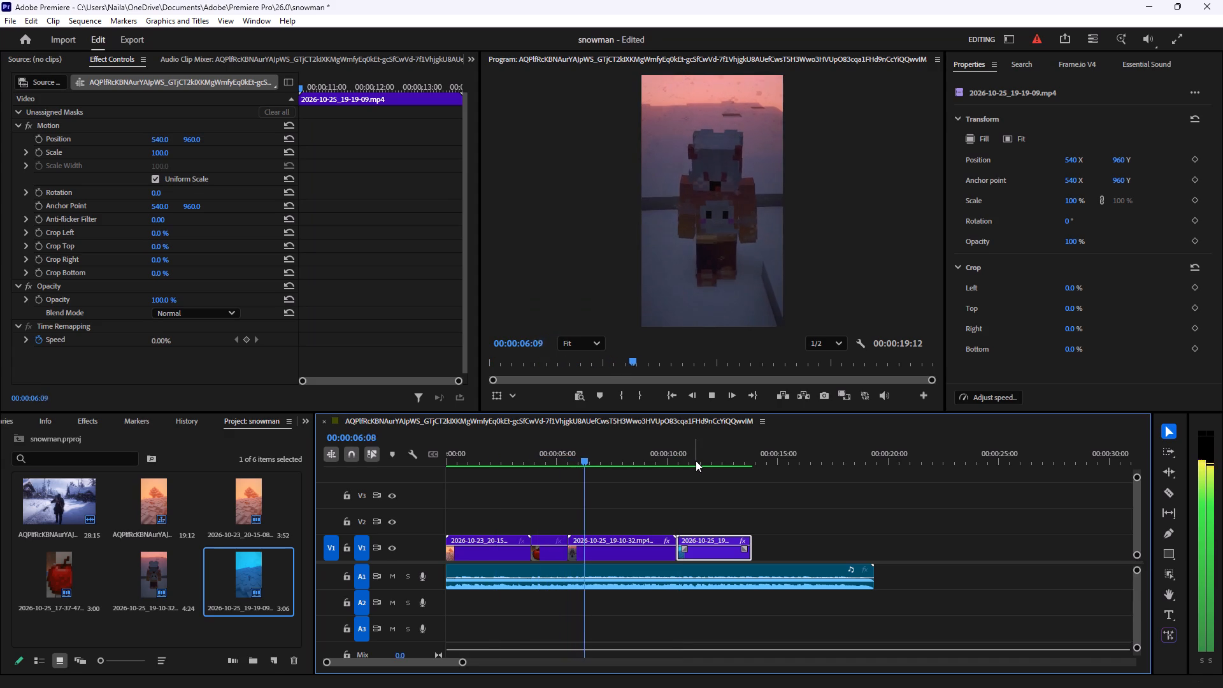
key(space)
drag(590, 467, 482, 454)
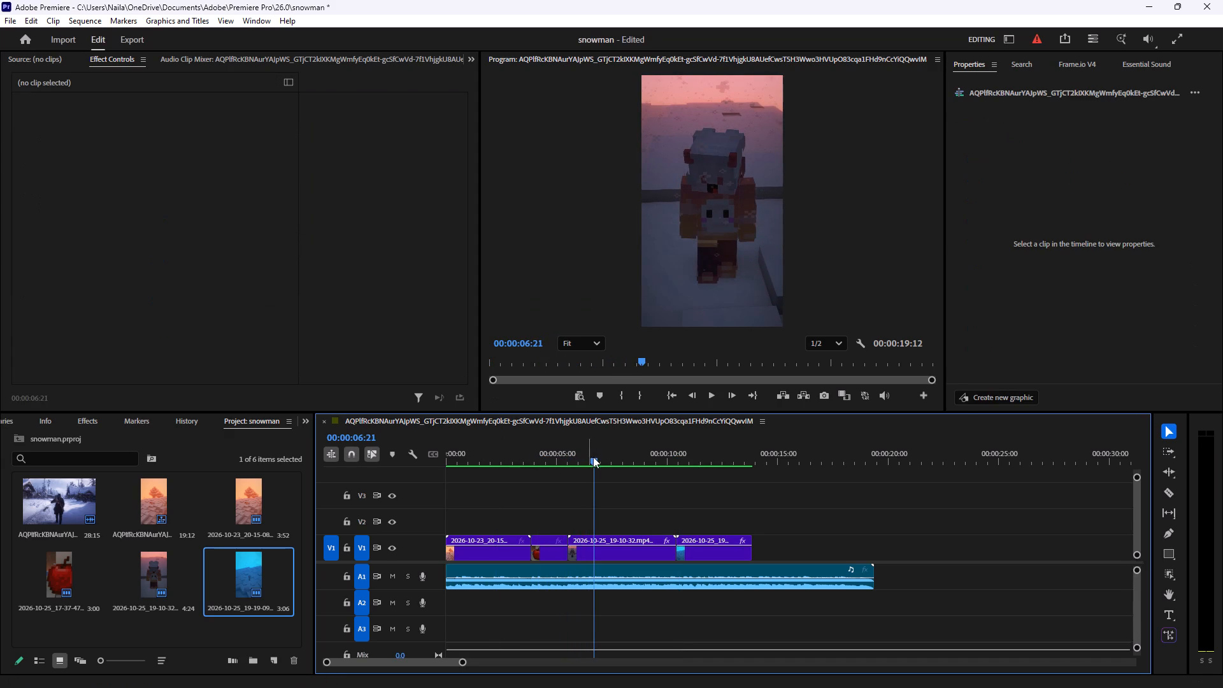
drag(597, 458, 424, 429)
key(space)
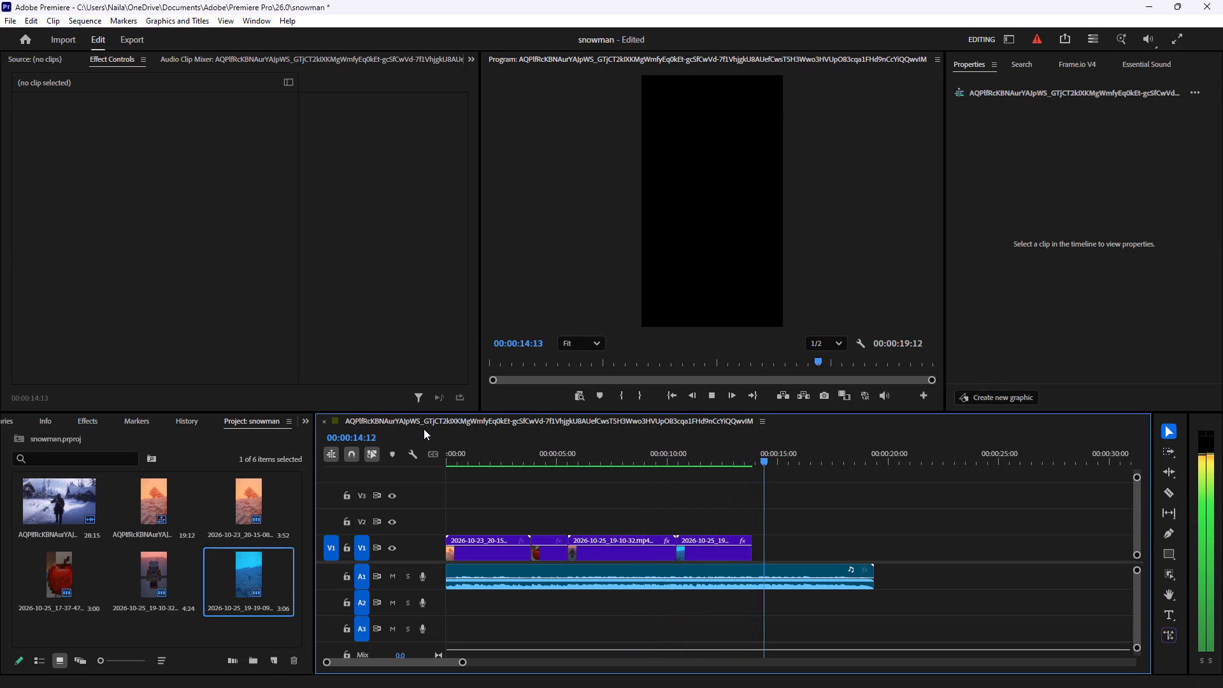
key(space)
drag(768, 464, 763, 464)
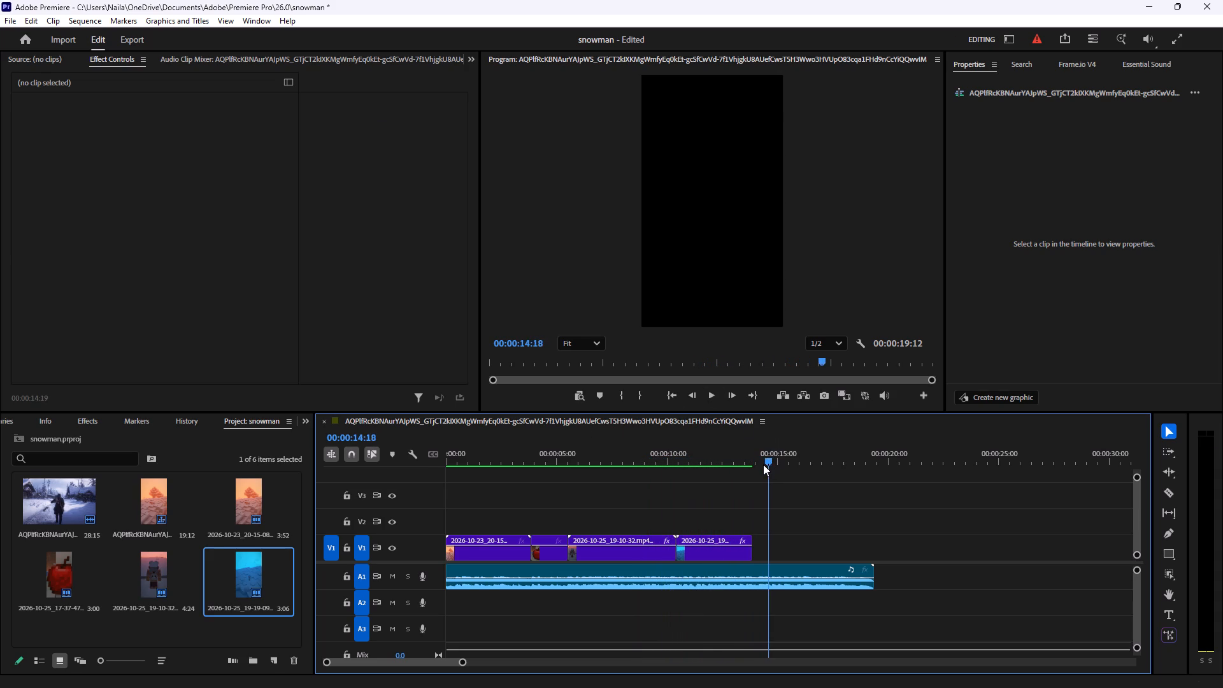
drag(763, 464, 750, 469)
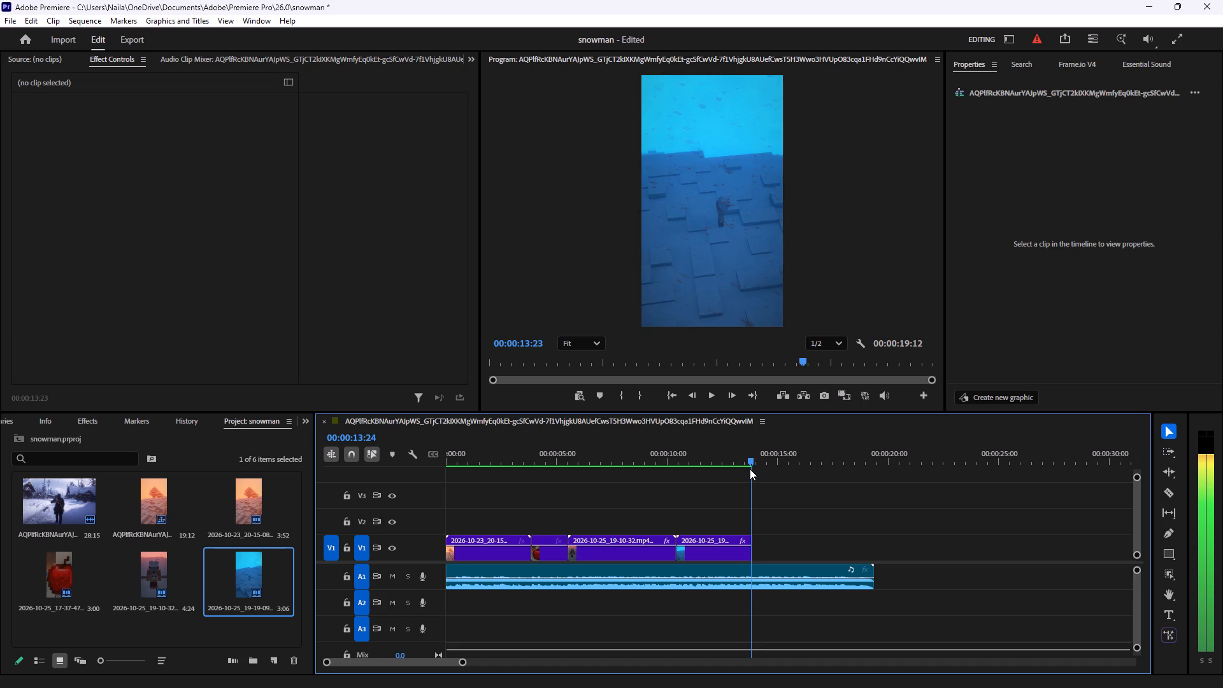
drag(750, 469, 751, 469)
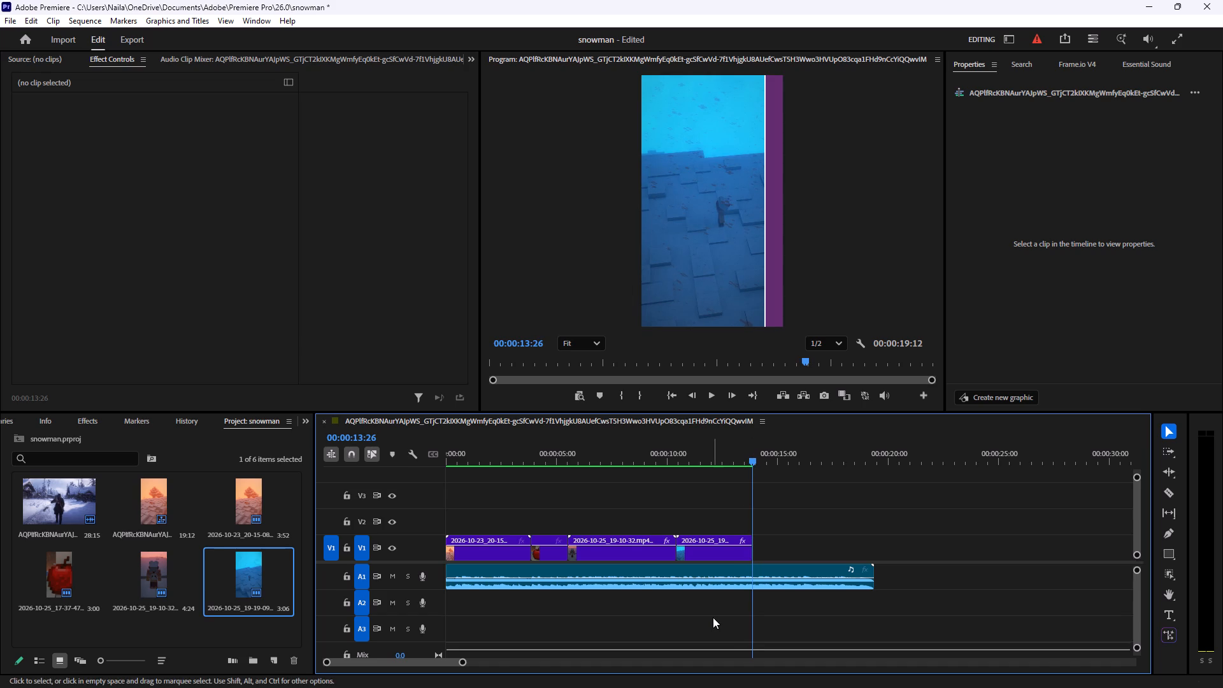
Switch to Minecraft, resume the game and open the BBS film editor.
click(752, 684)
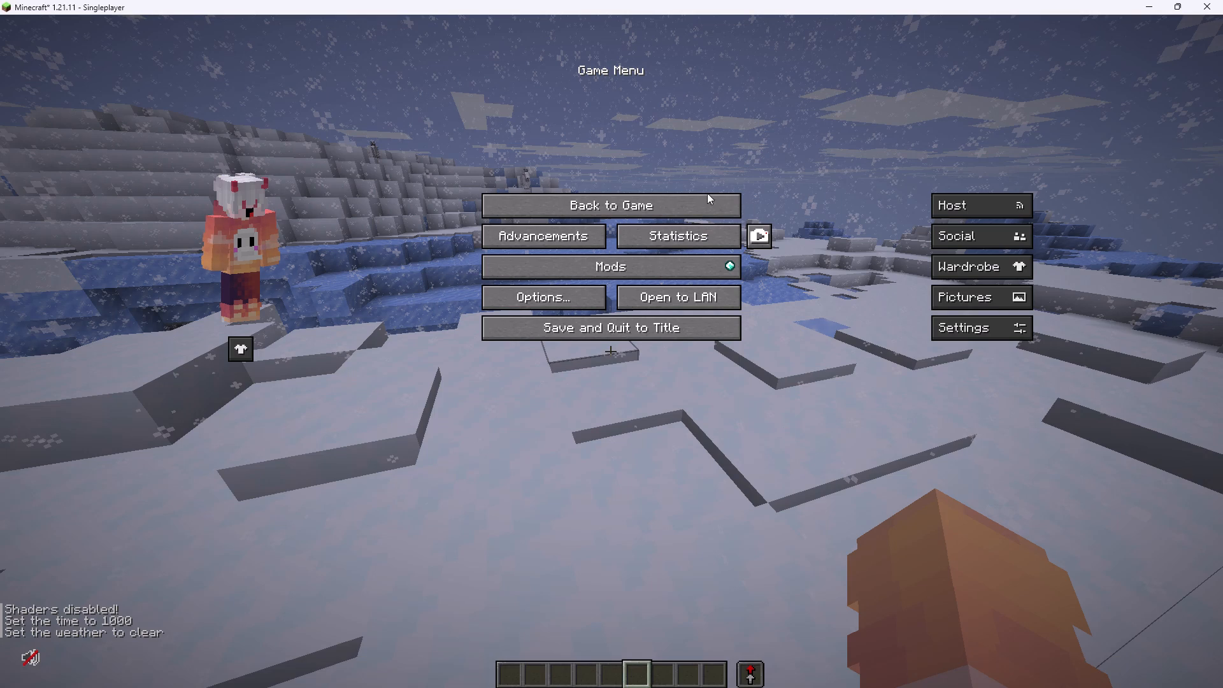
drag(704, 197, 611, 351)
key(0)
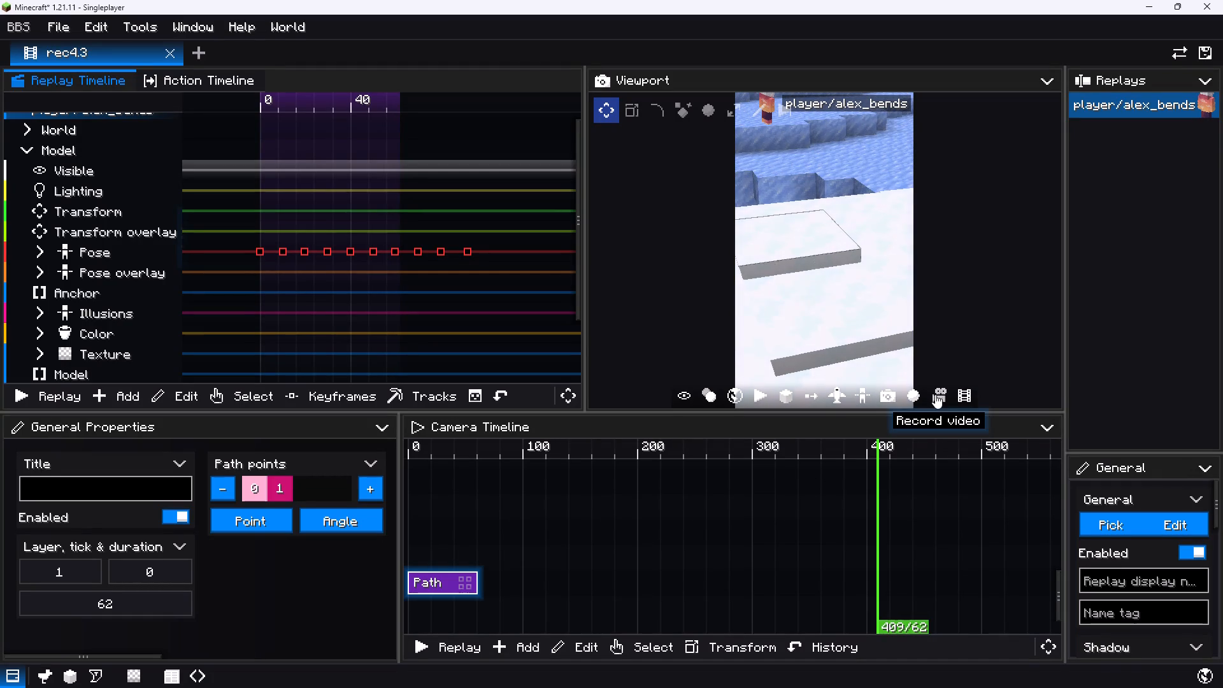
Return to tick 0 and remove point 1 from the rec4.3 camera Path clip.
drag(857, 465, 340, 557)
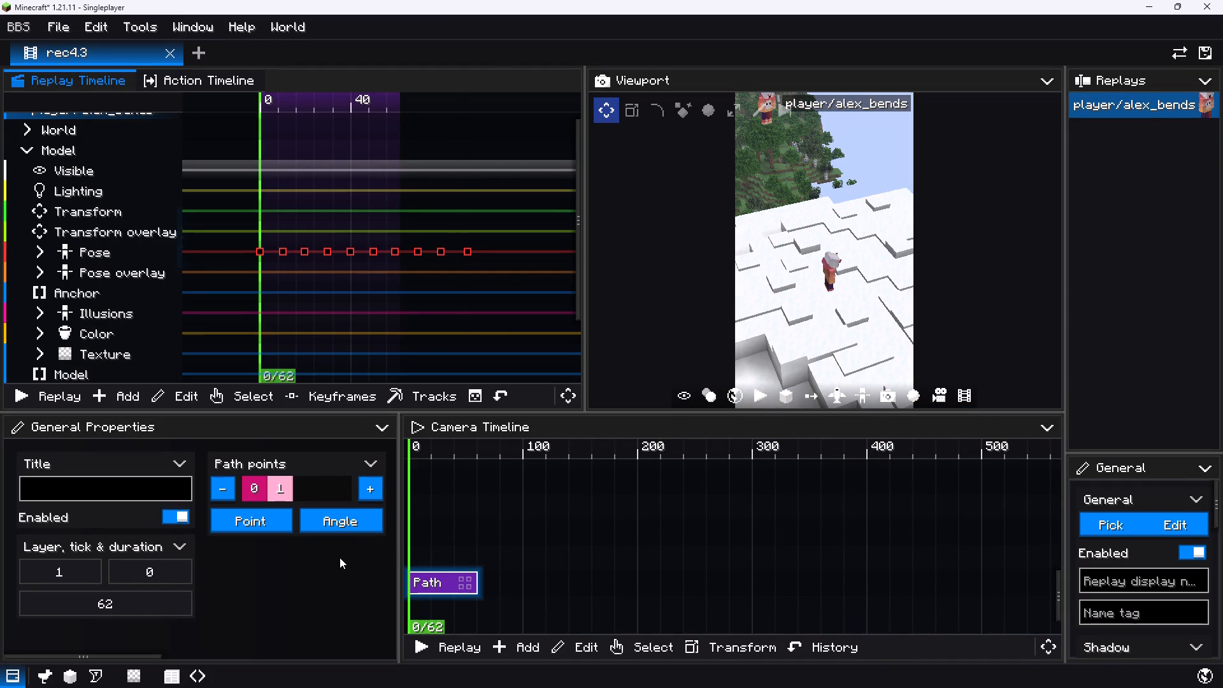
drag(340, 557, 338, 557)
right_click(279, 492)
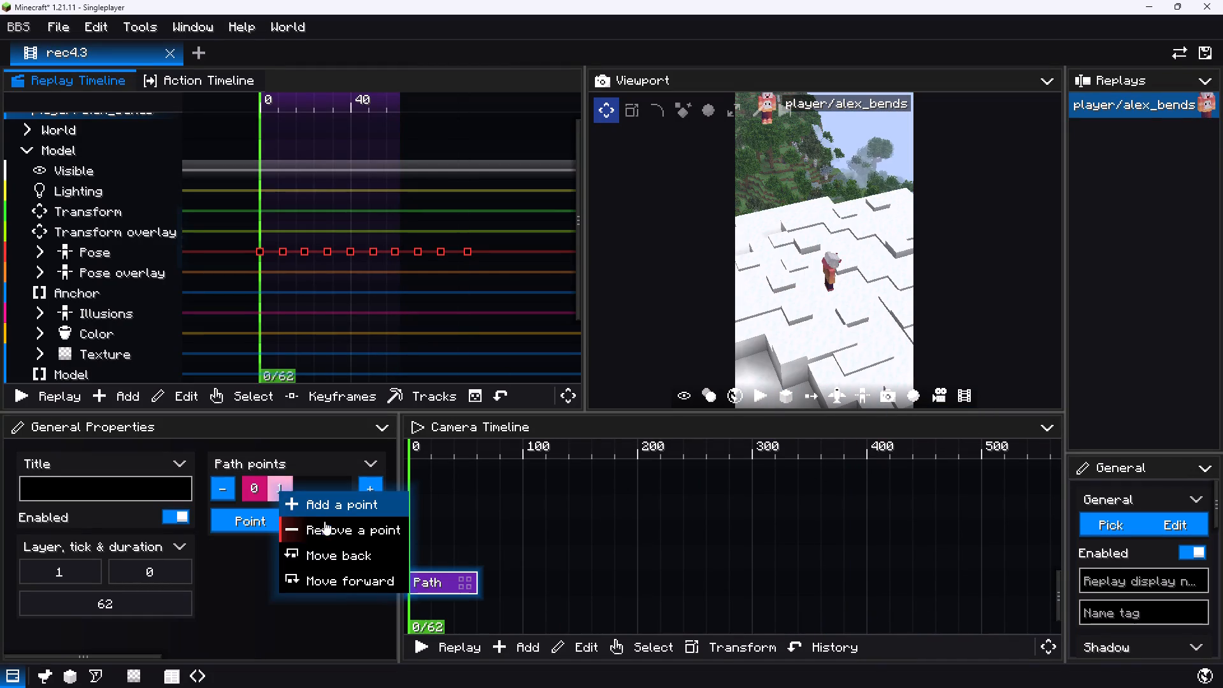
click(324, 536)
Fly the camera for path point 0 down to a low close-up of the player model's torso and legs.
click(252, 493)
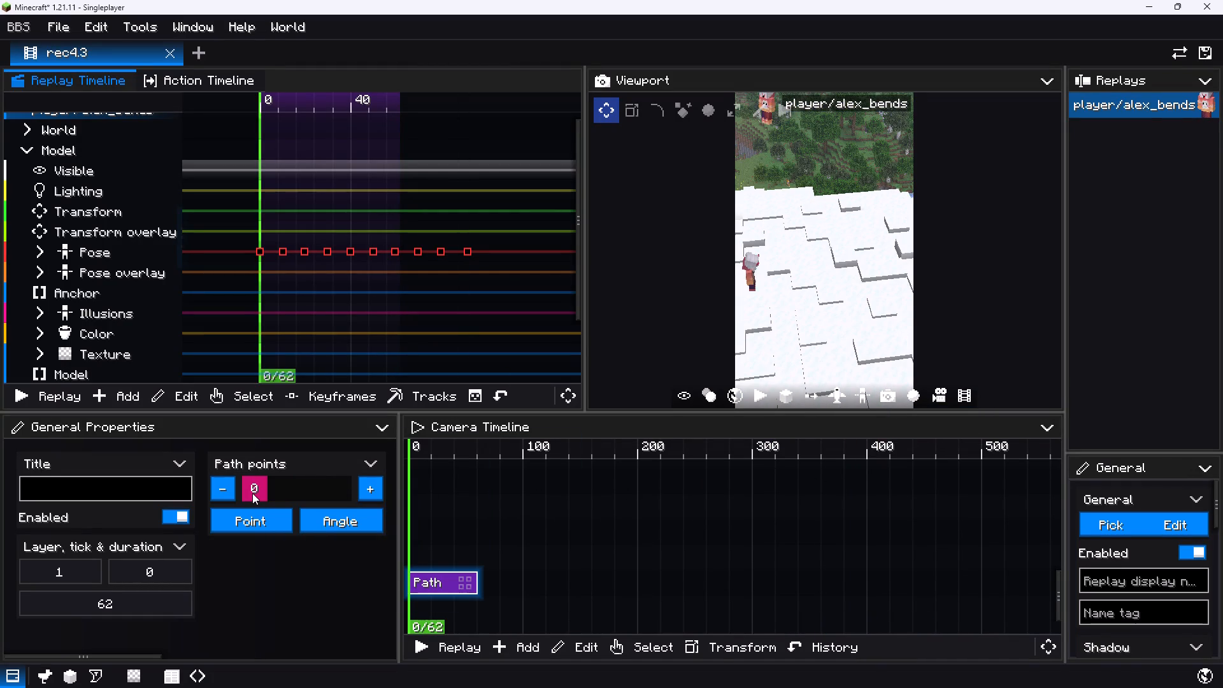
click(843, 394)
drag(827, 302, 784, 208)
key(shift+w)
key(shift+w)
key(shift+w)
key(shift+w)
key(shift+w)
key(shift+w)
key(shift+w)
key(shift+w)
key(shift+w)
key(shift+w)
key(shift+w)
key(shift+w)
key(shift+w)
key(shift+w)
key(shift+w)
key(shift+w)
key(shift+w)
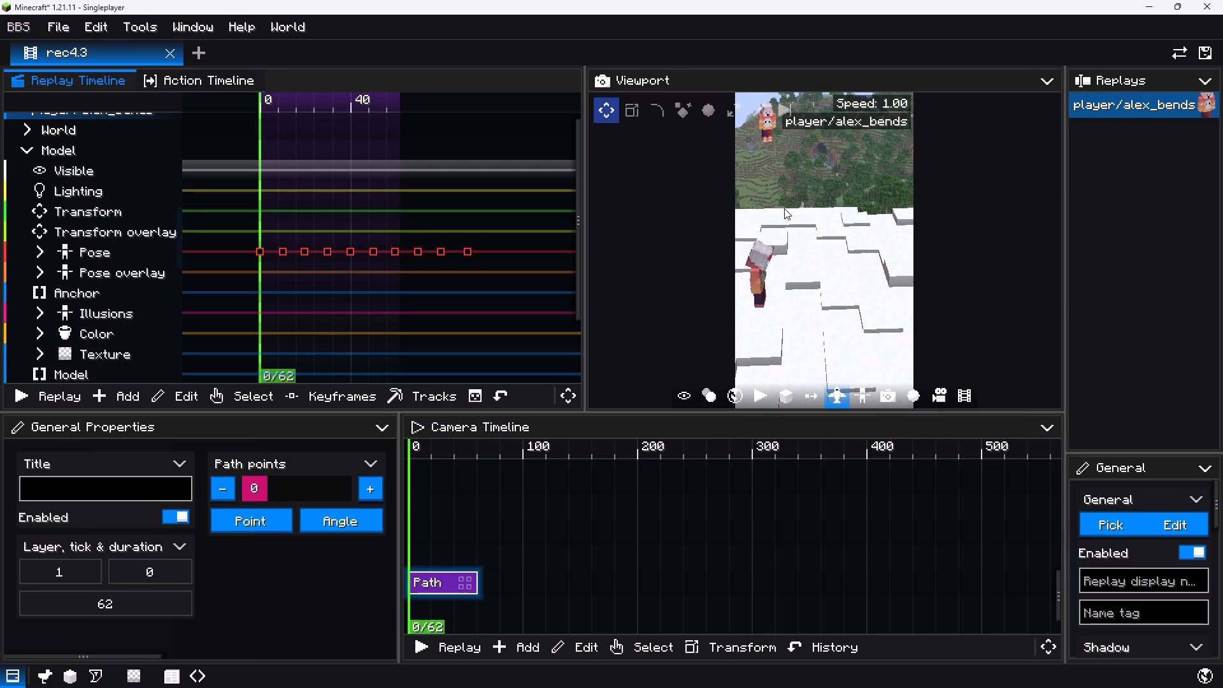
drag(784, 208, 763, 187)
drag(778, 234, 766, 189)
drag(801, 291, 799, 178)
key(a)
key(space)
drag(798, 208, 798, 209)
key(a)
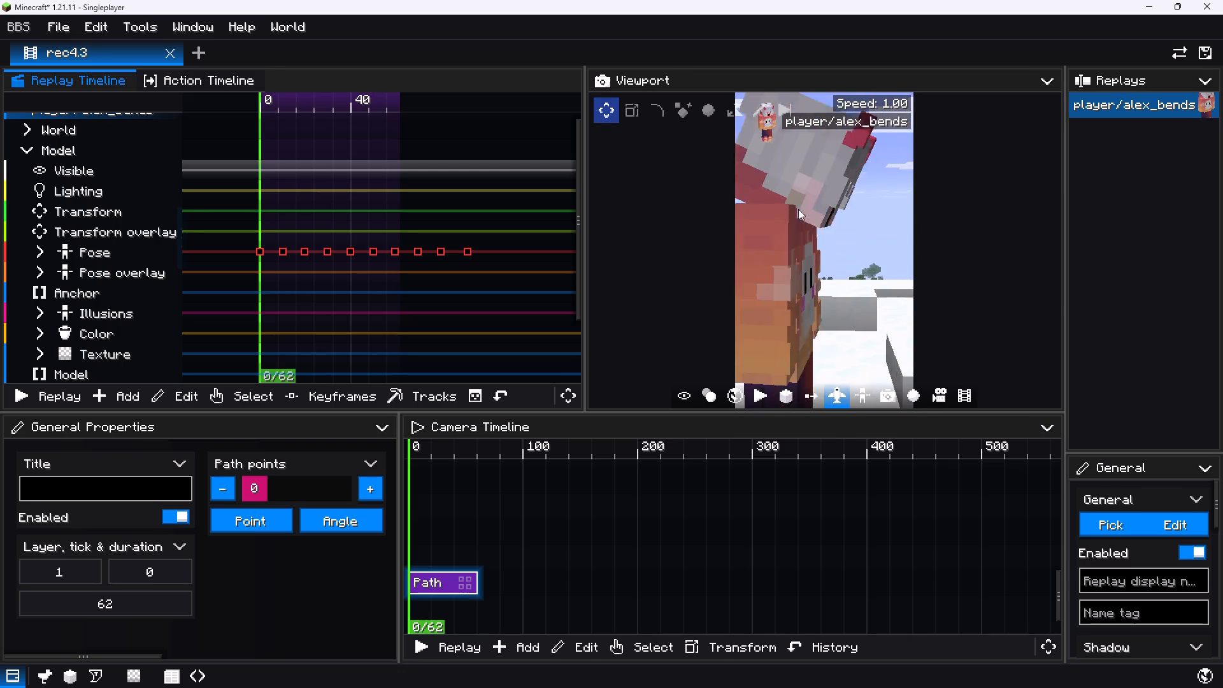
drag(798, 209, 819, 219)
key(w)
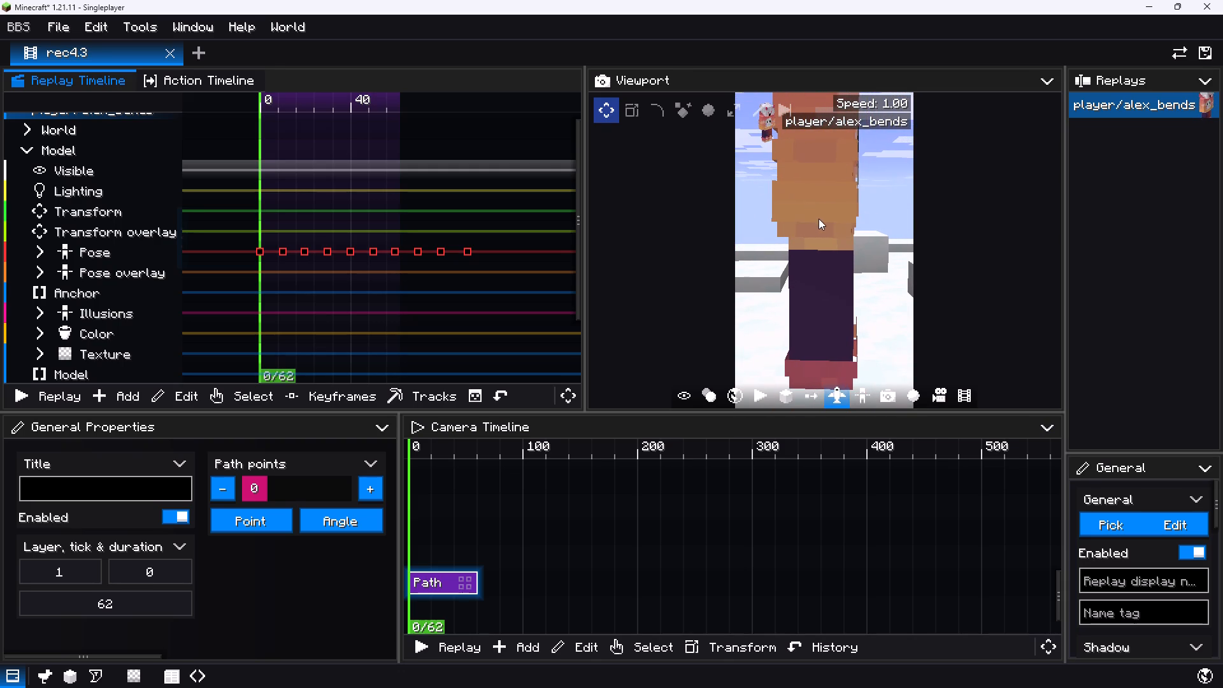
drag(819, 219, 819, 219)
text(dsa)
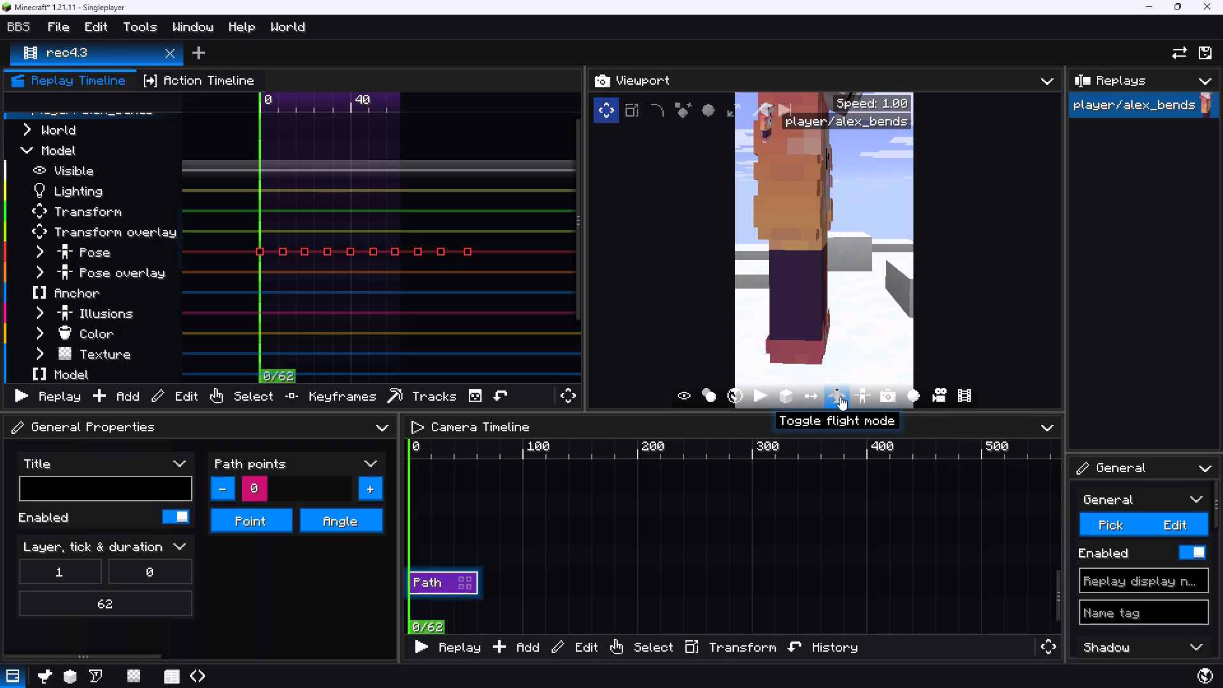
click(840, 396)
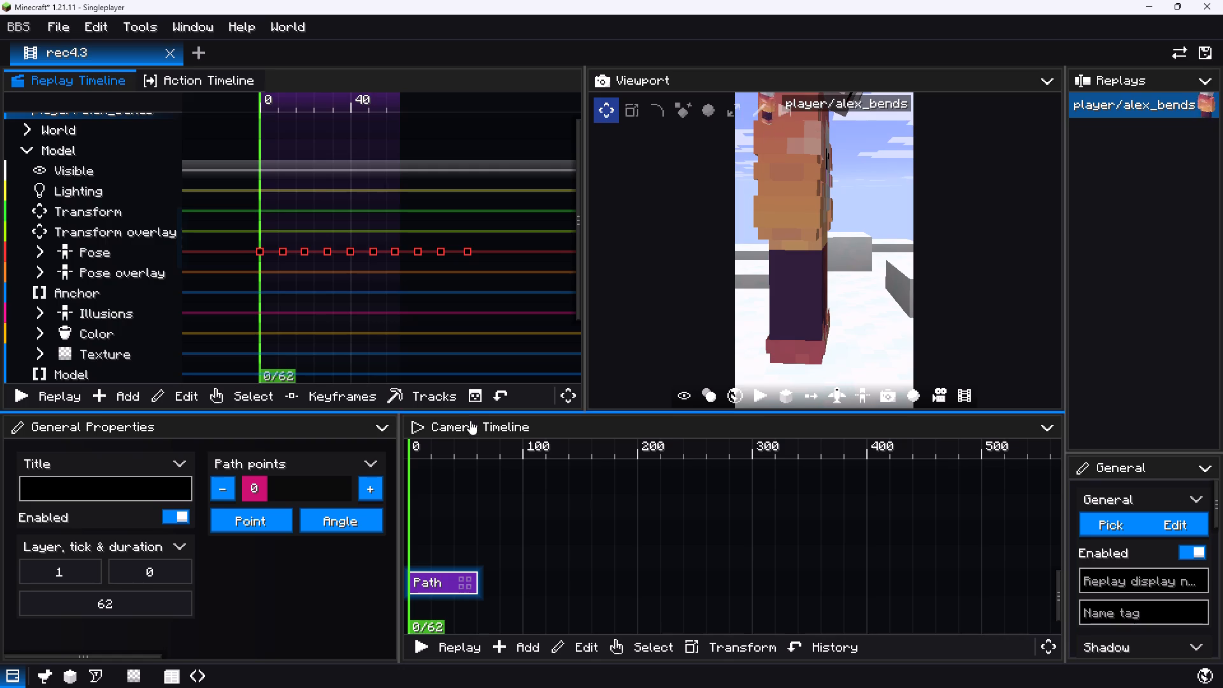
Add a second point to the camera path, adjust its framing in flight mode and return to the clip's start.
click(375, 491)
click(287, 493)
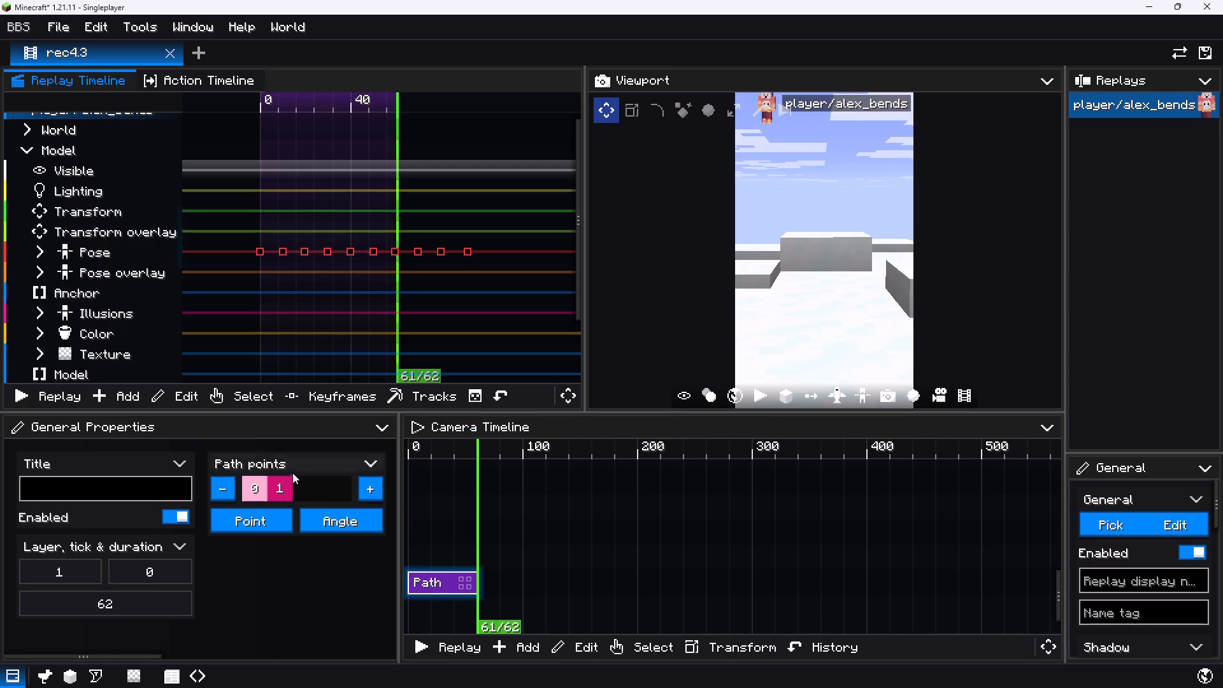
click(281, 482)
click(838, 395)
key(d)
text(daada)
click(837, 394)
drag(461, 561, 313, 529)
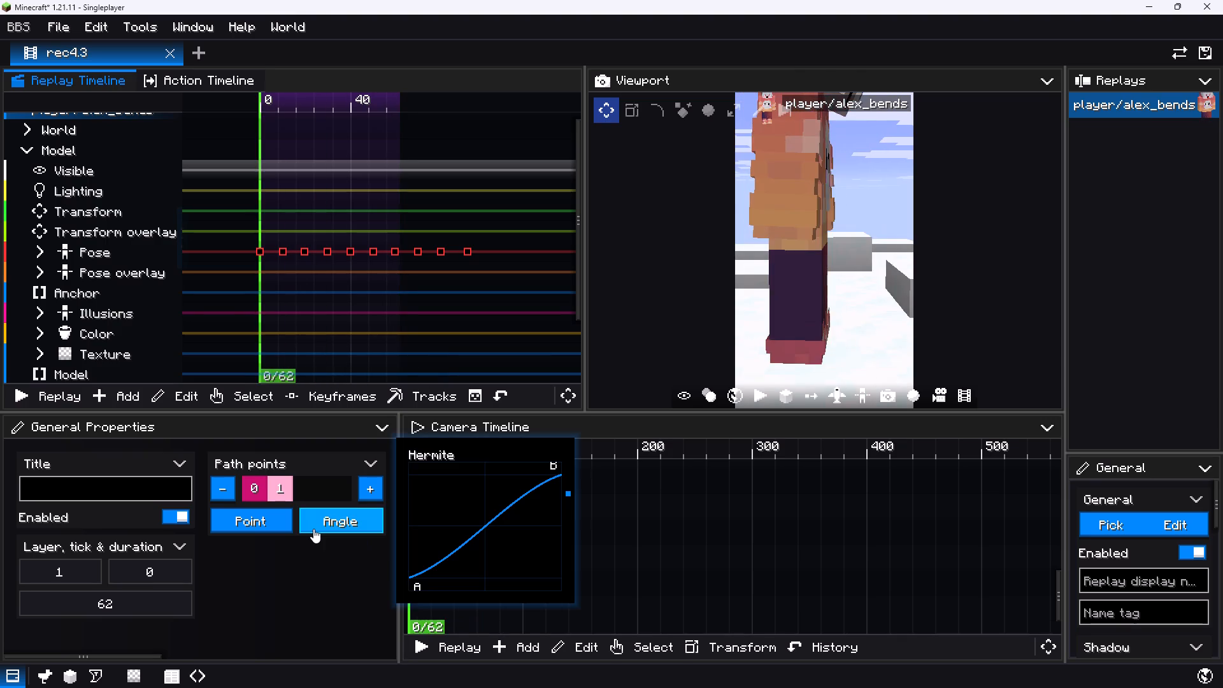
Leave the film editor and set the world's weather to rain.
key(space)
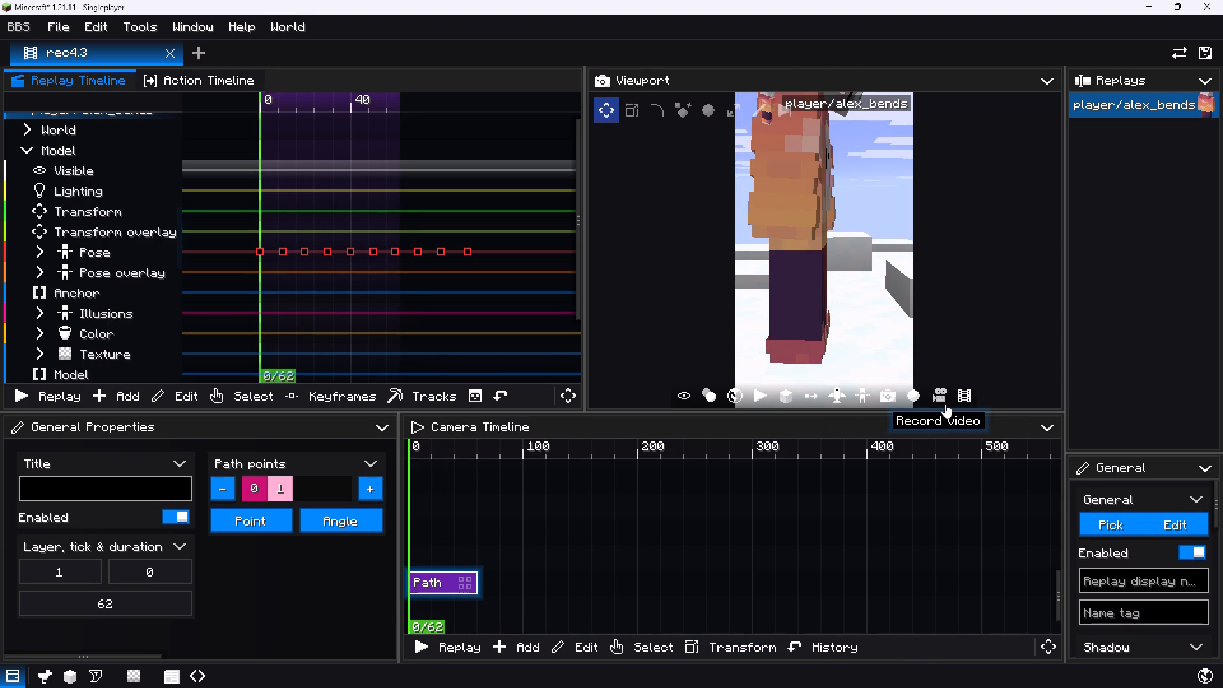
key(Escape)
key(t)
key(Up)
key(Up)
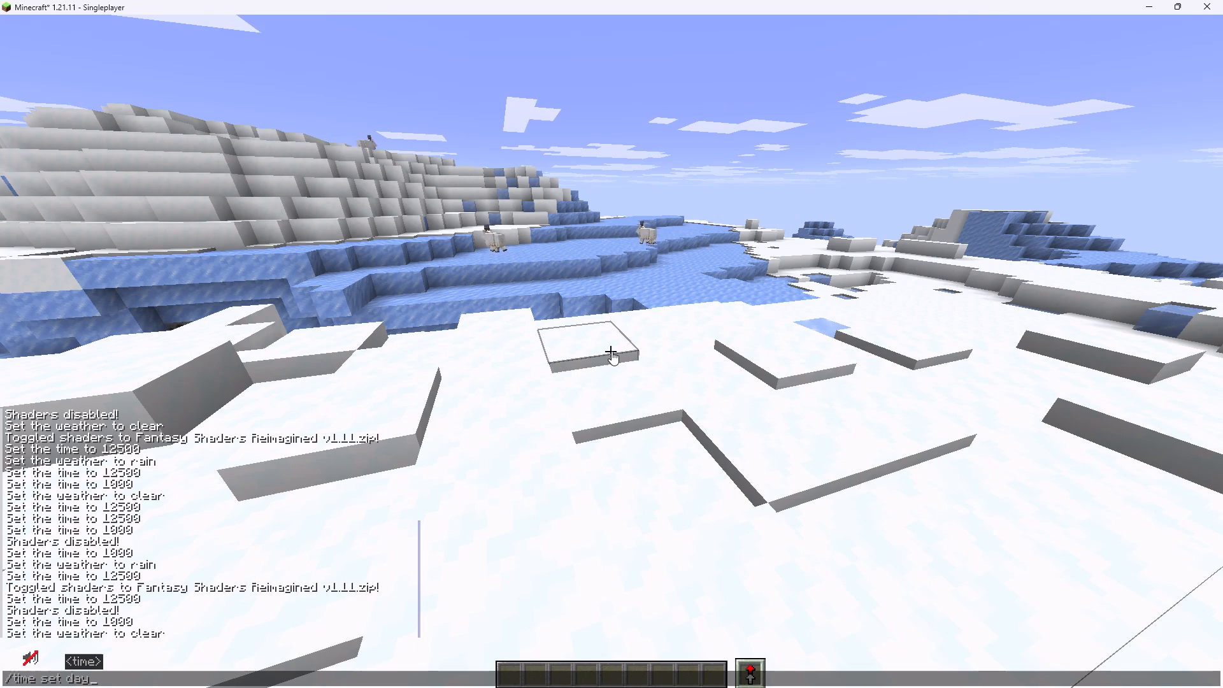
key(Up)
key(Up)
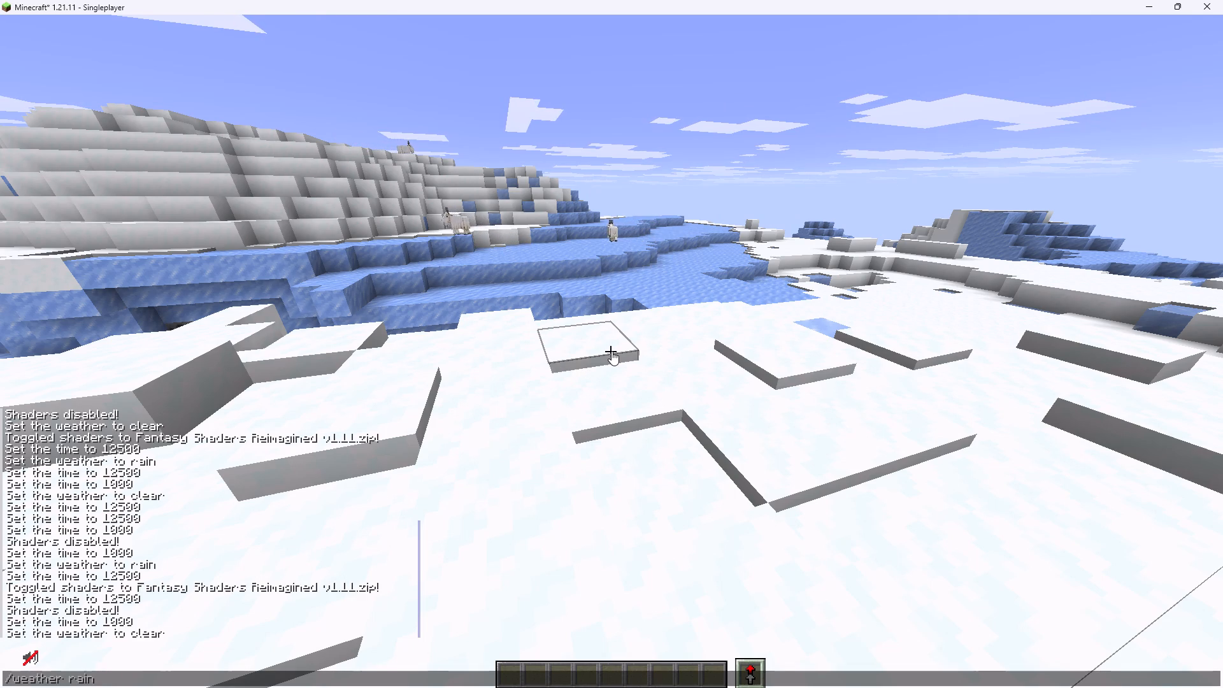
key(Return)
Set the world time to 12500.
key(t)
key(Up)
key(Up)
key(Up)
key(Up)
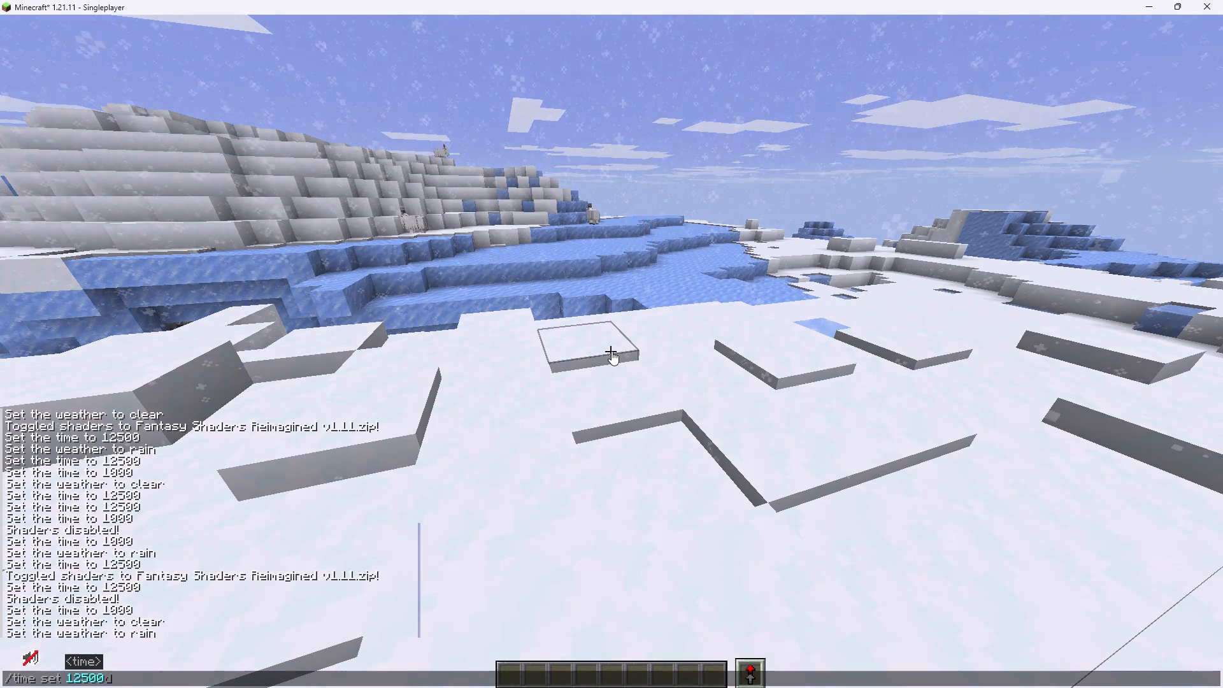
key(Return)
Turn on the Fantasy Shaders Reimagined v1.11 shader pack.
key(k)
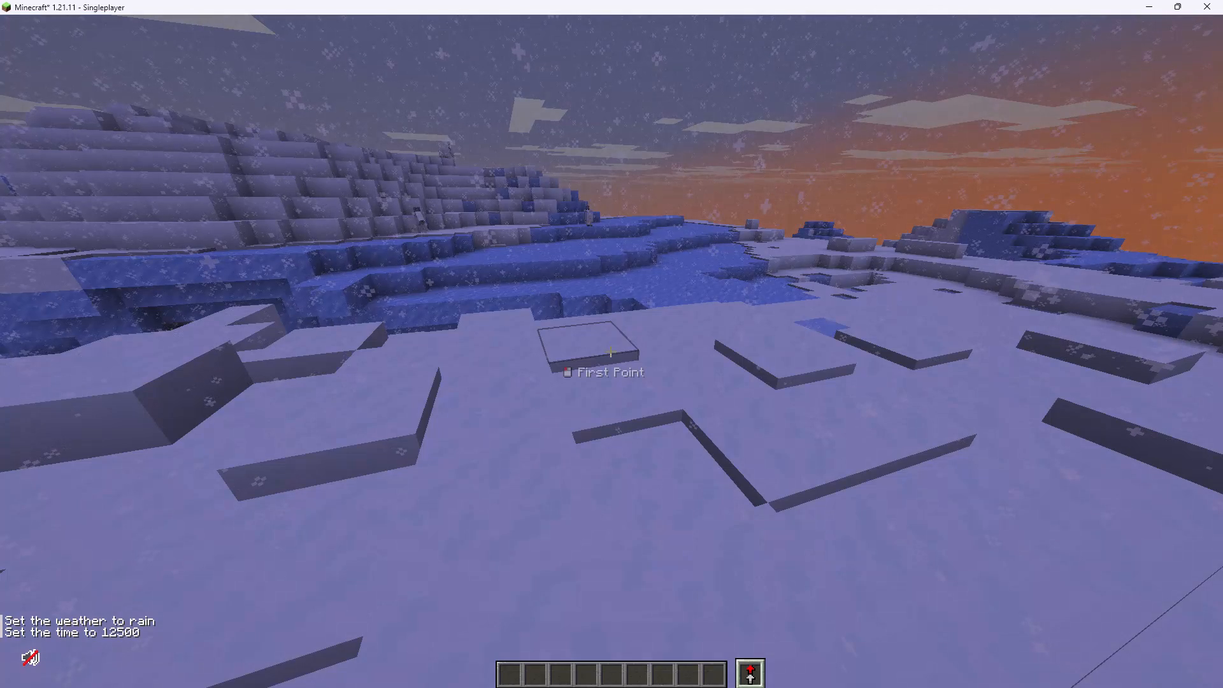
scroll(611, 351, up, 4)
scroll(611, 351, down, 2)
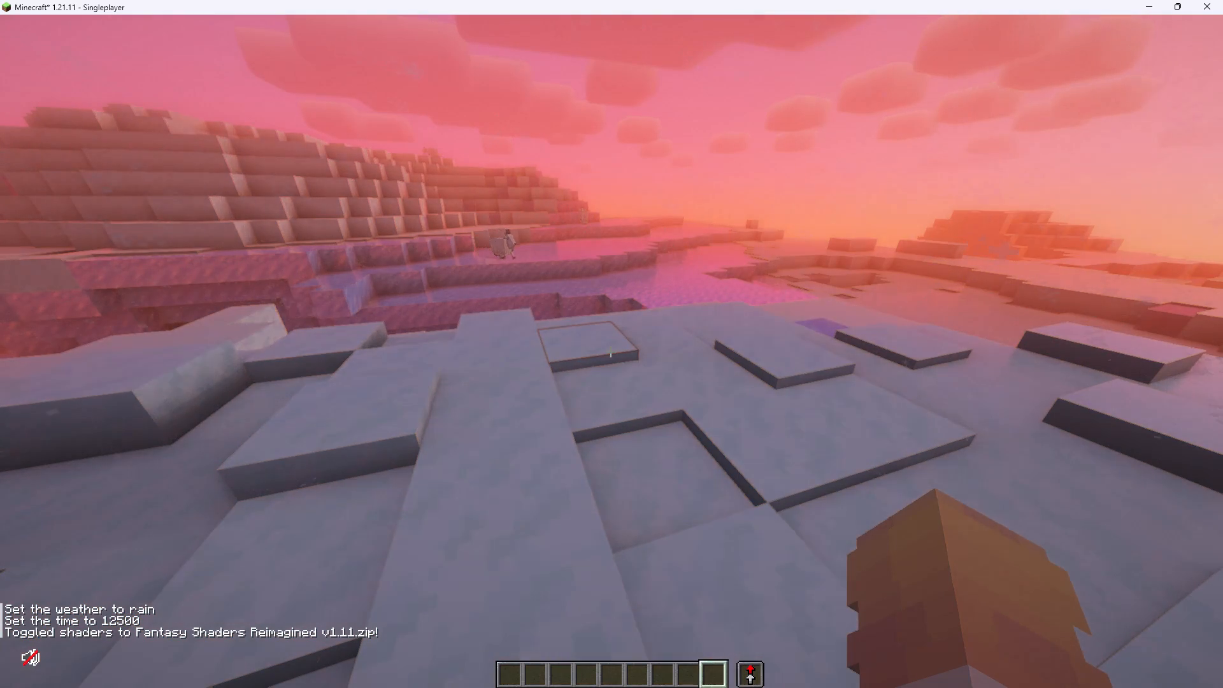
Reopen the BBS film editor, check the framing of path point 0 with shaders on, and return to the game.
key(0)
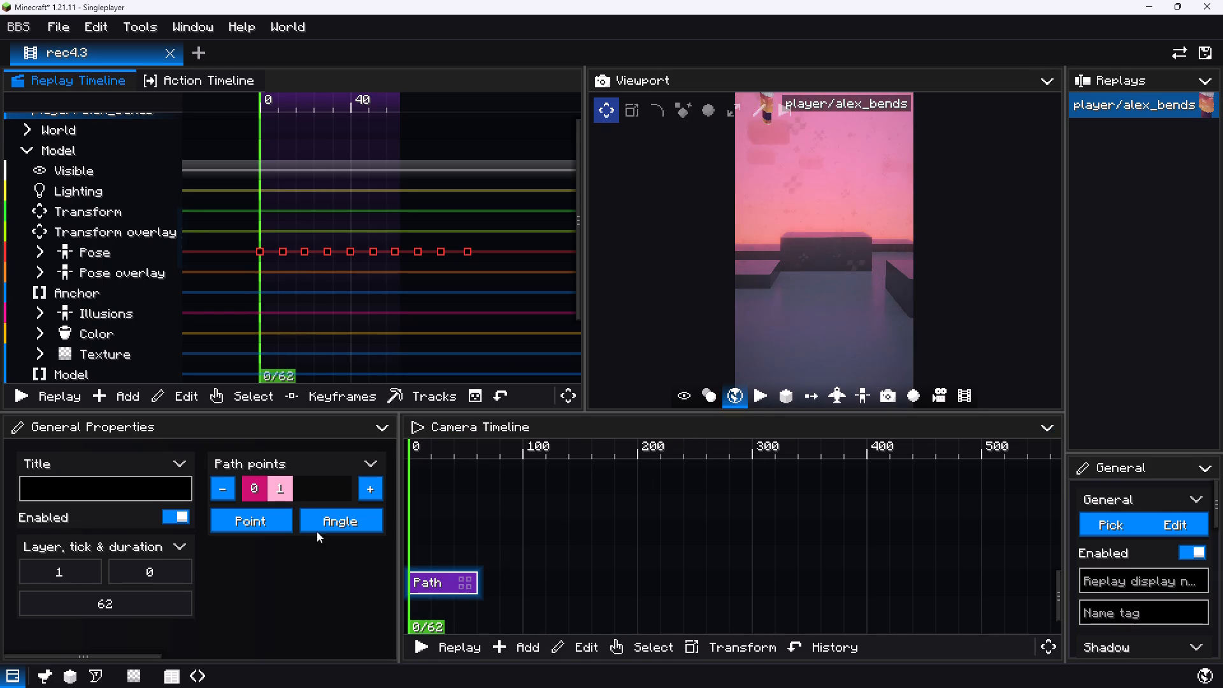
click(249, 491)
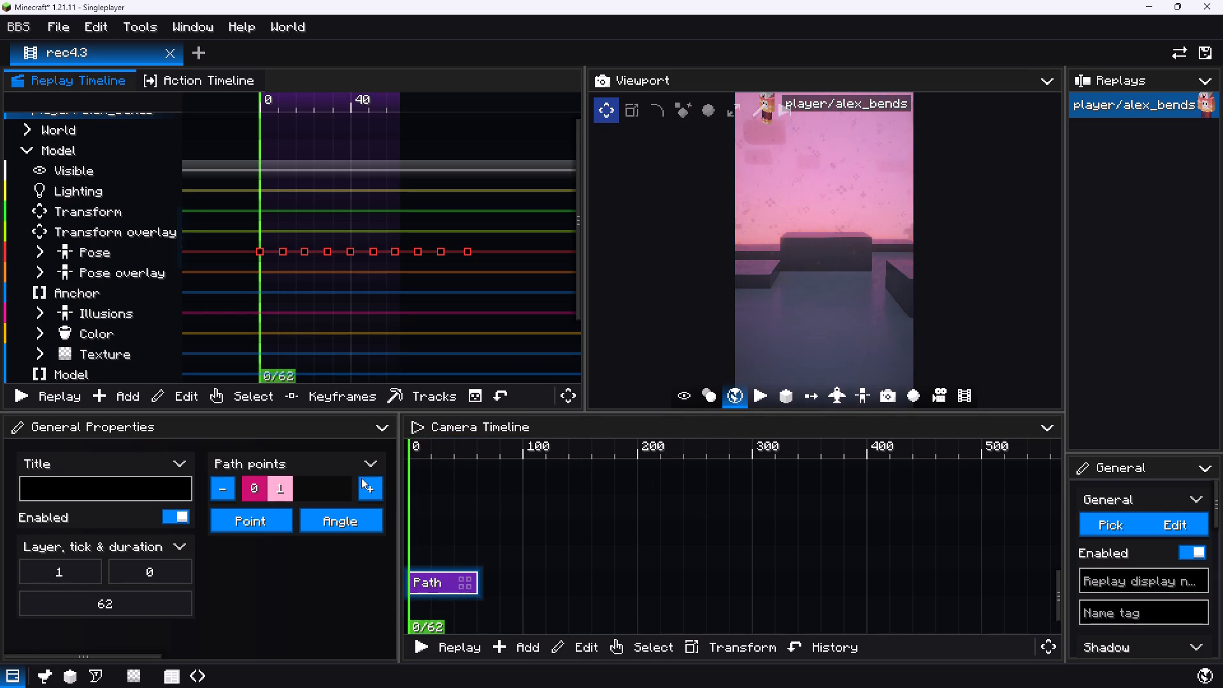
key(Escape)
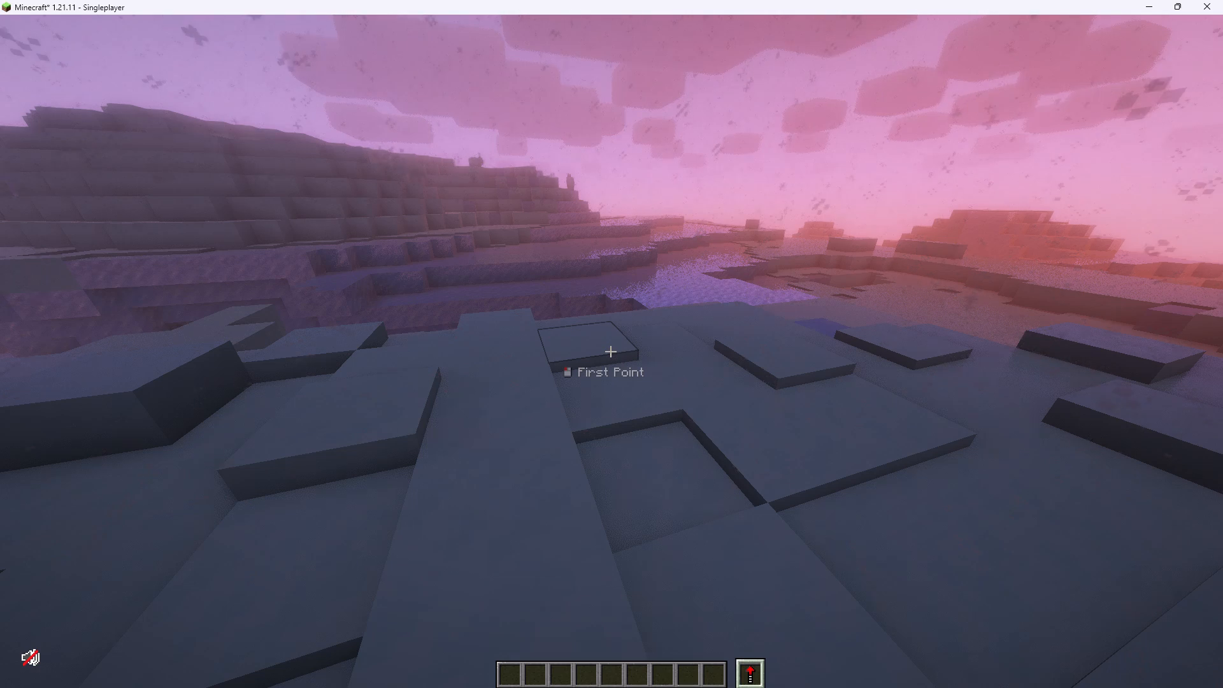
scroll(611, 351, up, 1)
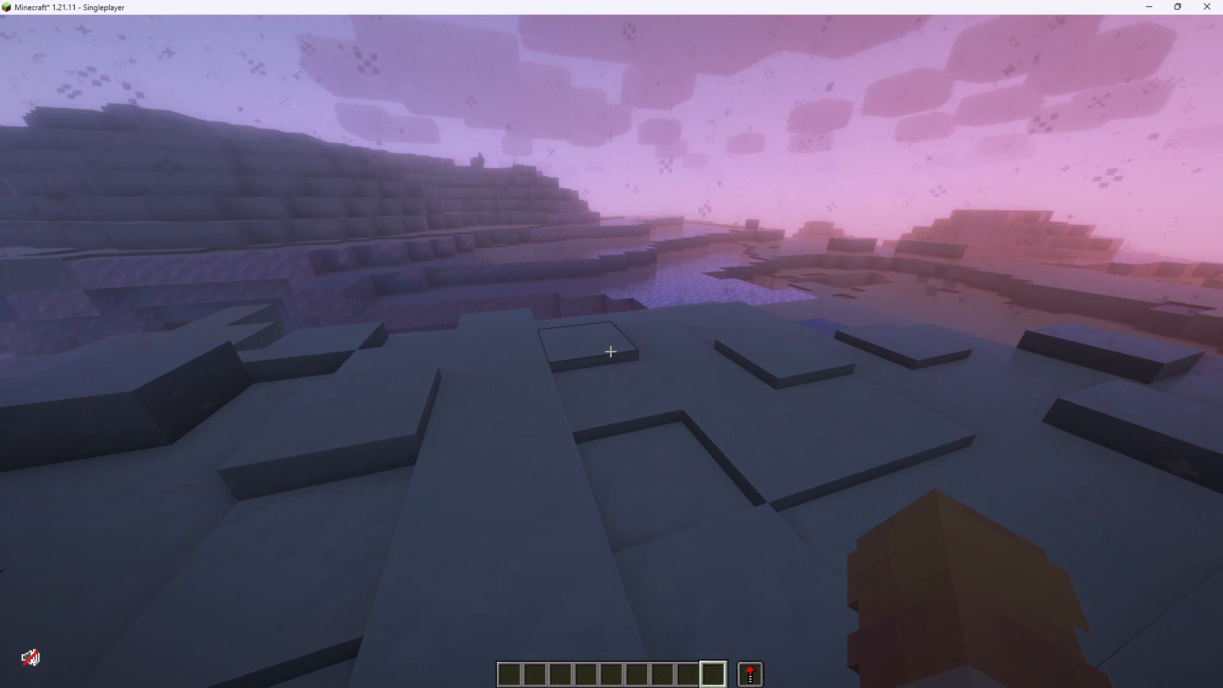
Set the world time to day.
key(slash)
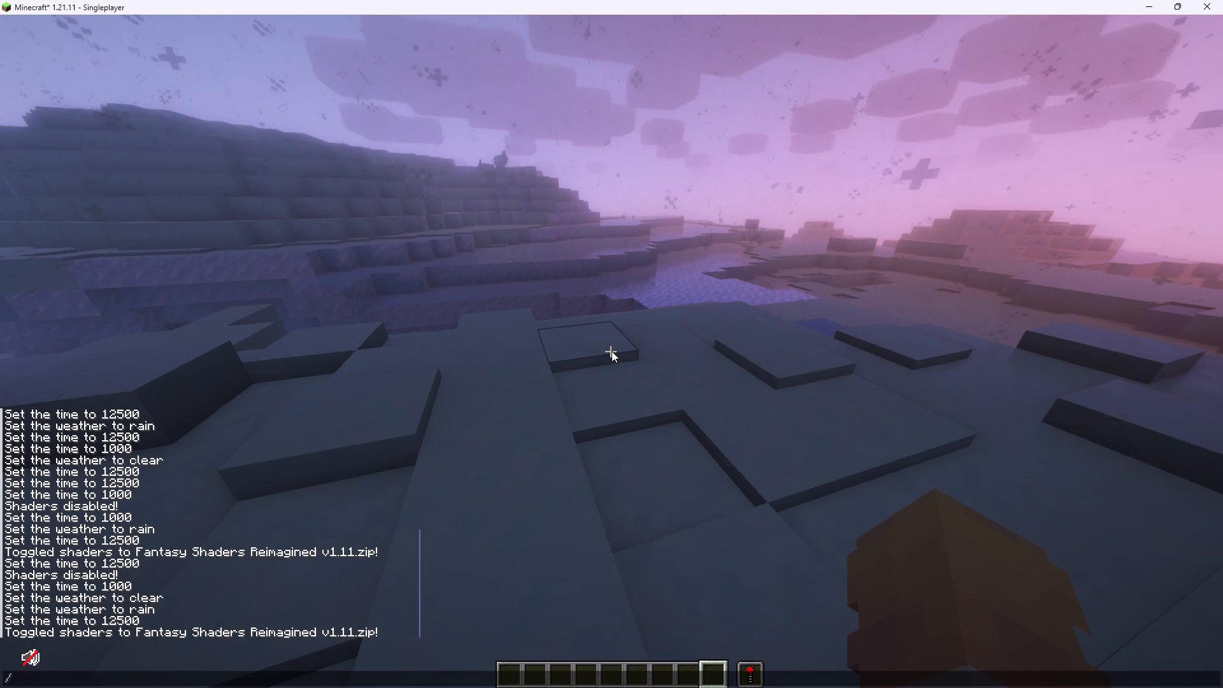
text(time set day)
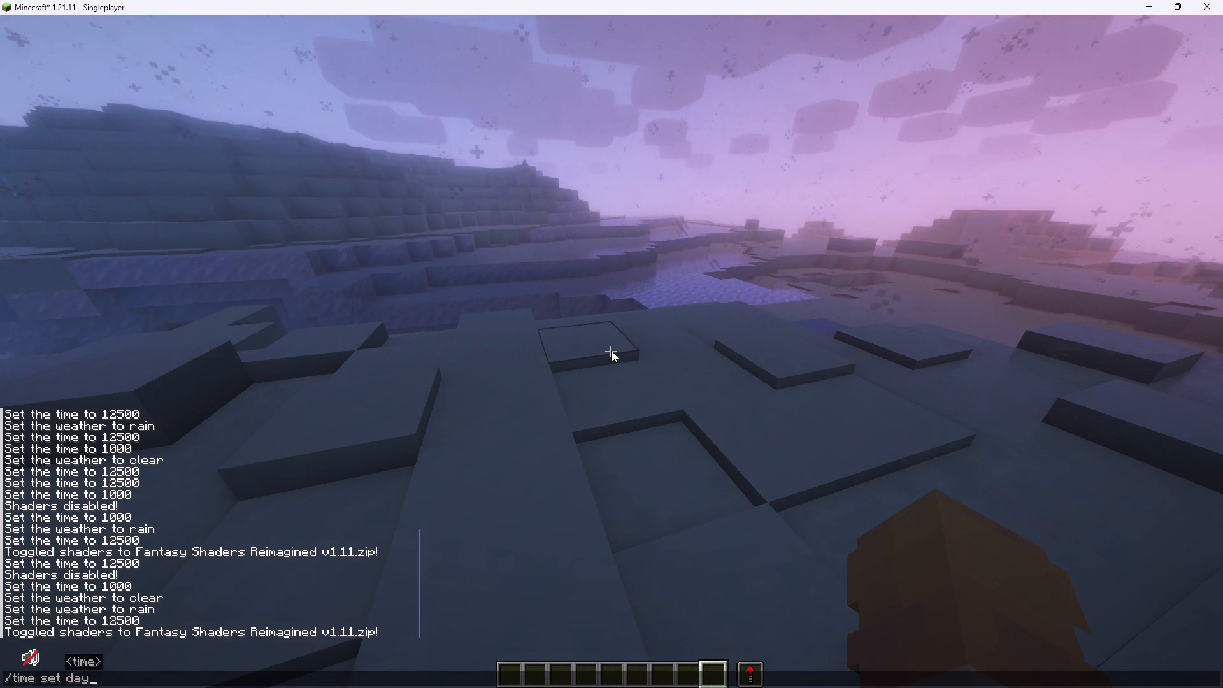
key(Return)
Set the world's weather to clear.
text(/weatehr clear)
key(Return)
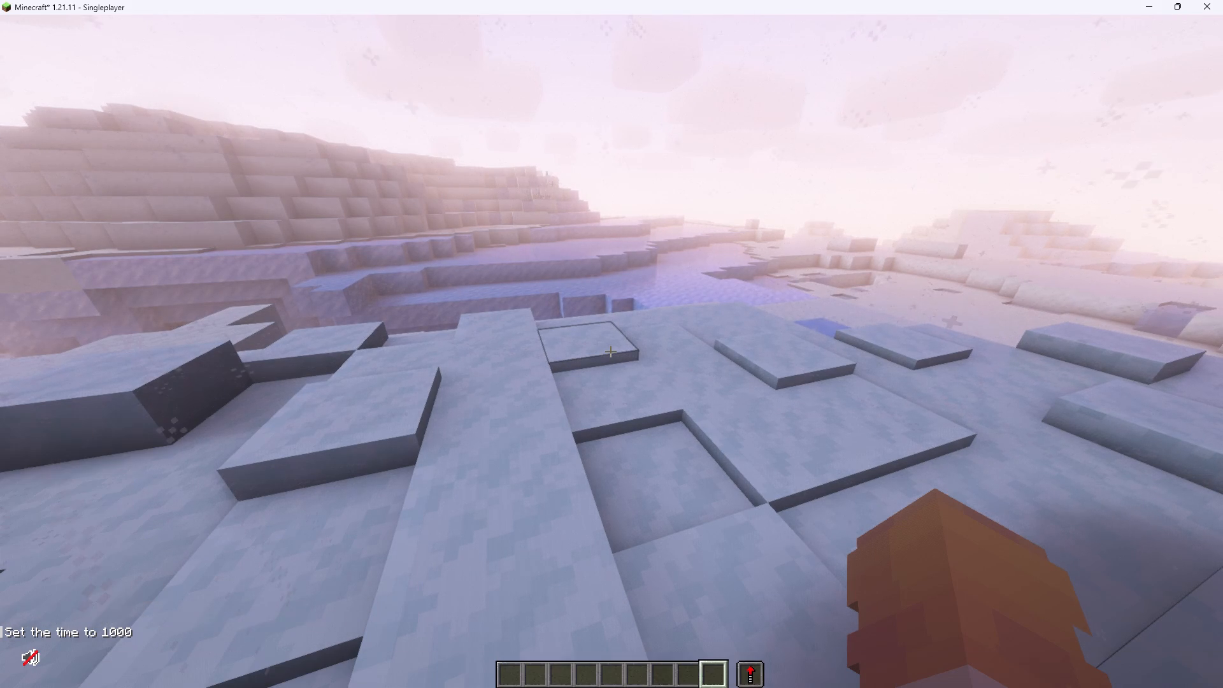
key(y)
key(Up)
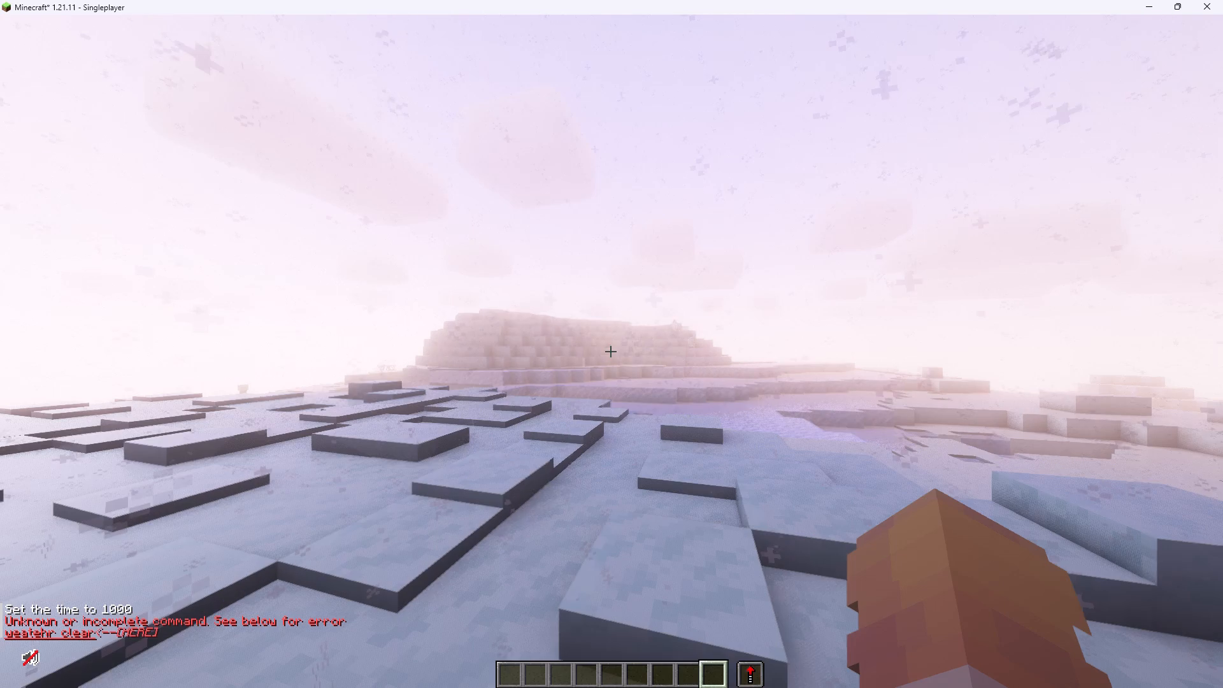
key(t)
key(Up)
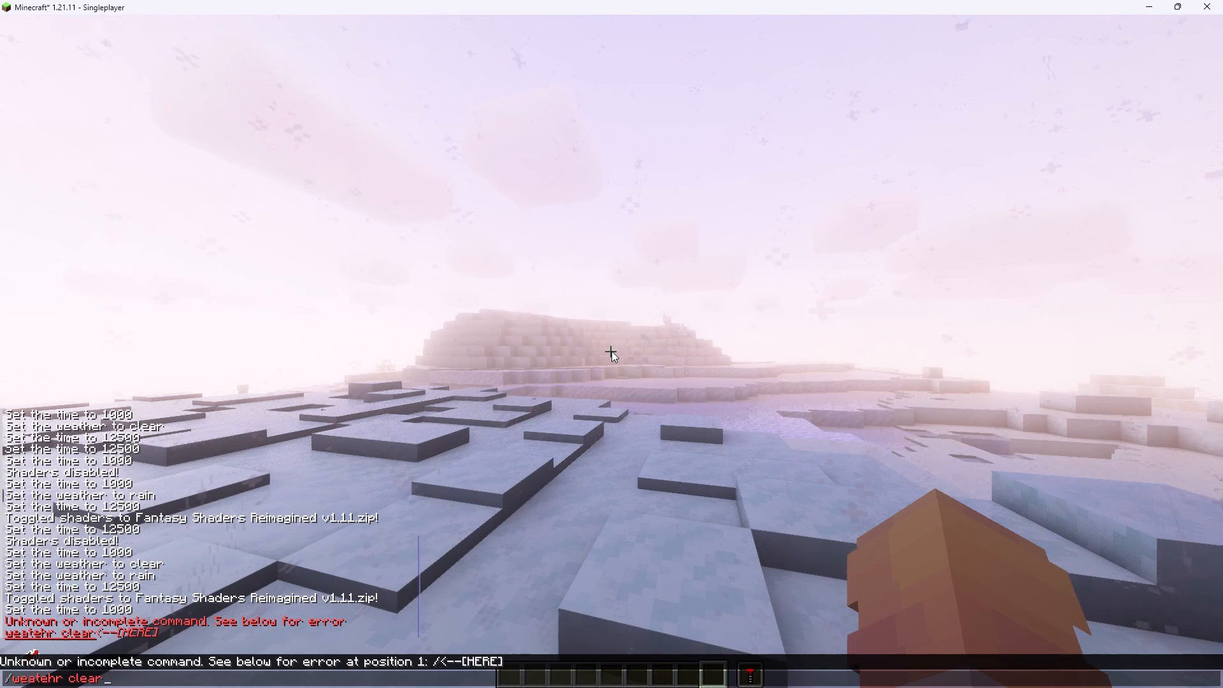
key(BackSpace)
key(BackSpace)
key(BackSpace)
key(BackSpace)
key(BackSpace)
key(BackSpace)
key(BackSpace)
key(BackSpace)
key(BackSpace)
key(BackSpace)
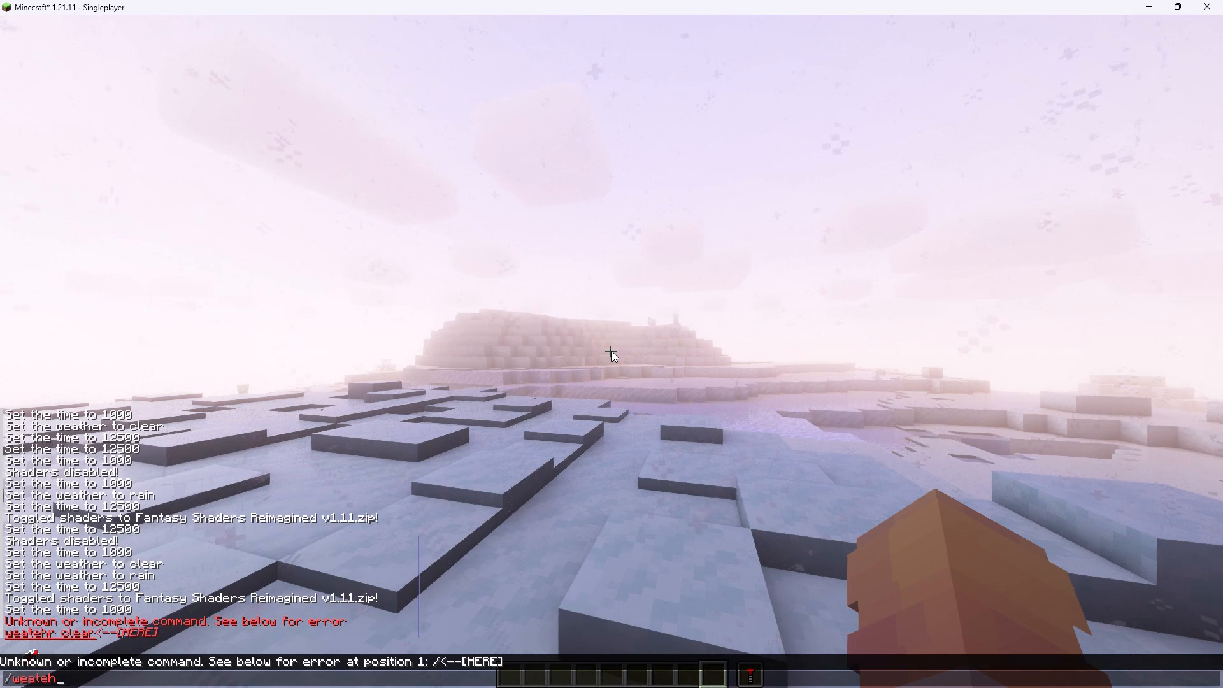
key(BackSpace)
text(ther clea)
key(BackSpace)
key(BackSpace)
key(BackSpace)
key(BackSpace)
key(BackSpace)
key(BackSpace)
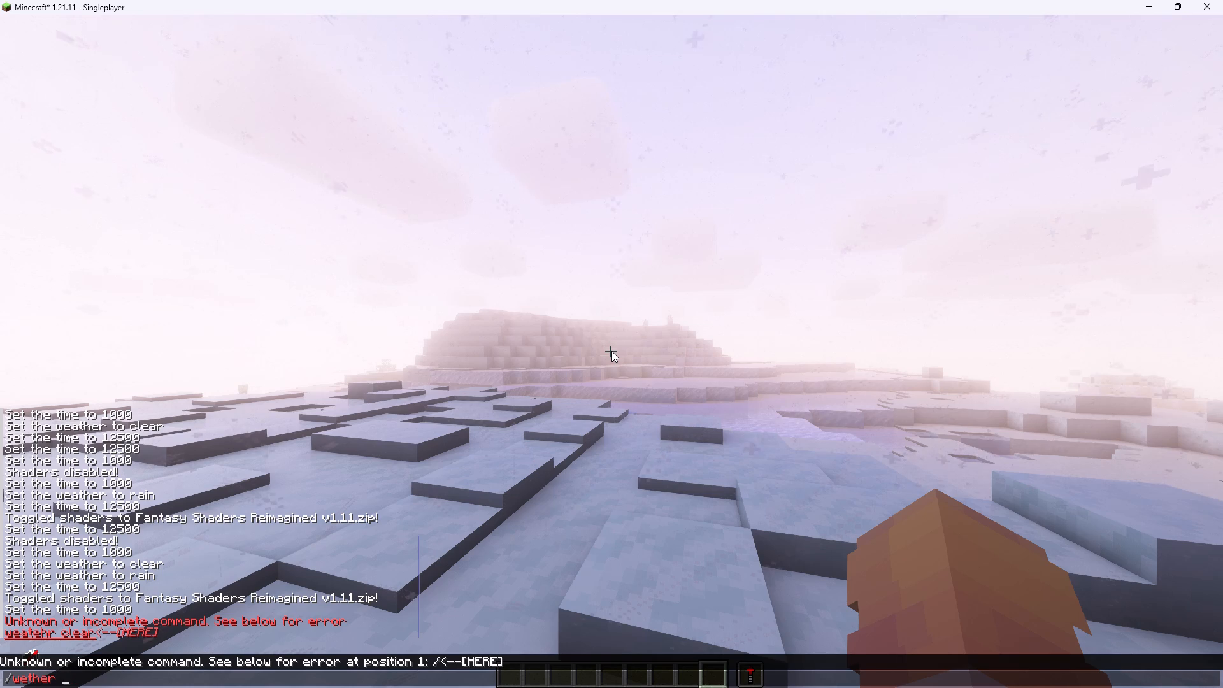
key(BackSpace)
key(BackSpace)
key(BackSpace)
text(ather clear)
key(Return)
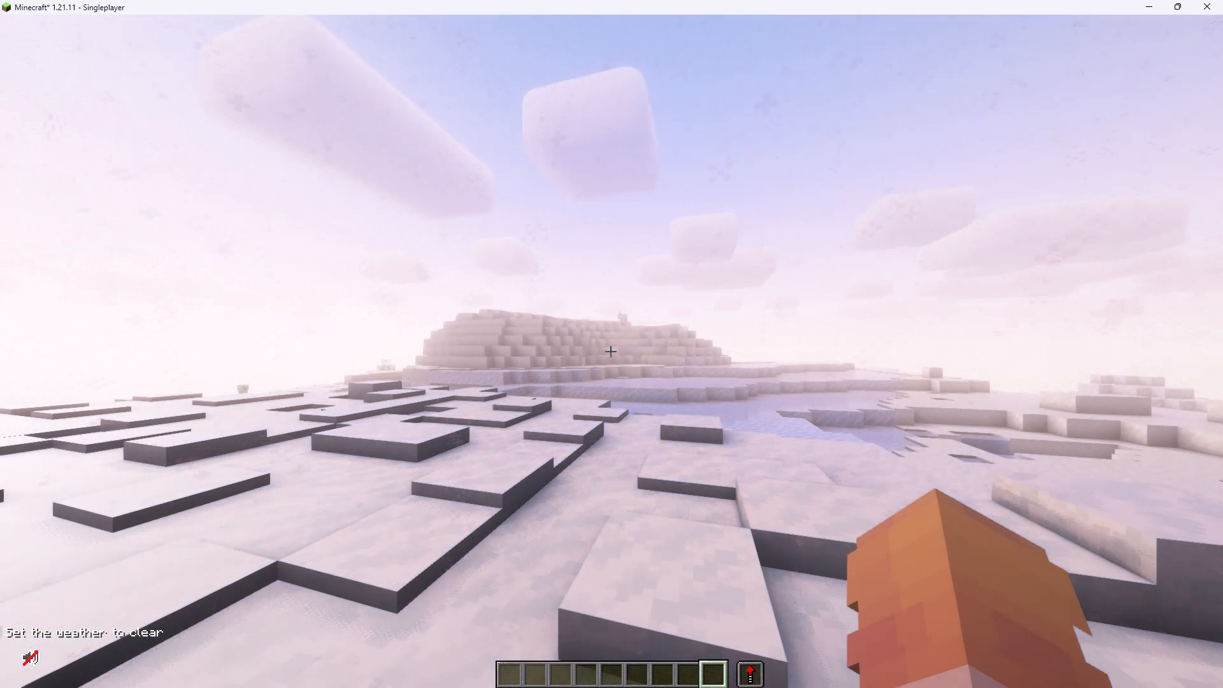
Reopen the BBS film editor and remove point 1 from the camera Path clip.
key(0)
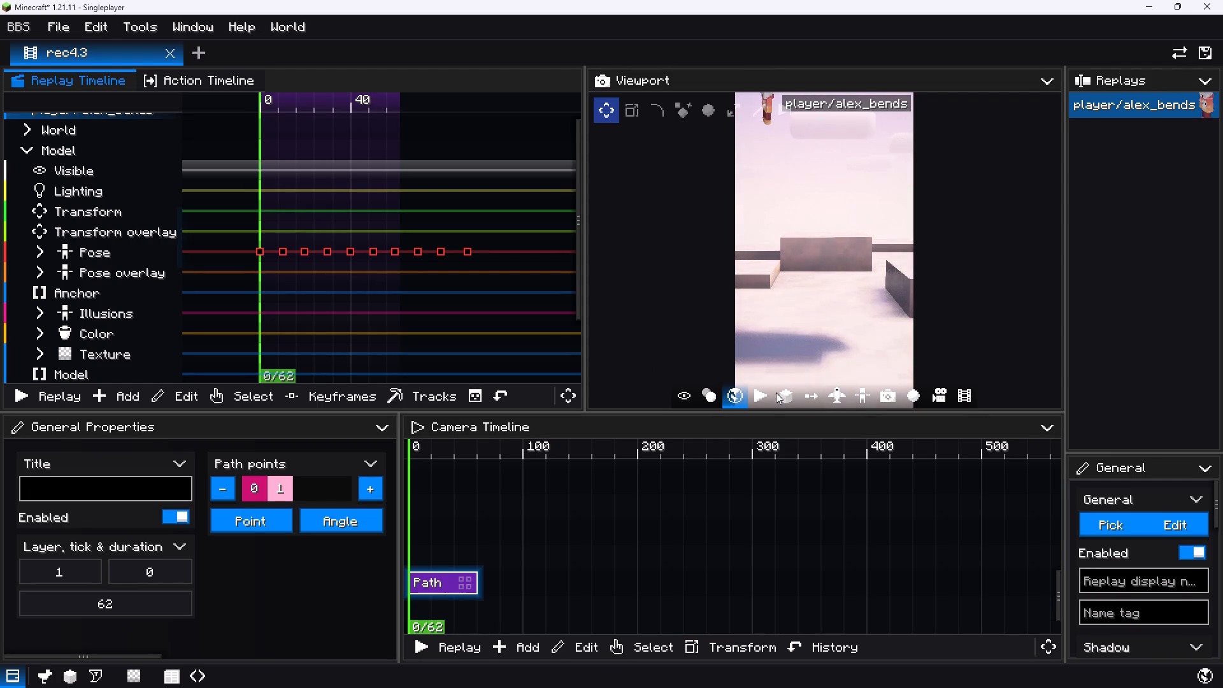
right_click(273, 492)
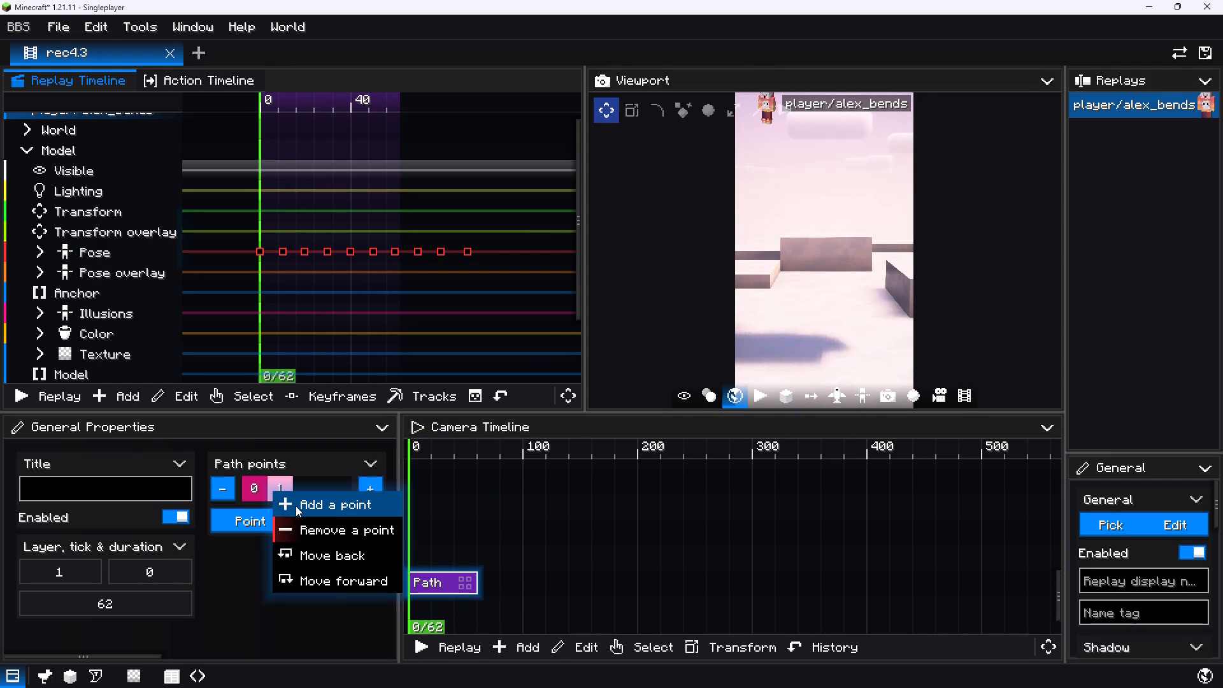
click(310, 543)
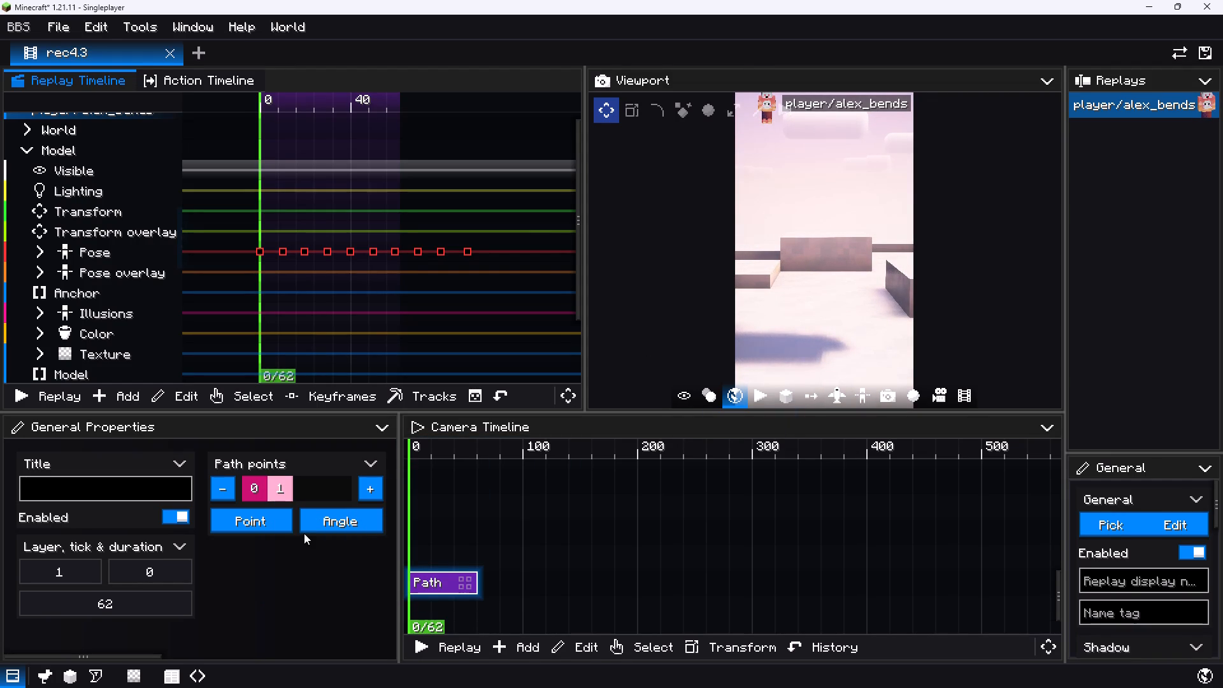
right_click(276, 490)
click(305, 522)
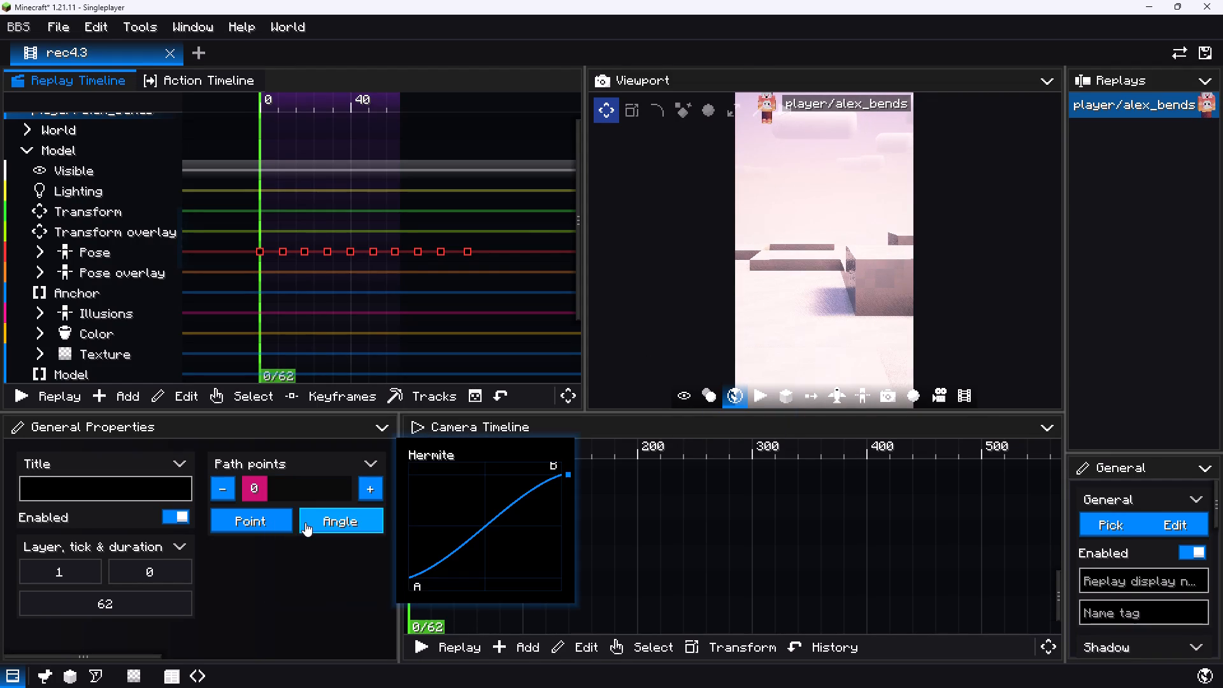
Select path point 0, enable flight mode and fly the camera around the area near the player model.
click(257, 476)
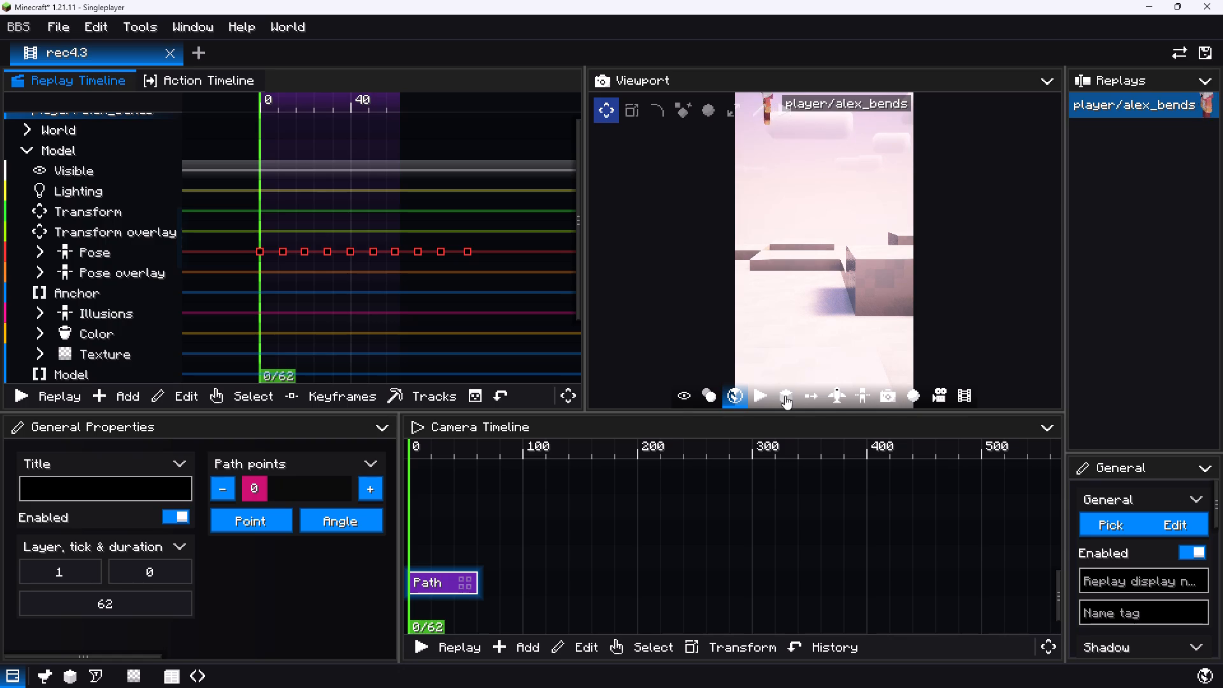
click(841, 399)
drag(859, 219, 826, 222)
key(s)
key(s)
key(s)
key(s)
key(s)
key(s)
key(s)
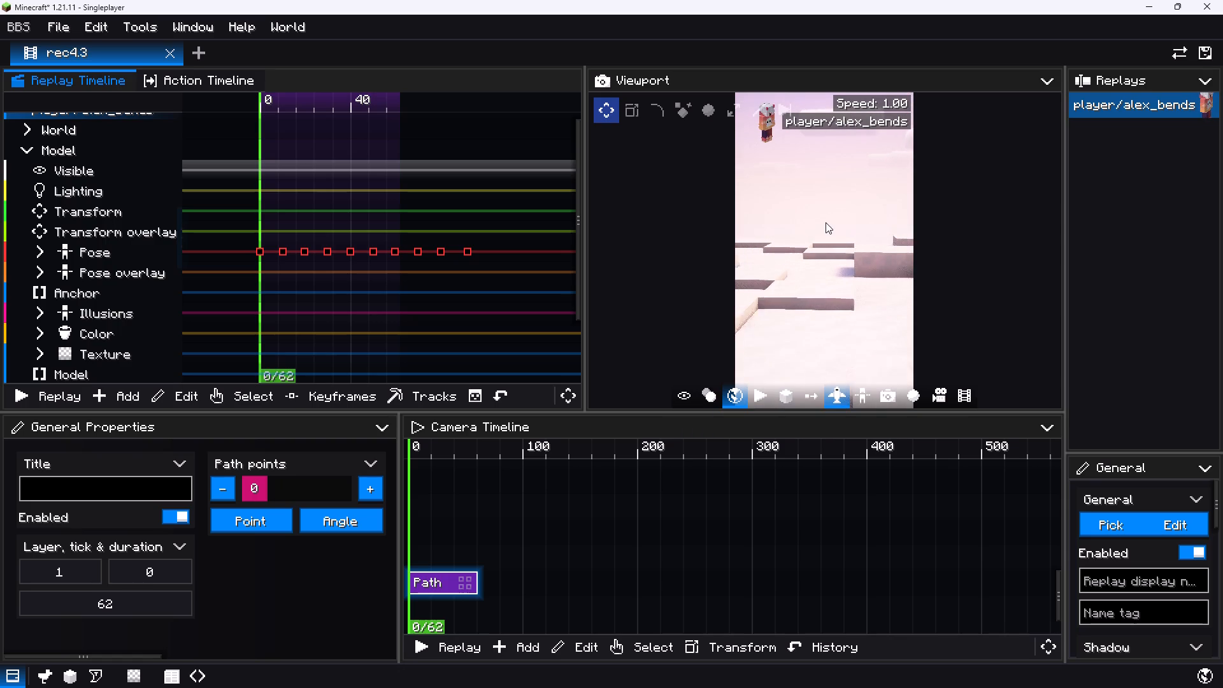
drag(826, 222, 610, 235)
key(d)
key(w)
drag(883, 242, 836, 246)
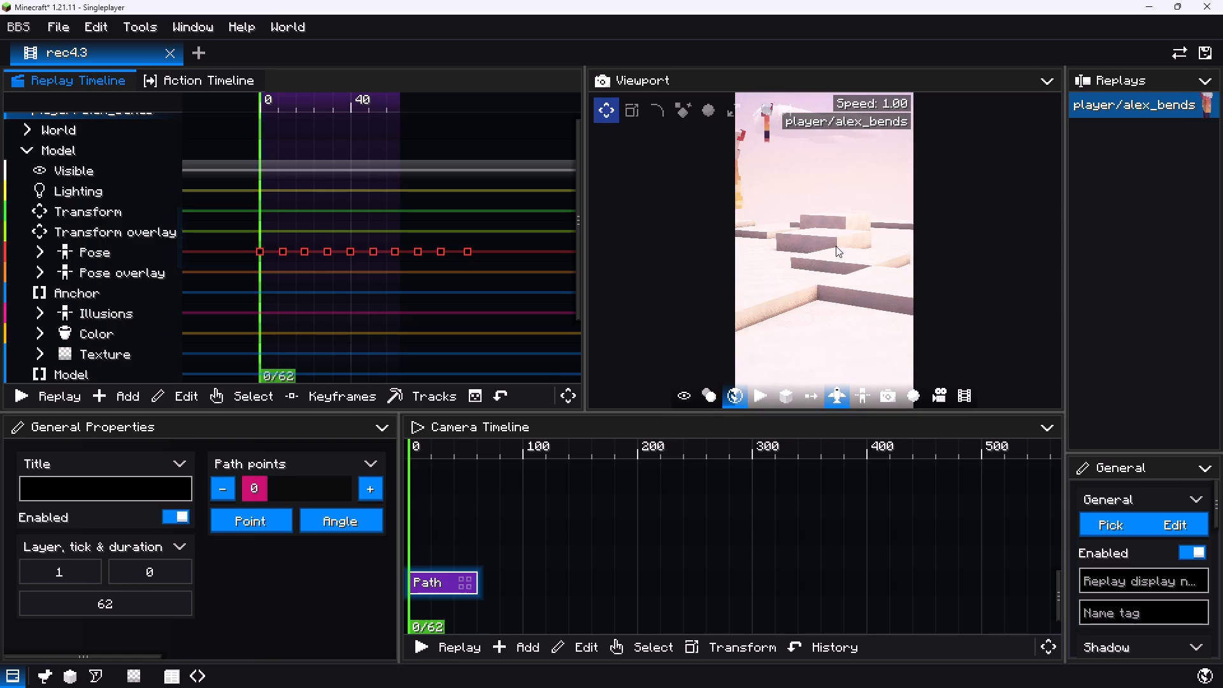
drag(836, 246, 923, 250)
text(wa)
key(w)
drag(845, 269, 920, 269)
key(space)
key(space)
key(w)
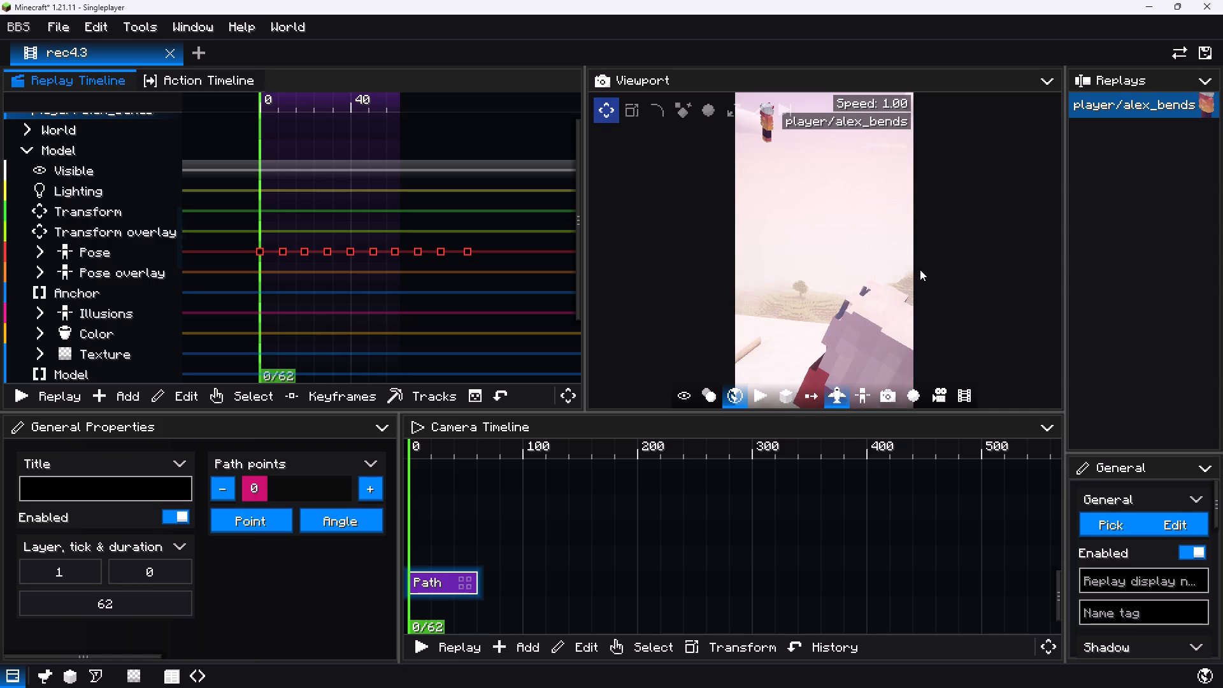
drag(920, 269, 935, 293)
drag(859, 283, 923, 266)
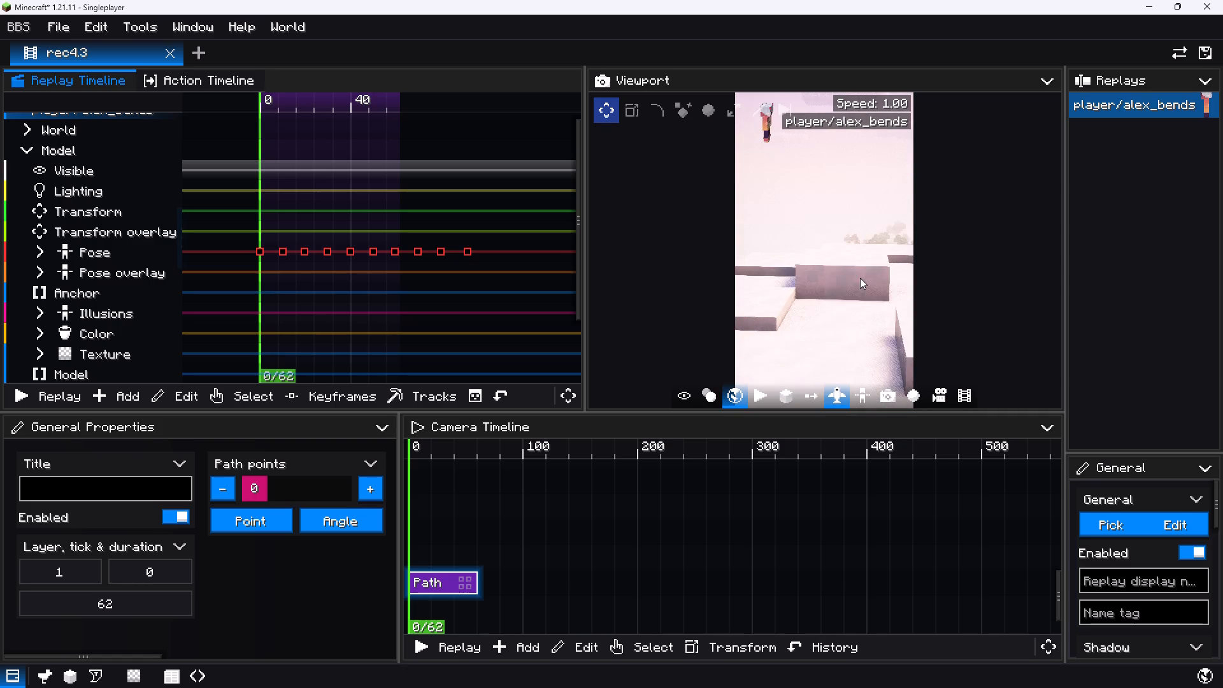
key(s)
drag(860, 278, 851, 264)
key(a)
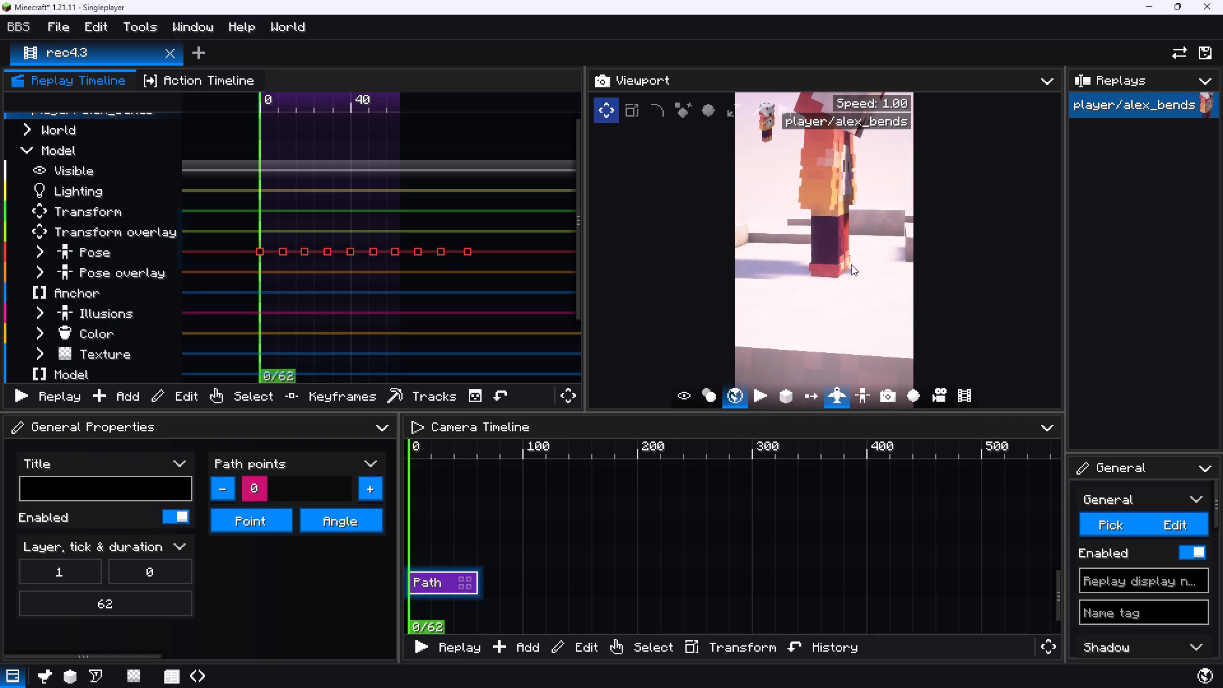
drag(851, 264, 867, 258)
key(w)
Lower the camera flight speed to 0.09 while shifting the camera sideways for path point 0.
scroll(867, 258, down, 3)
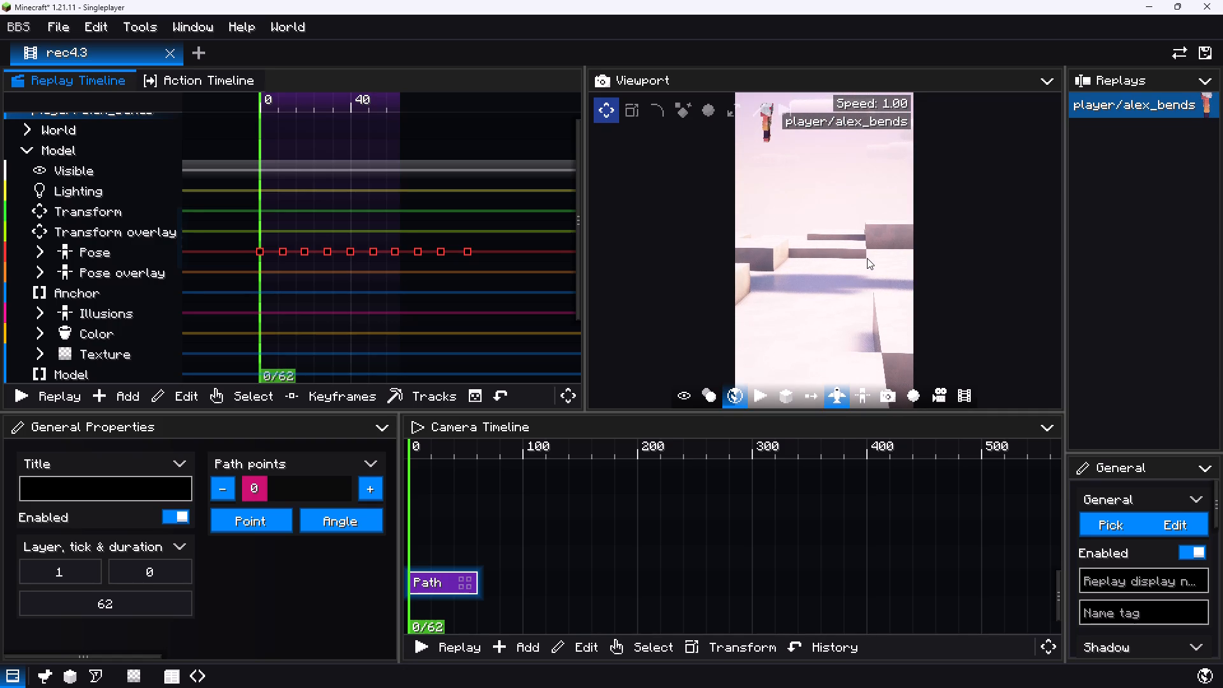
scroll(867, 258, down, 2)
key(d)
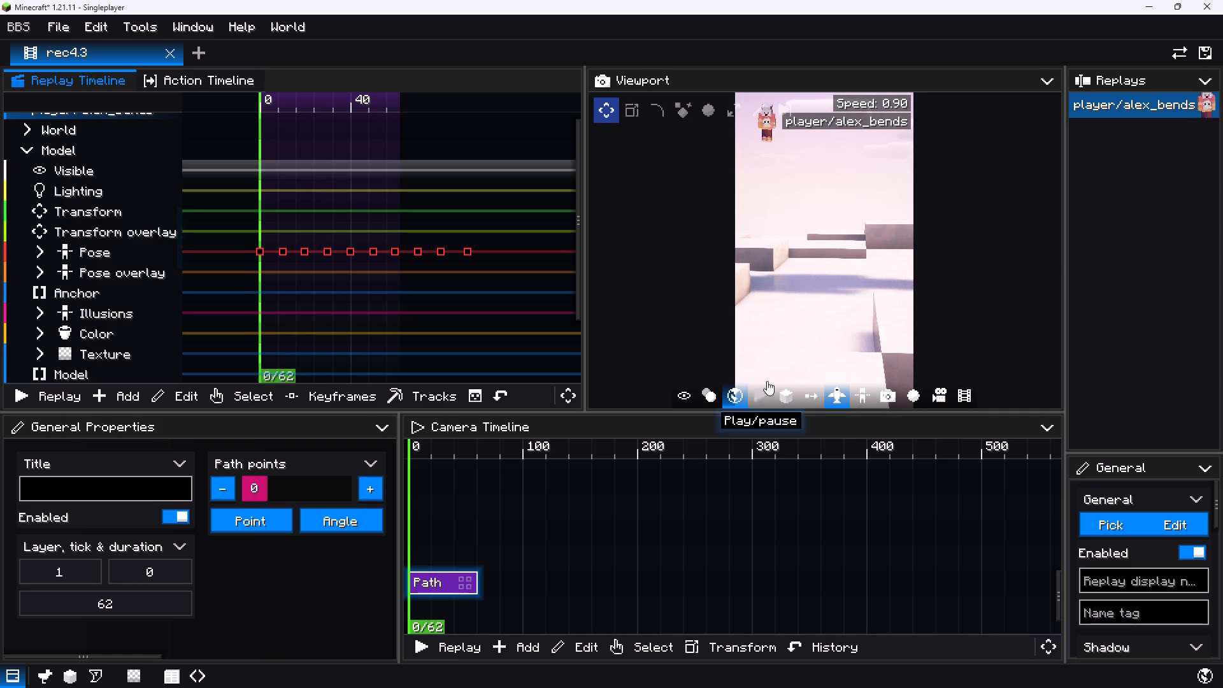
key(d)
scroll(810, 258, down, 6)
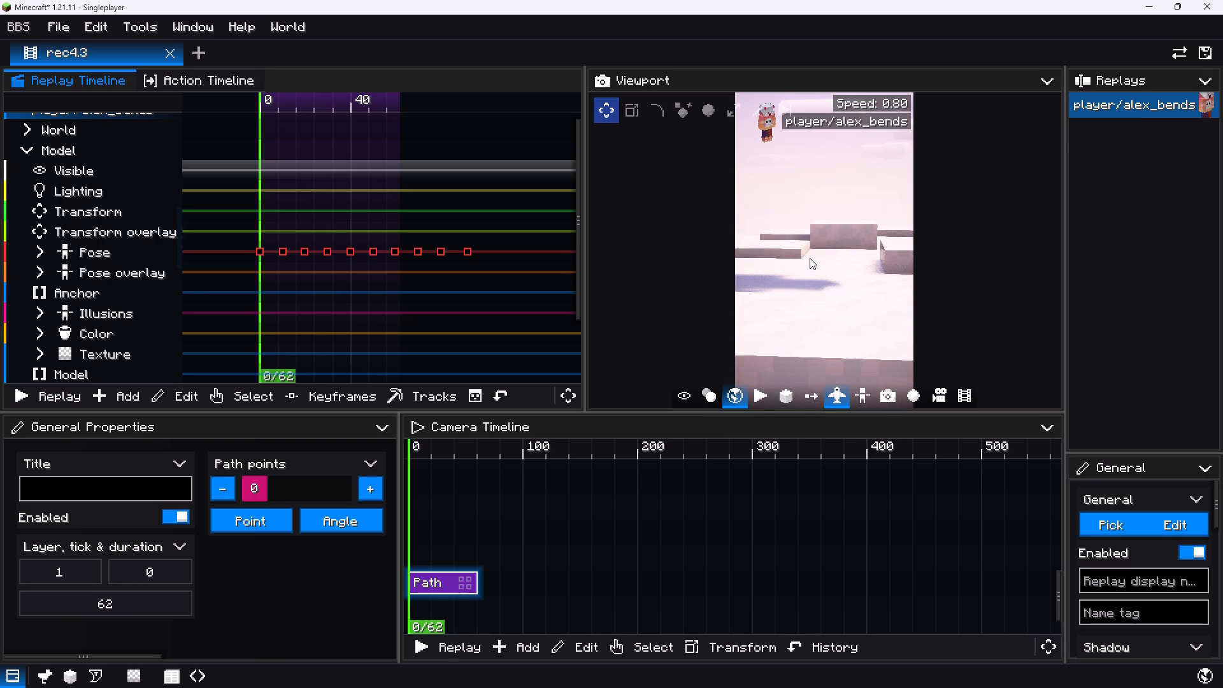
scroll(810, 258, down, 9)
key(a)
text(aaa)
scroll(810, 256, down, 4)
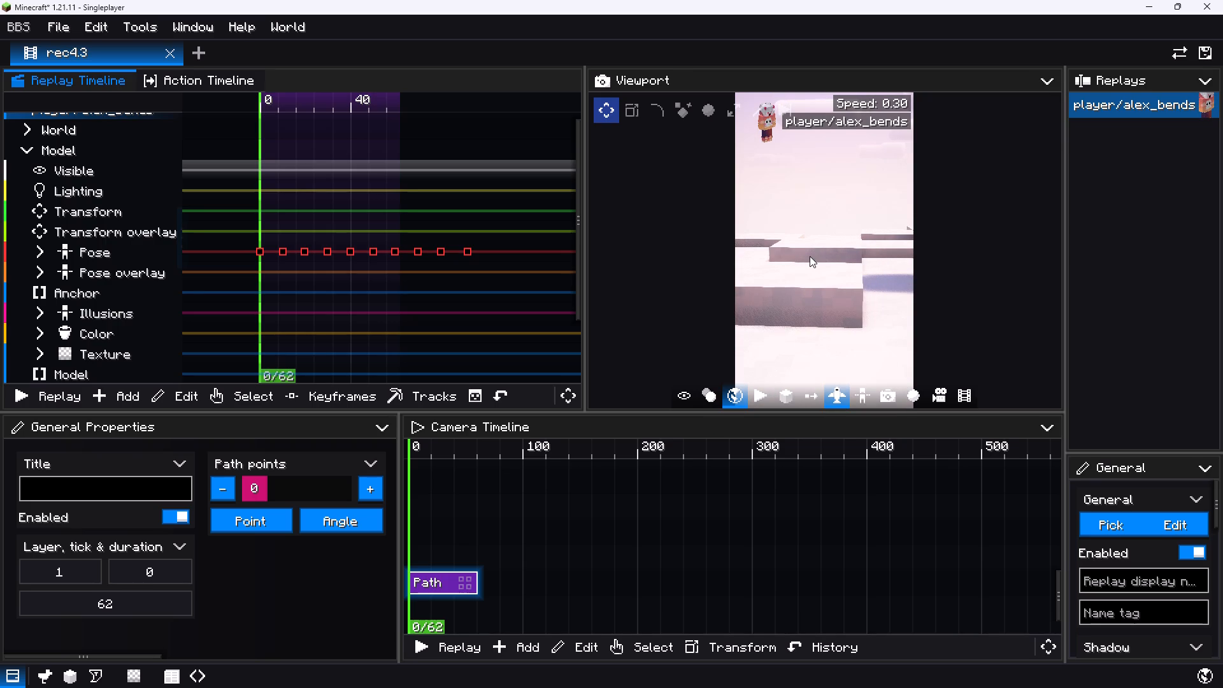
scroll(810, 256, down, 14)
Fly path point 0's camera backward, upward and sideways over the snow, turning the view to look for the player model.
key(s)
key(s)
key(s)
key(s)
key(s)
key(s)
key(s)
key(s)
key(s)
key(s)
key(s)
key(s)
key(s)
key(s)
key(s)
key(s)
key(s)
key(s)
key(s)
key(s)
drag(810, 256, 851, 271)
key(space)
key(space)
key(space)
key(space)
key(space)
key(space)
key(space)
key(space)
key(space)
key(d)
key(d)
key(d)
key(d)
key(d)
key(d)
key(d)
key(d)
key(d)
key(d)
key(d)
key(d)
key(d)
key(d)
key(d)
key(d)
key(d)
key(d)
key(d)
key(d)
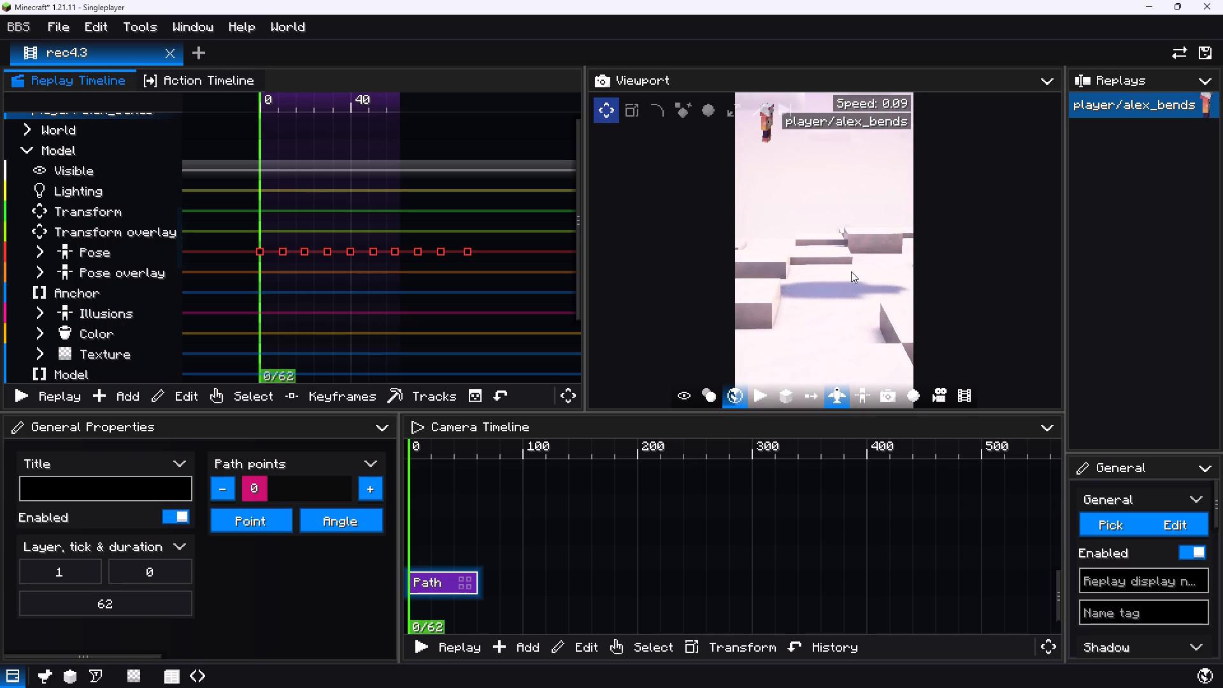
Turn and move path point 0's camera sideways and forward to bring the player model into the vertical frame.
drag(851, 271, 829, 340)
key(space)
key(a)
key(a)
key(a)
key(a)
key(a)
key(a)
key(a)
key(a)
key(a)
key(a)
key(w)
key(w)
key(w)
key(w)
key(w)
key(w)
key(w)
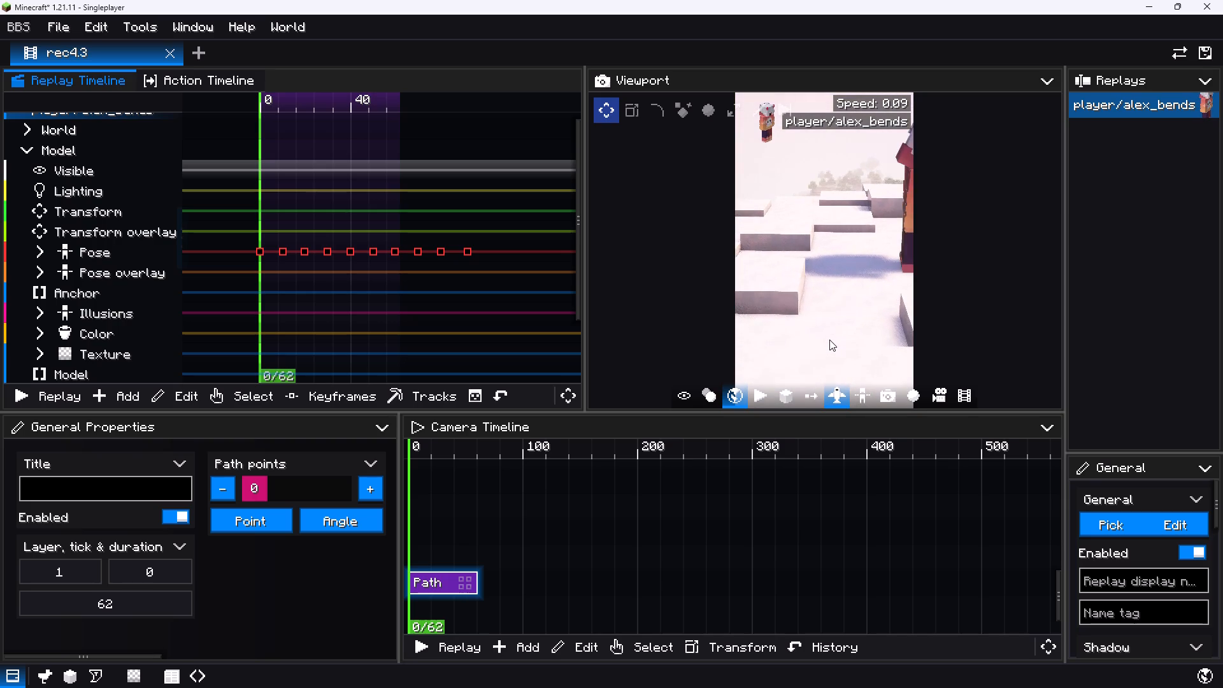
drag(829, 340, 815, 318)
key(space)
text(d)
key(w)
key(d)
key(d)
key(d)
key(d)
key(d)
key(d)
key(d)
key(d)
key(d)
key(d)
key(d)
key(d)
key(d)
key(d)
key(d)
key(d)
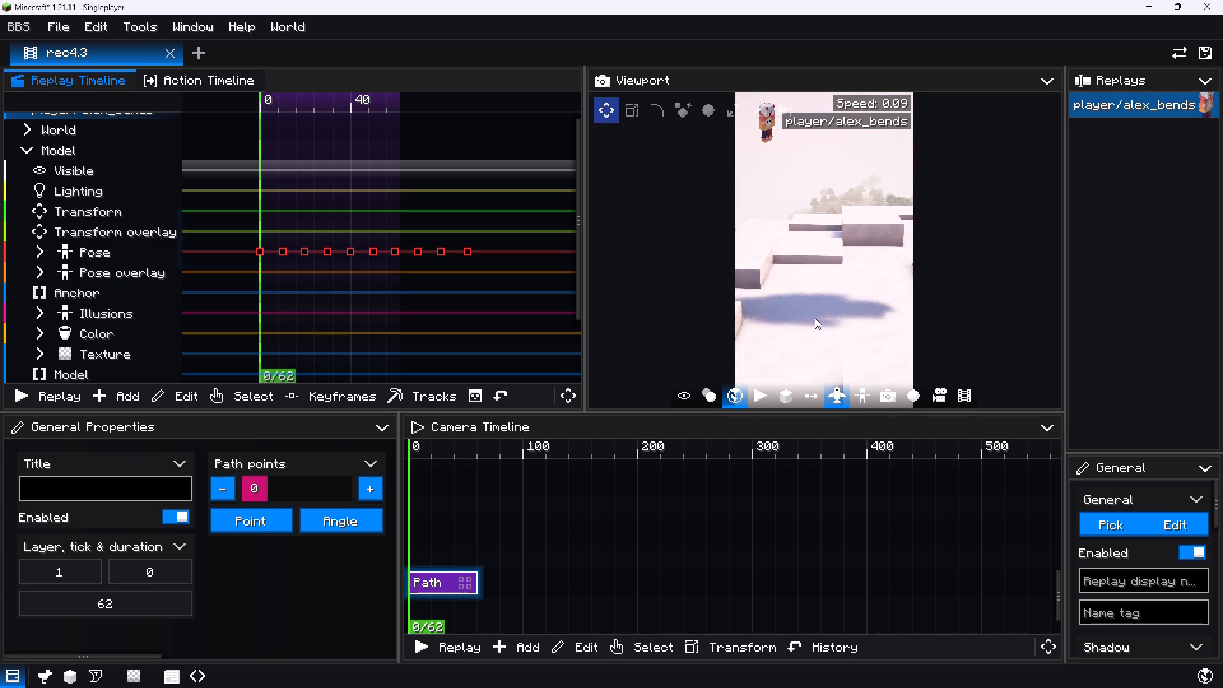
drag(815, 318, 789, 310)
text(dw)
key(d)
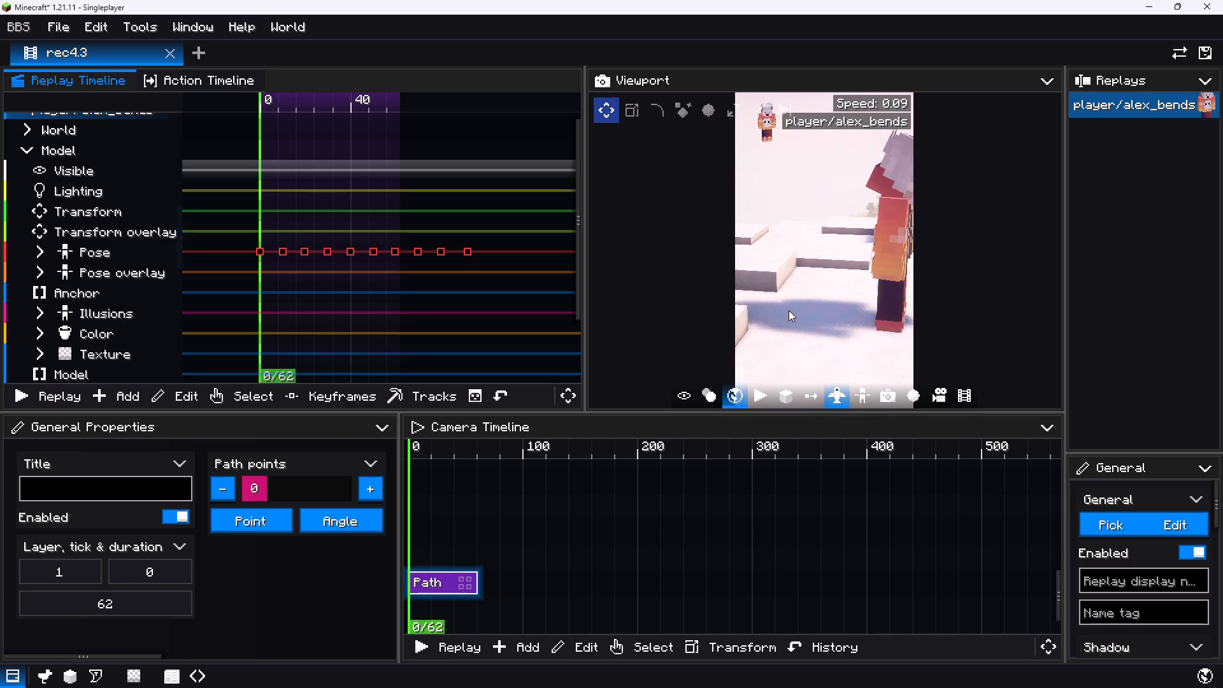
drag(789, 310, 789, 310)
text(dd)
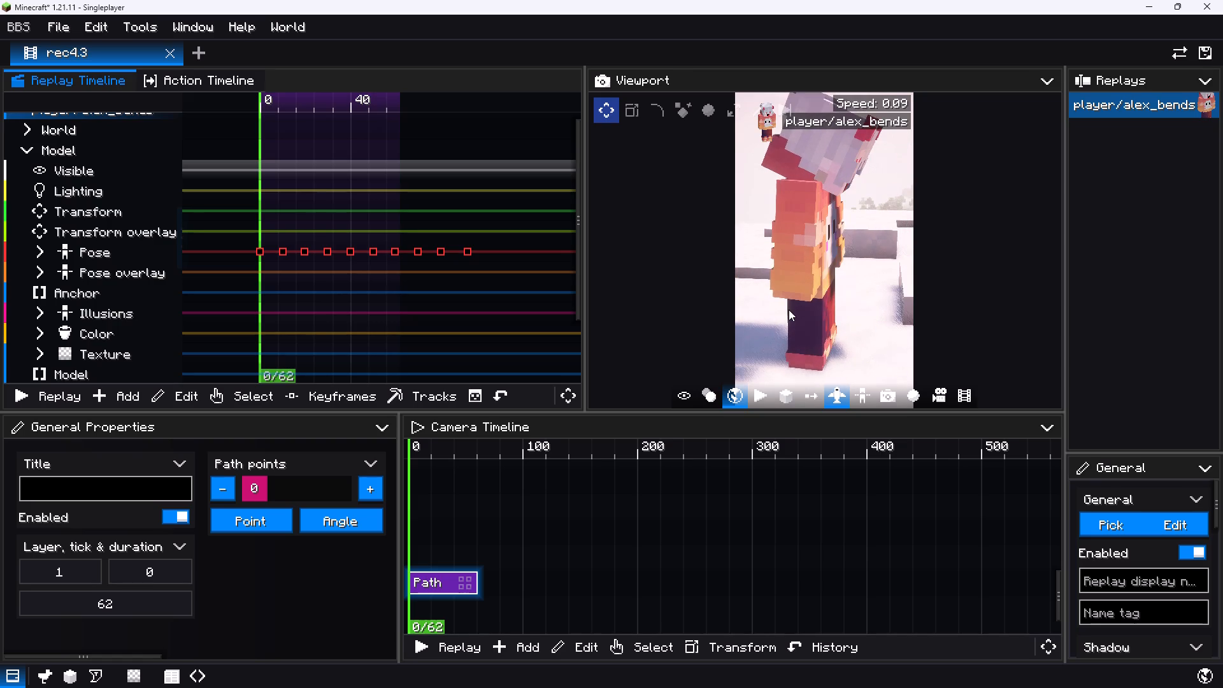
Fine-tune path point 0 into a close side framing of the player model's torso and legs, and leave flight mode.
drag(789, 310, 778, 286)
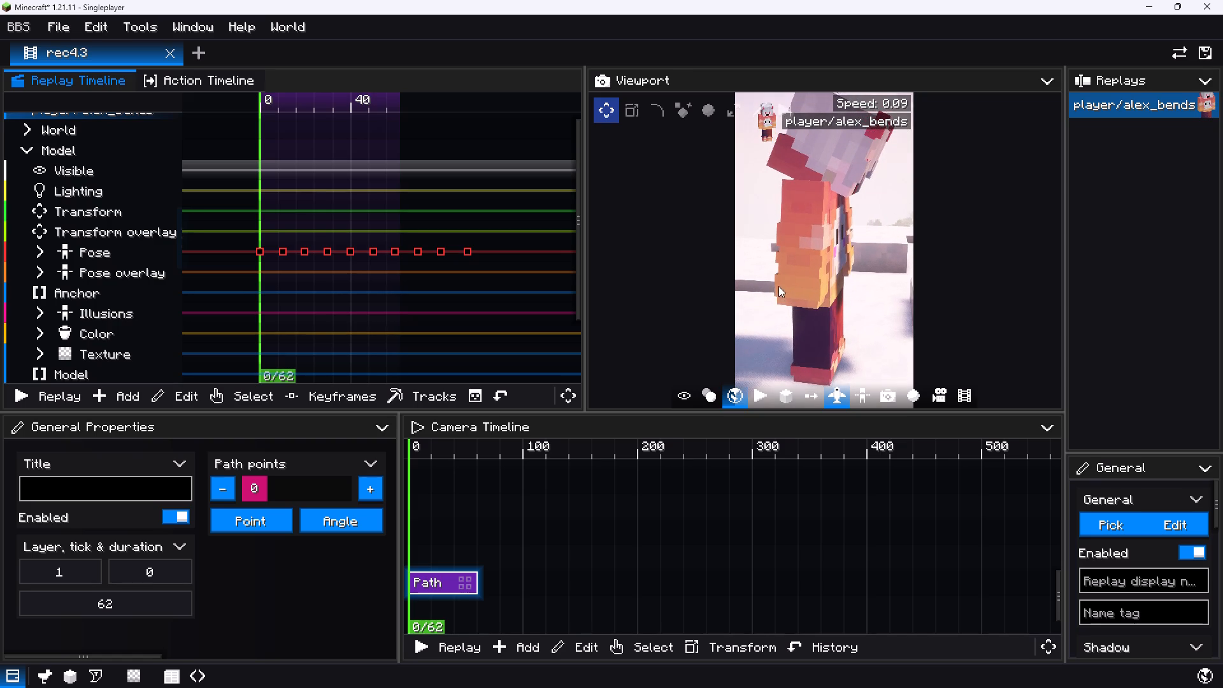
drag(778, 286, 769, 283)
key(d)
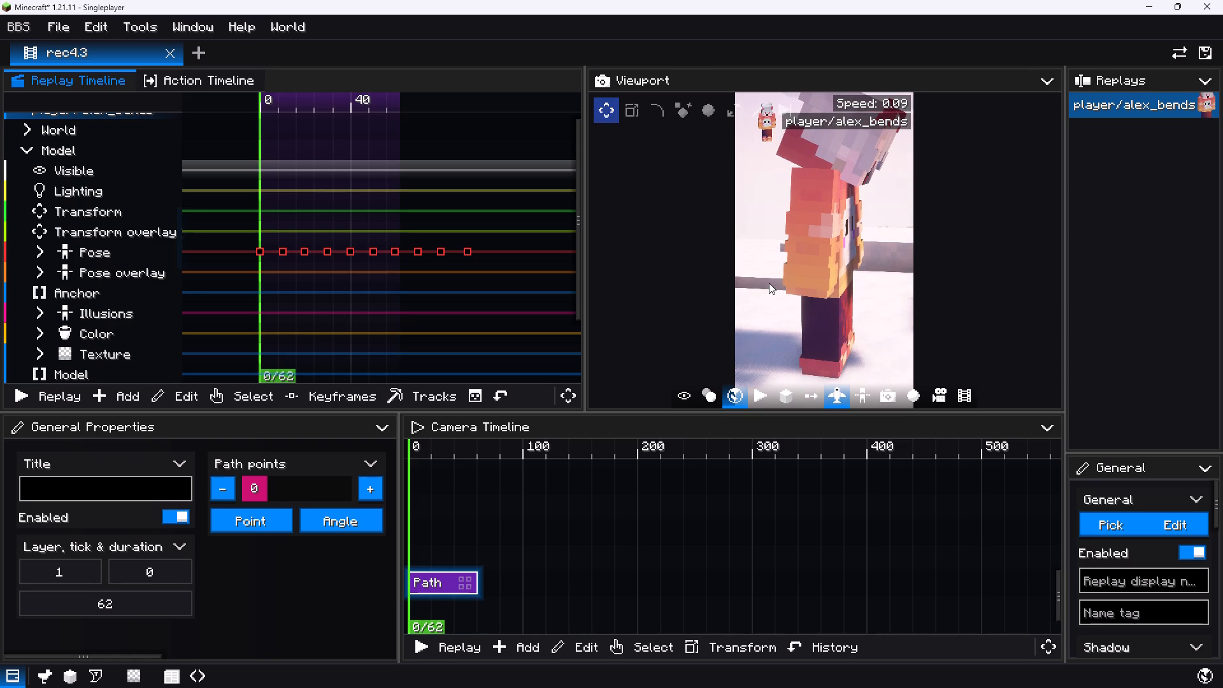
drag(769, 283, 753, 287)
key(d)
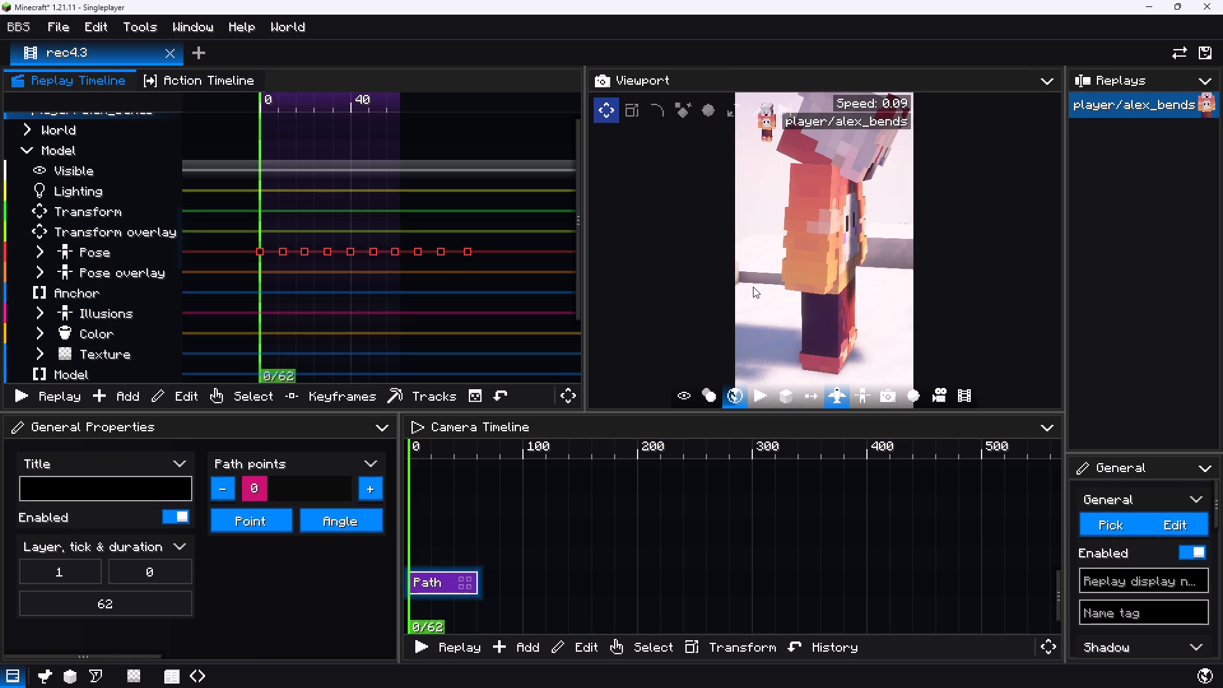
drag(753, 287, 748, 284)
key(w)
key(w)
key(w)
drag(840, 297, 841, 282)
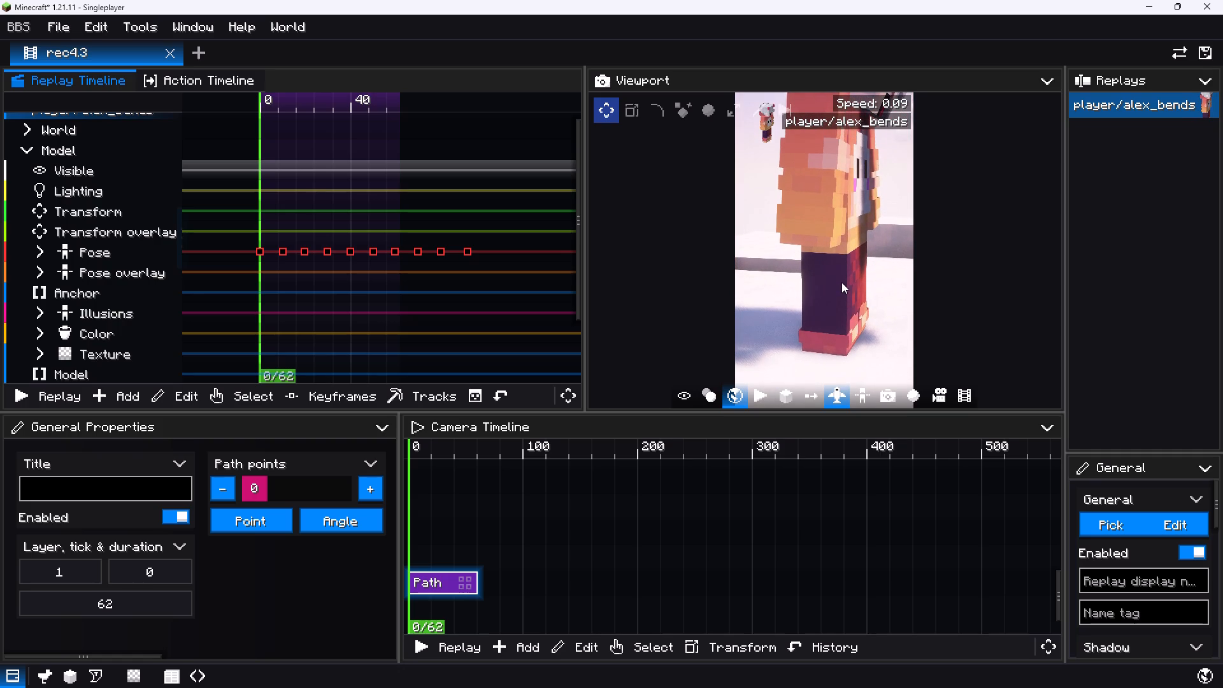
drag(841, 282, 840, 286)
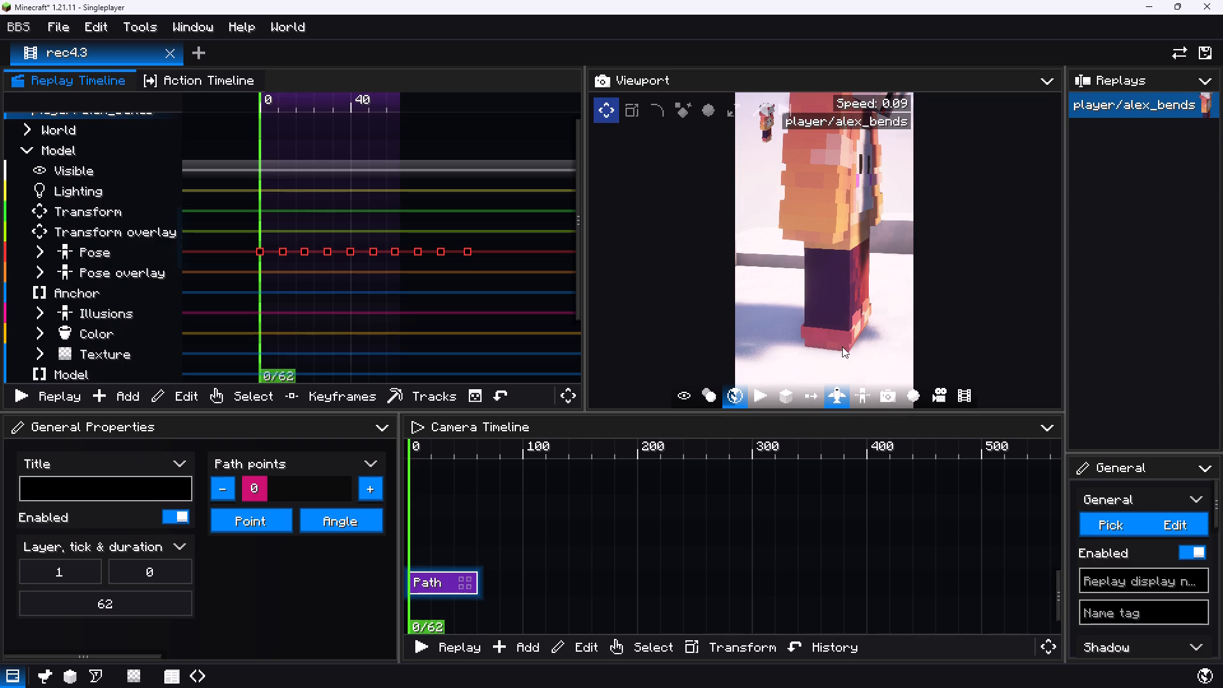
click(836, 400)
Add a second point to the camera Path clip and select path point 1.
right_click(297, 493)
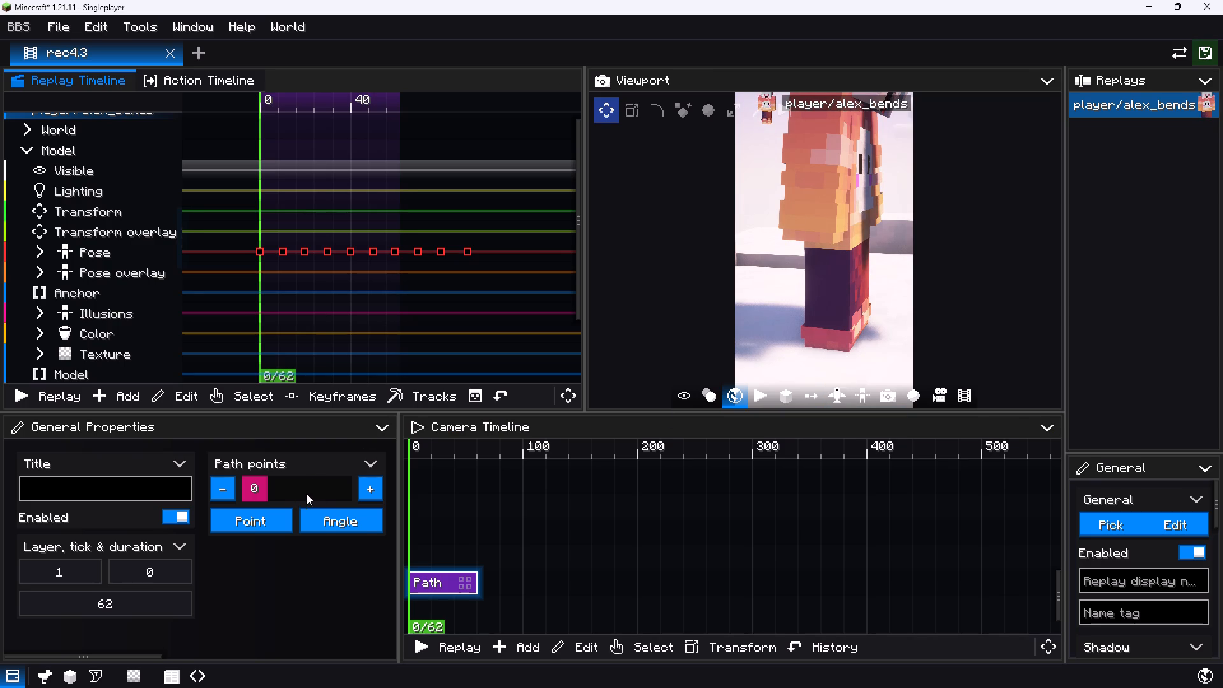
click(333, 501)
click(285, 488)
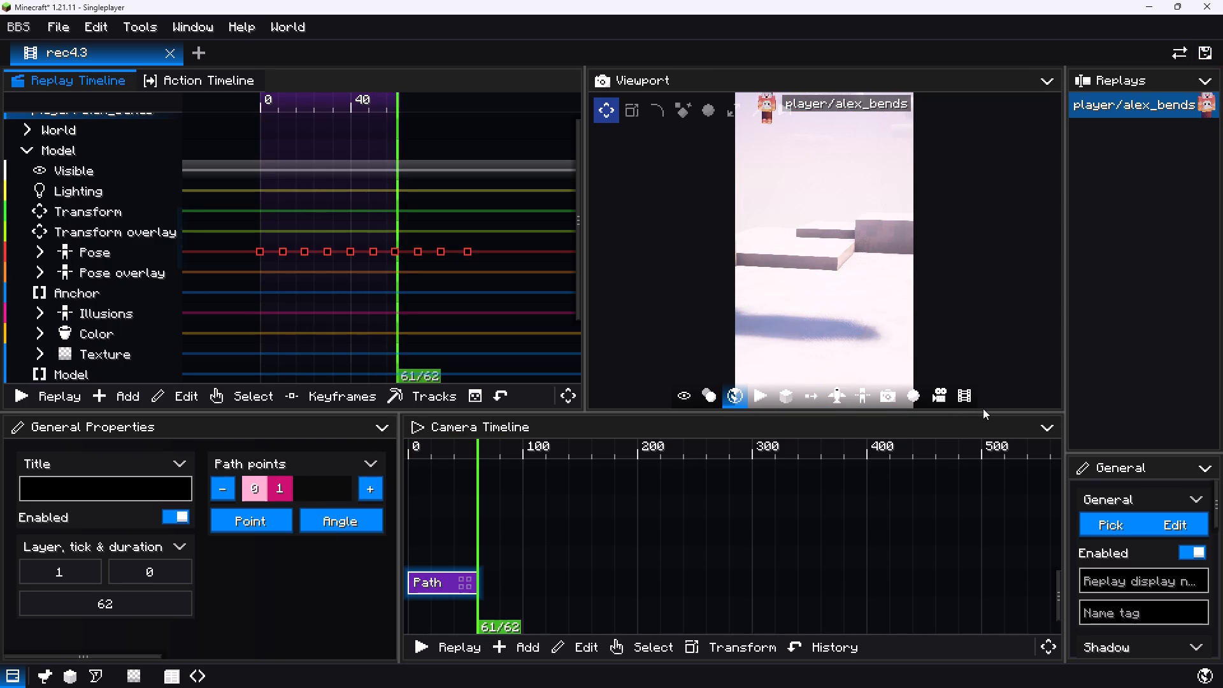
click(273, 487)
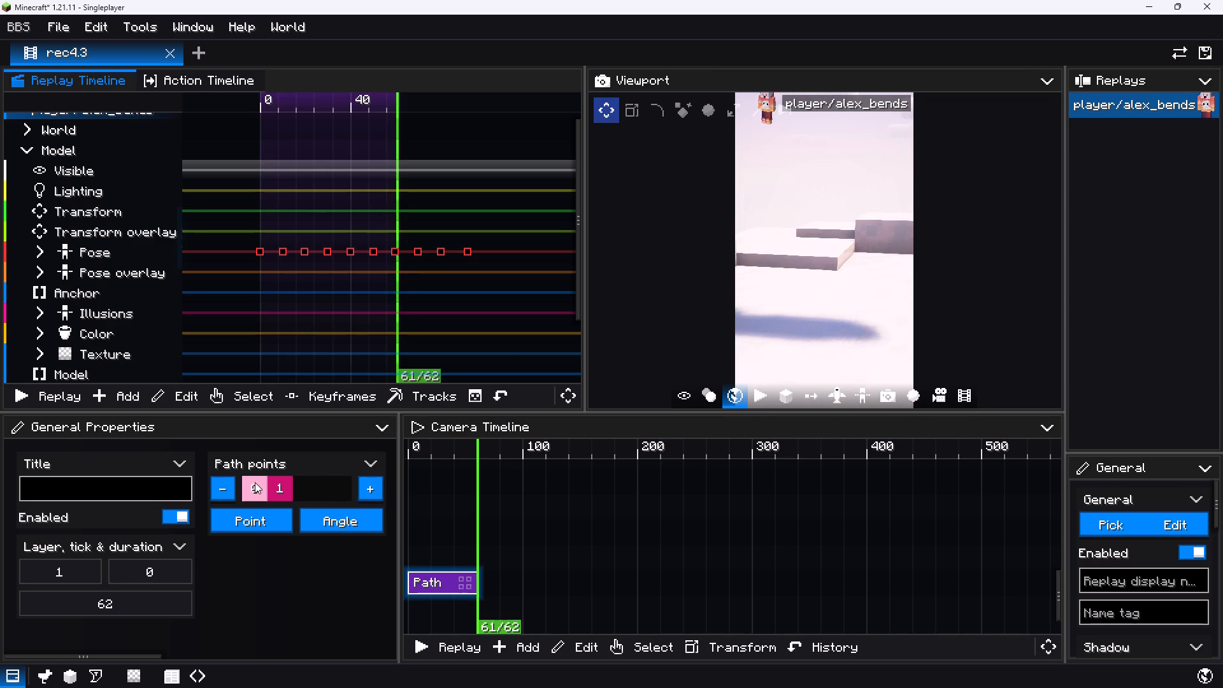
click(255, 482)
click(289, 491)
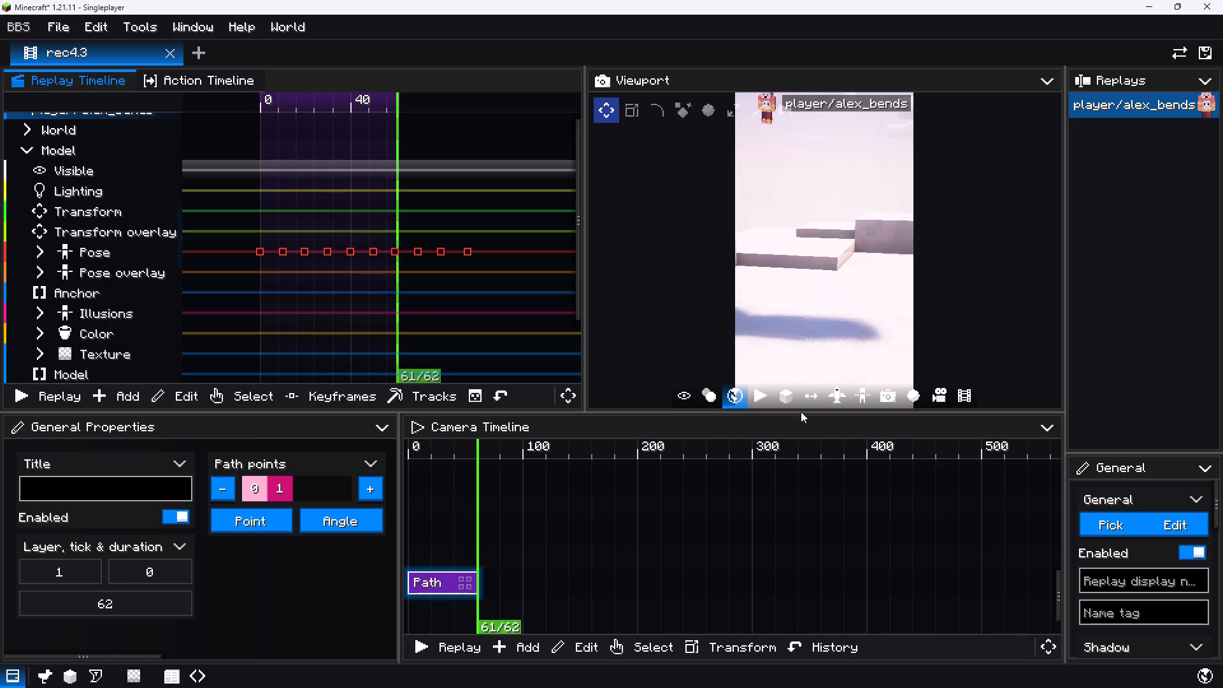
Enter camera flight mode for path point 1 and move the camera sideways and backward over the snow, turning the view.
click(835, 397)
key(d)
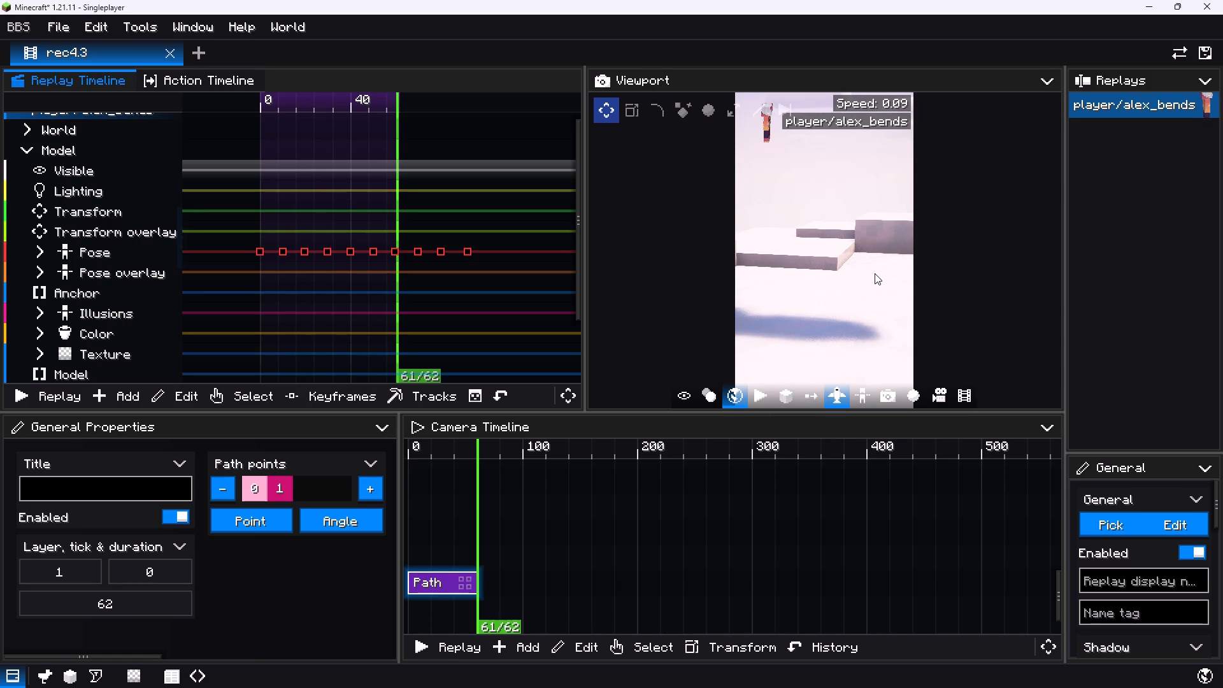
key(d)
key(d)
text(dd)
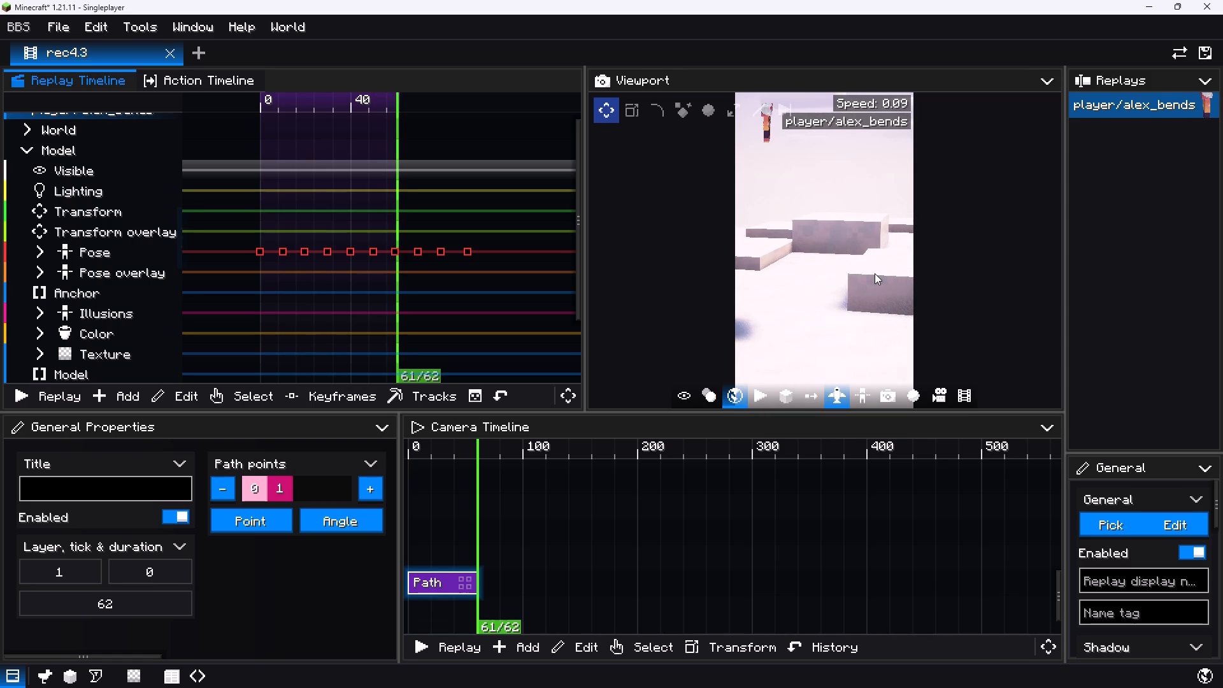
drag(875, 273, 771, 283)
key(s)
key(s)
key(s)
key(s)
key(s)
key(s)
key(s)
key(s)
key(s)
key(s)
key(s)
key(s)
key(s)
key(s)
key(s)
key(s)
key(s)
key(s)
key(s)
key(s)
Raise path point 1's camera above the snow, set the flight speed to 0.60, and turn the view to look for the player model.
scroll(783, 282, down, 4)
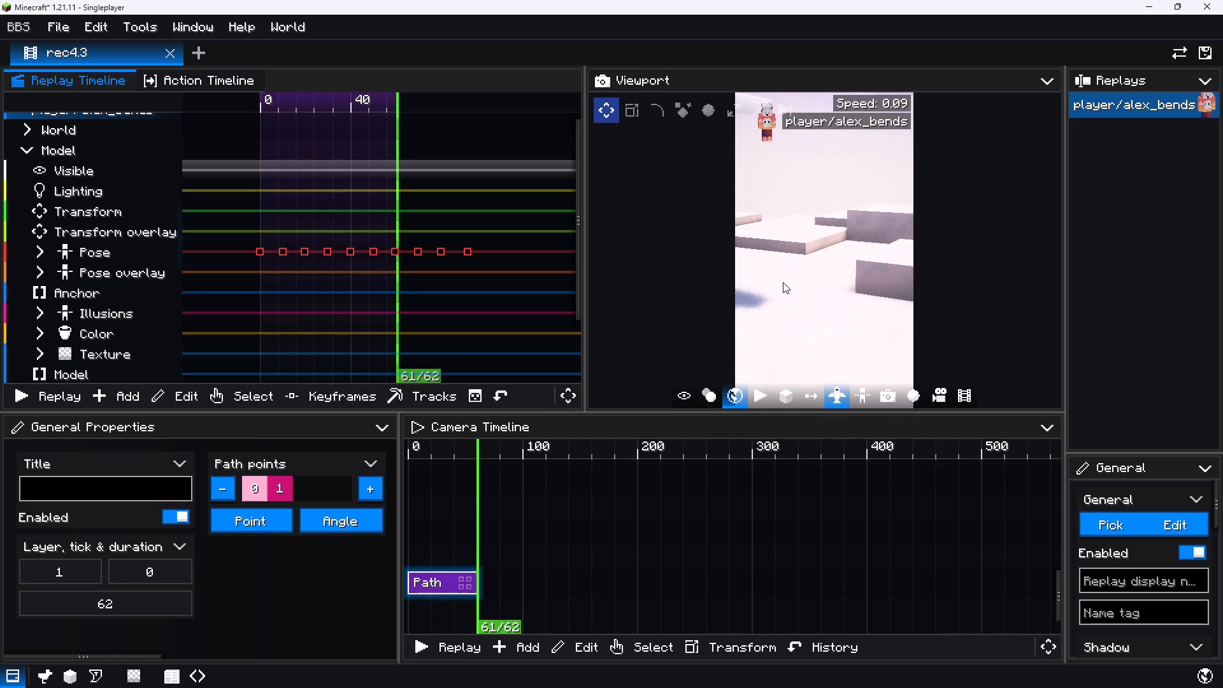
scroll(783, 282, down, 15)
scroll(783, 278, up, 18)
key(space)
key(space)
key(space)
key(space)
key(space)
key(space)
key(space)
key(space)
key(space)
key(space)
key(space)
key(space)
key(space)
key(space)
key(space)
key(space)
key(space)
scroll(890, 350, up, 9)
drag(833, 308, 720, 384)
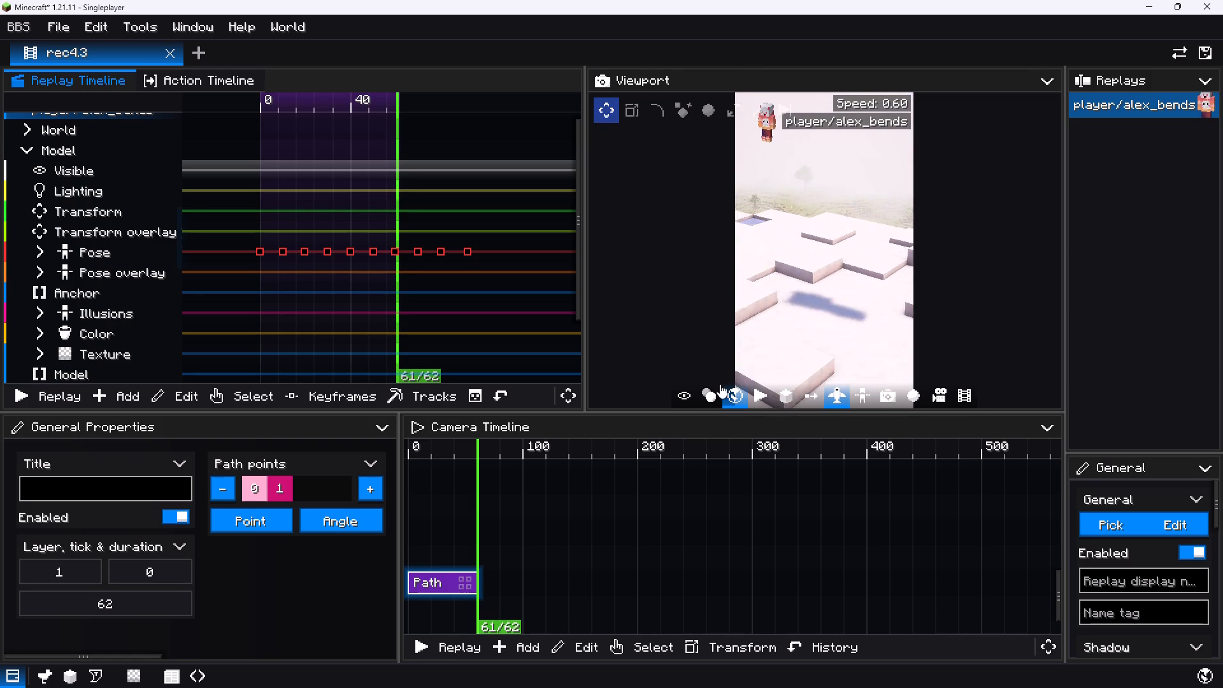
drag(720, 384, 1008, 617)
Fly path point 1's camera sideways and forward, turning it to bring the player model into the vertical frame.
key(w)
key(space)
key(a)
key(a)
key(d)
key(d)
key(d)
key(d)
key(w)
drag(859, 296, 869, 247)
key(shift+w)
key(shift+w)
key(shift+w)
key(shift+w)
key(shift+w)
key(s)
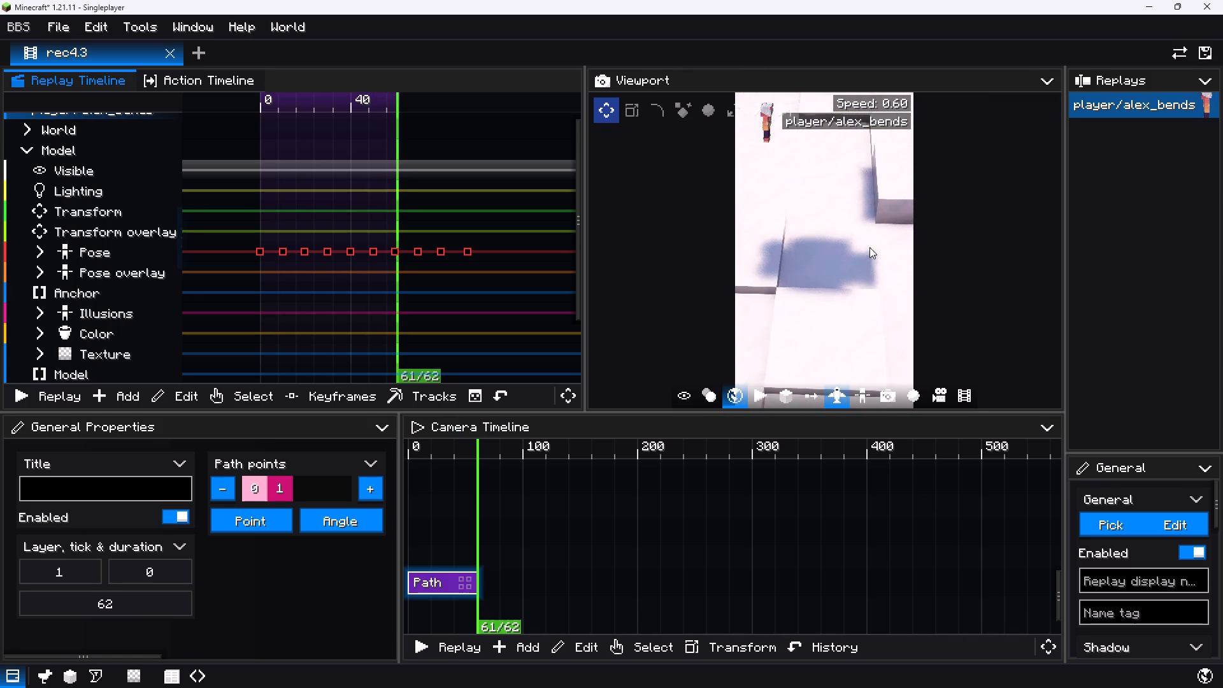
drag(869, 247, 864, 202)
key(d)
key(d)
drag(885, 295, 848, 250)
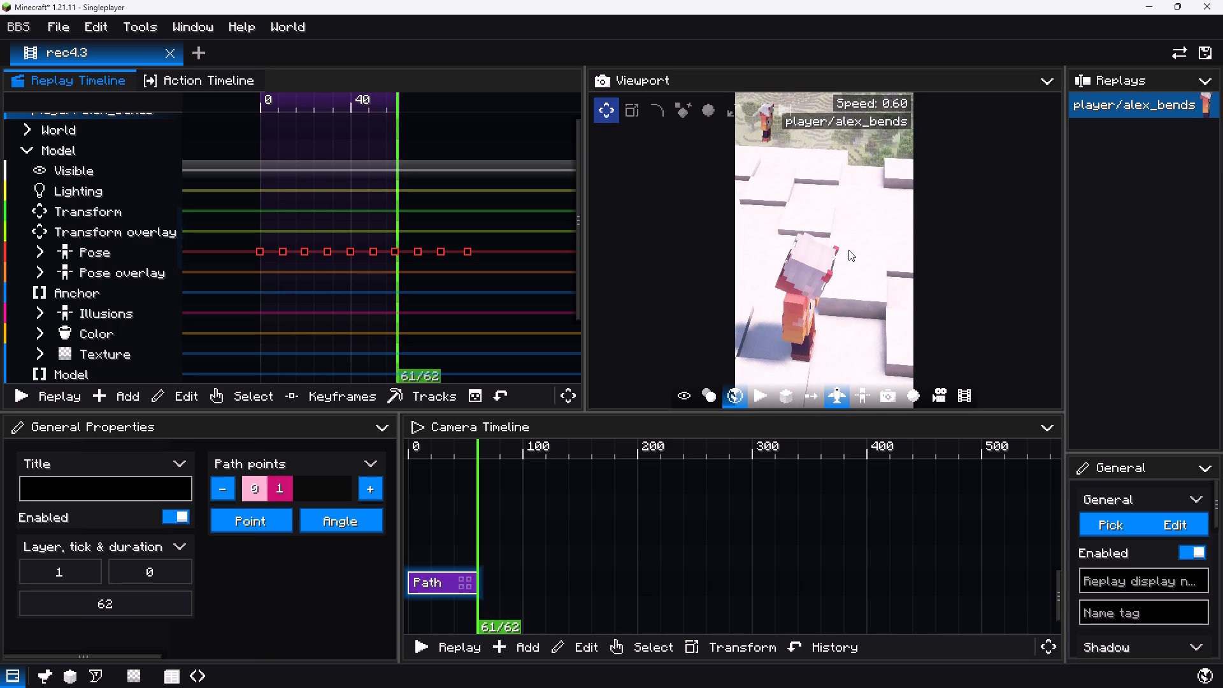
Move path point 1's camera close to the player model's torso and legs, lowering the flight speed to 0.20.
drag(848, 250, 848, 197)
key(w)
key(w)
drag(840, 257, 833, 175)
drag(827, 281, 823, 240)
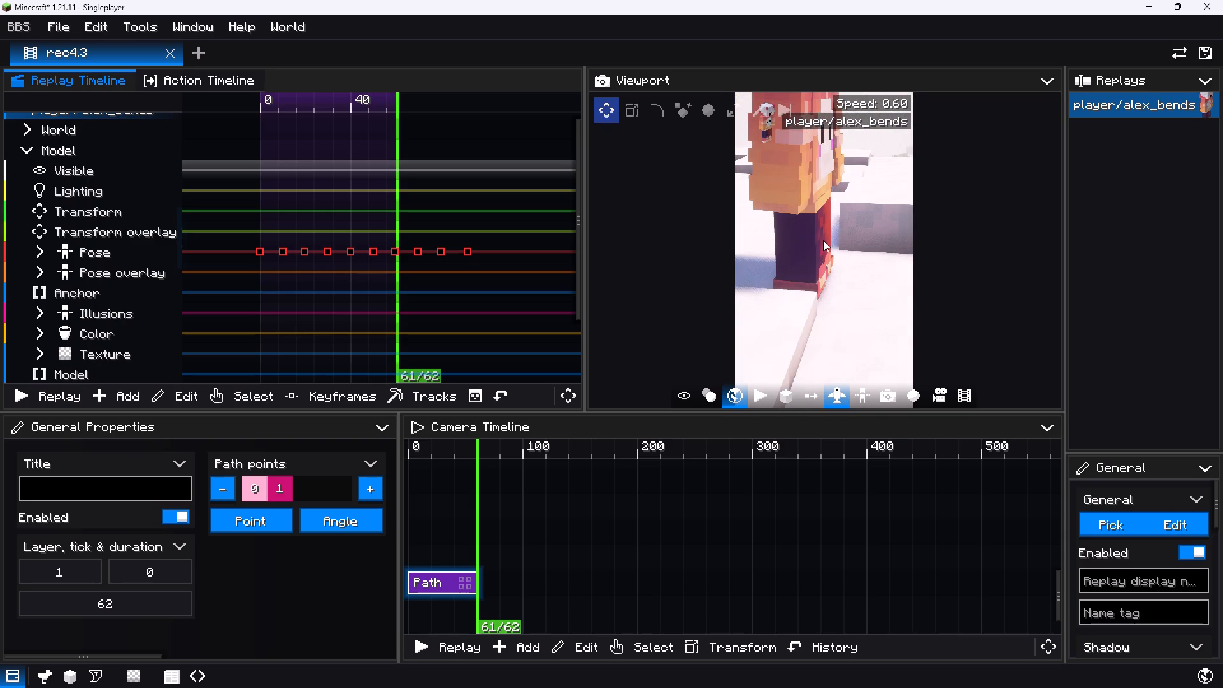
drag(823, 240, 818, 226)
key(w)
key(s)
key(s)
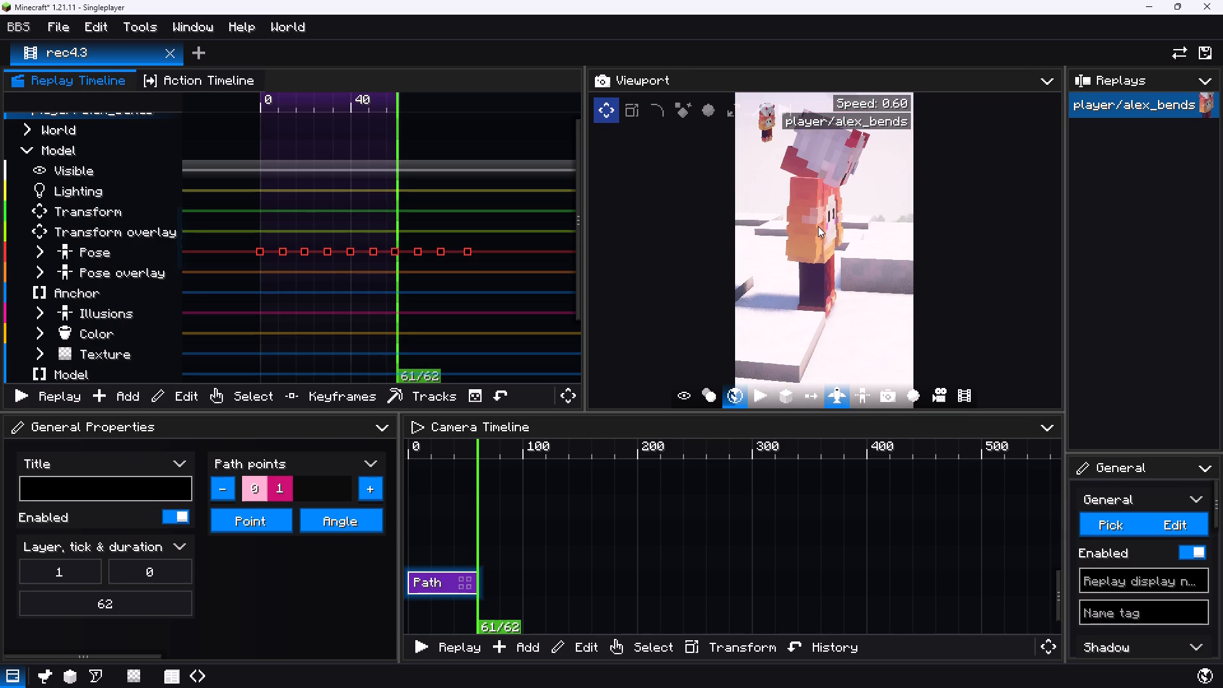
drag(818, 226, 818, 220)
key(w)
text(w)
key(space)
scroll(818, 220, down, 5)
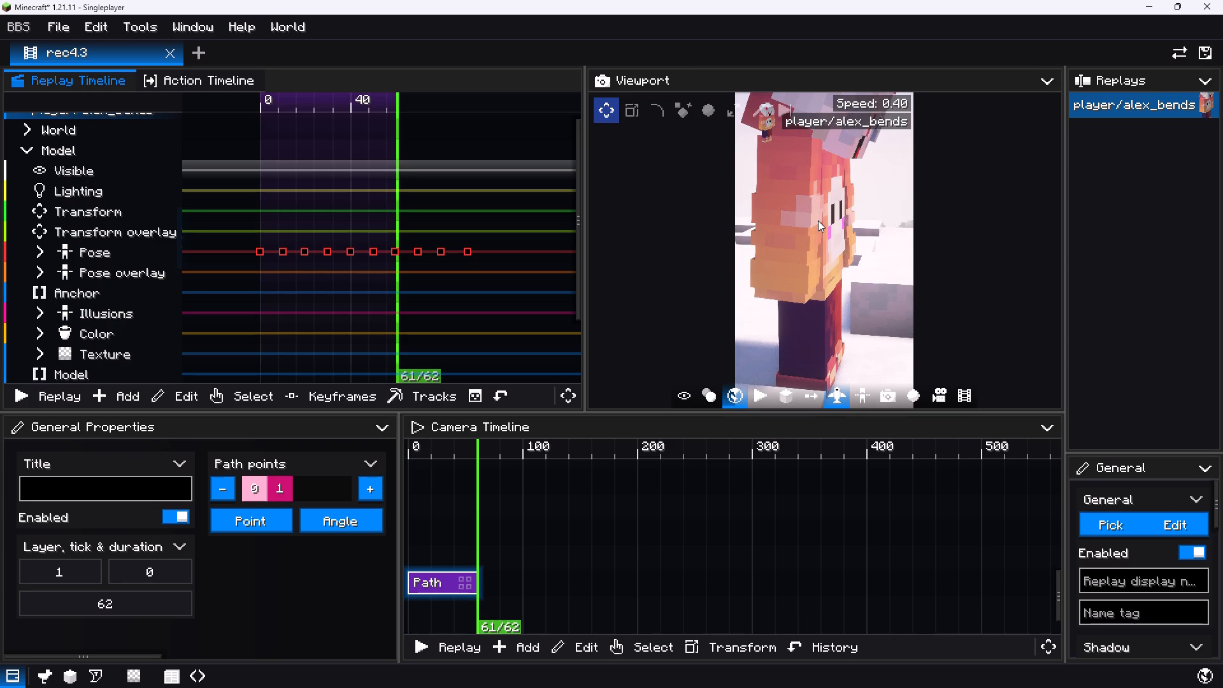
scroll(818, 220, down, 2)
text(w)
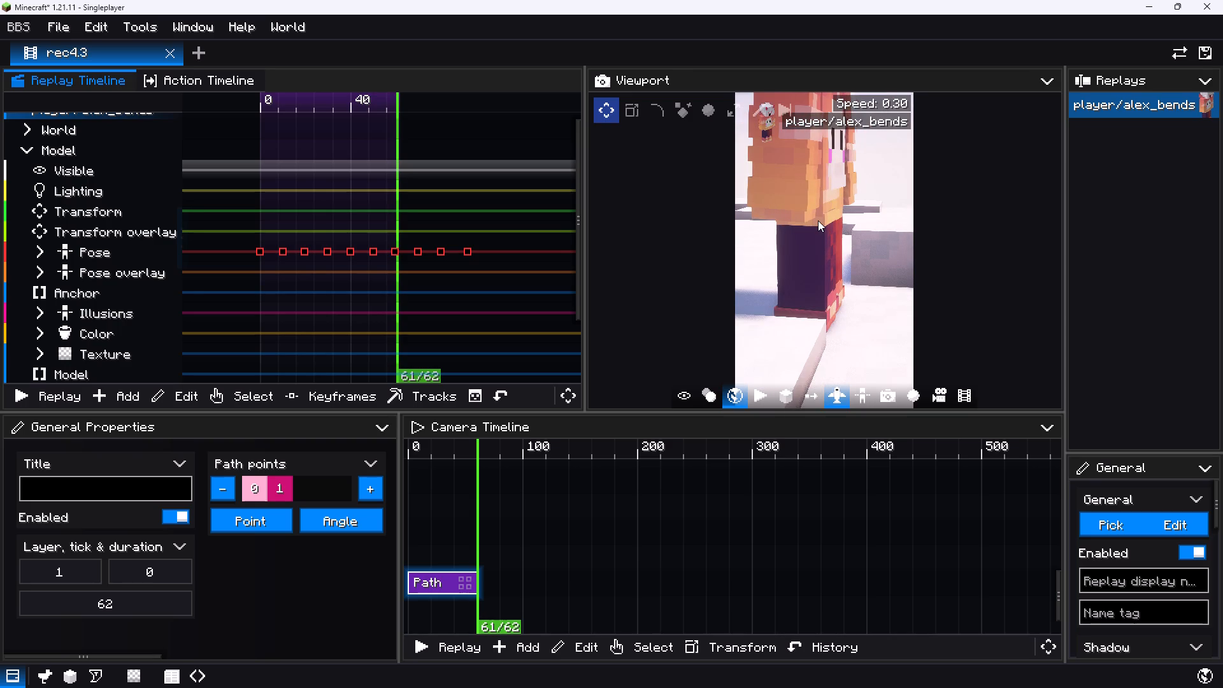
key(space)
scroll(817, 220, down, 5)
drag(819, 226, 820, 222)
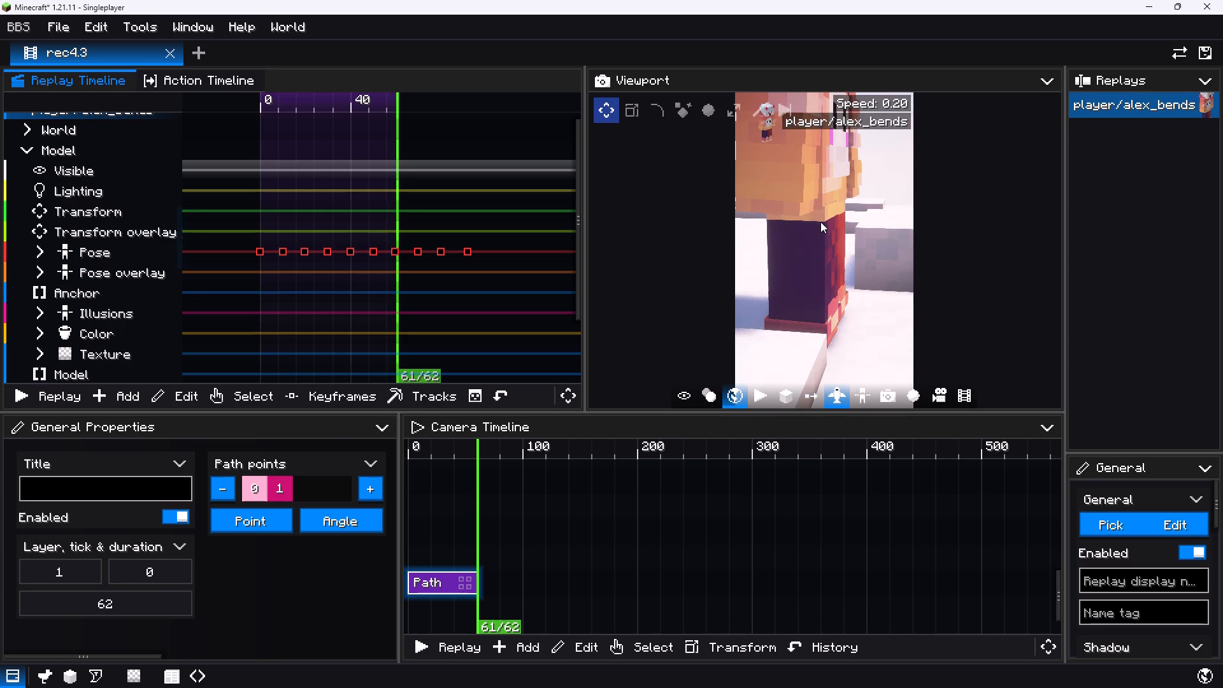
Fine-tune path point 1's side framing of the torso and legs at flight speeds down to 0.10, and leave flight mode.
drag(820, 222, 820, 220)
key(s)
text(asd)
drag(820, 220, 819, 213)
key(a)
key(a)
key(a)
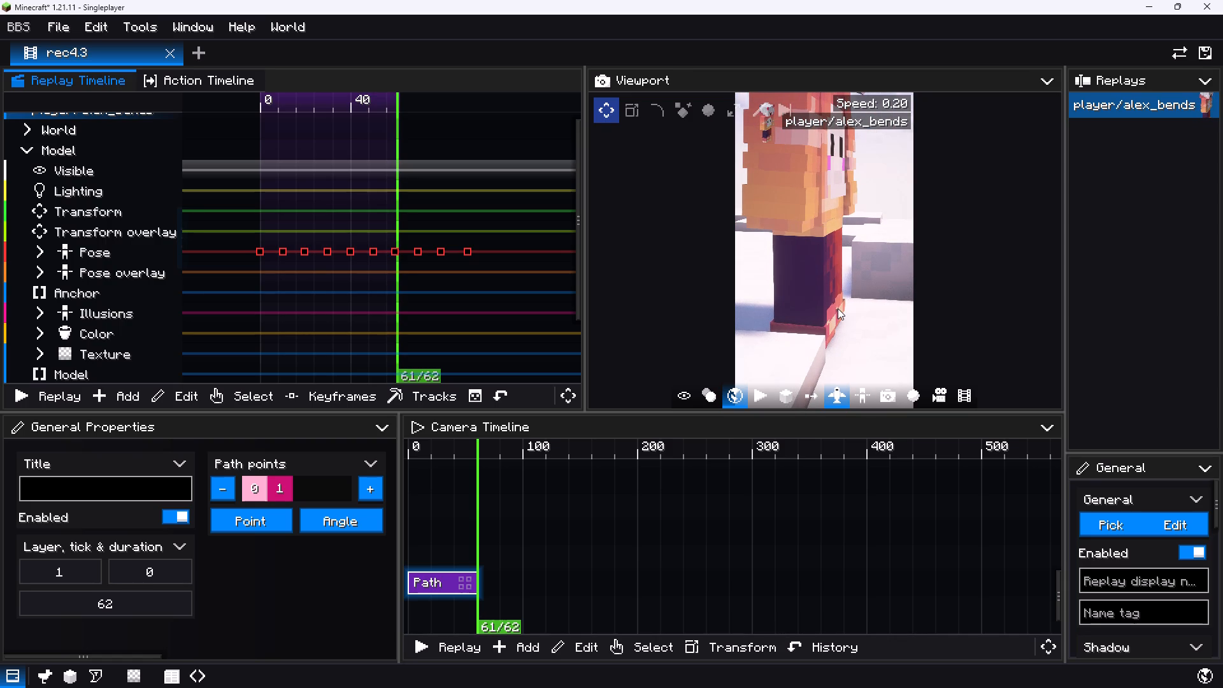
click(843, 289)
key(a)
key(d)
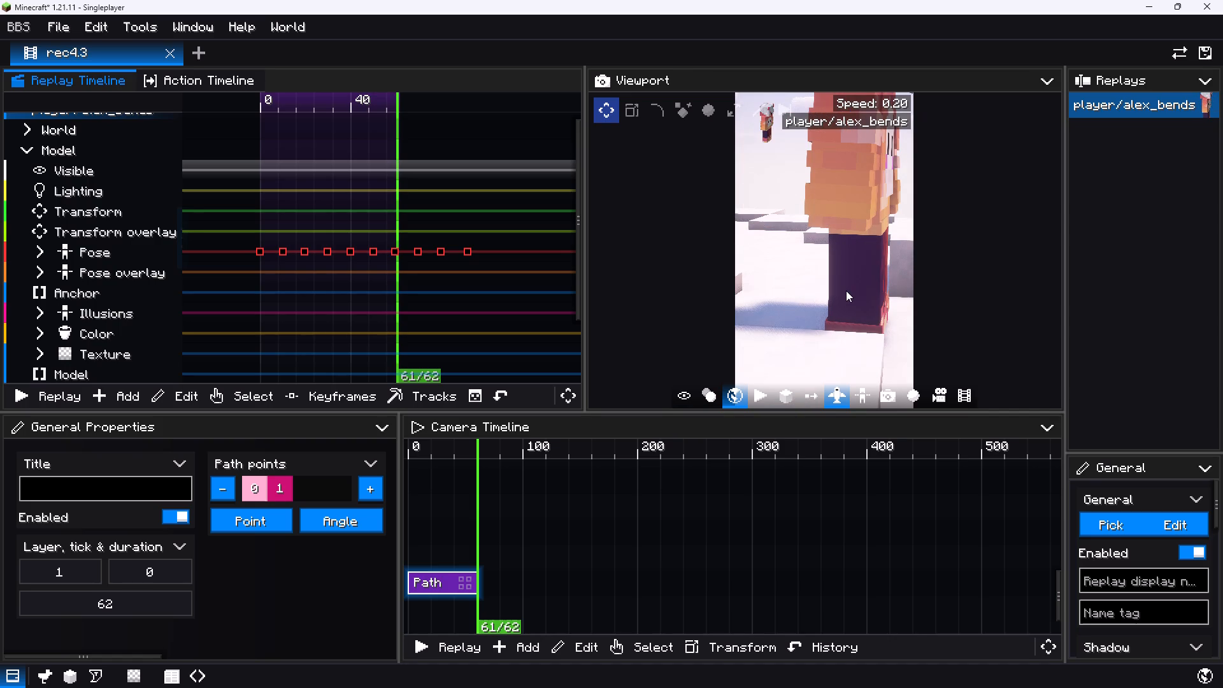
drag(832, 290, 833, 293)
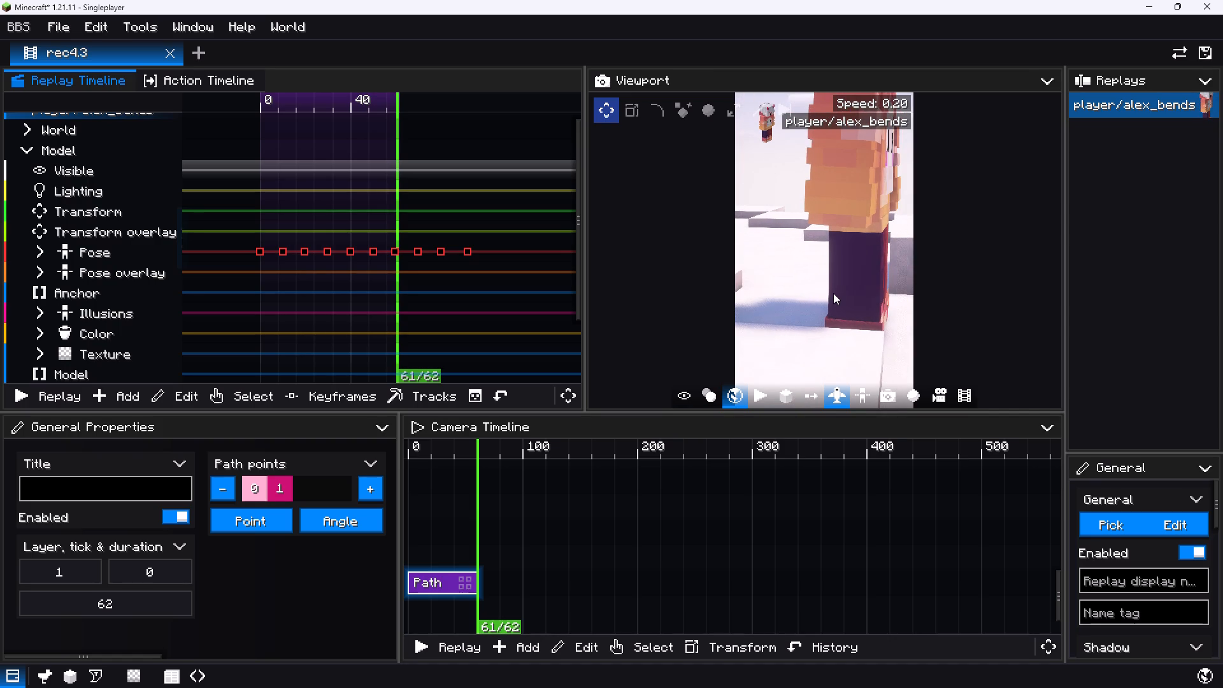
drag(833, 293, 826, 277)
key(d)
key(a)
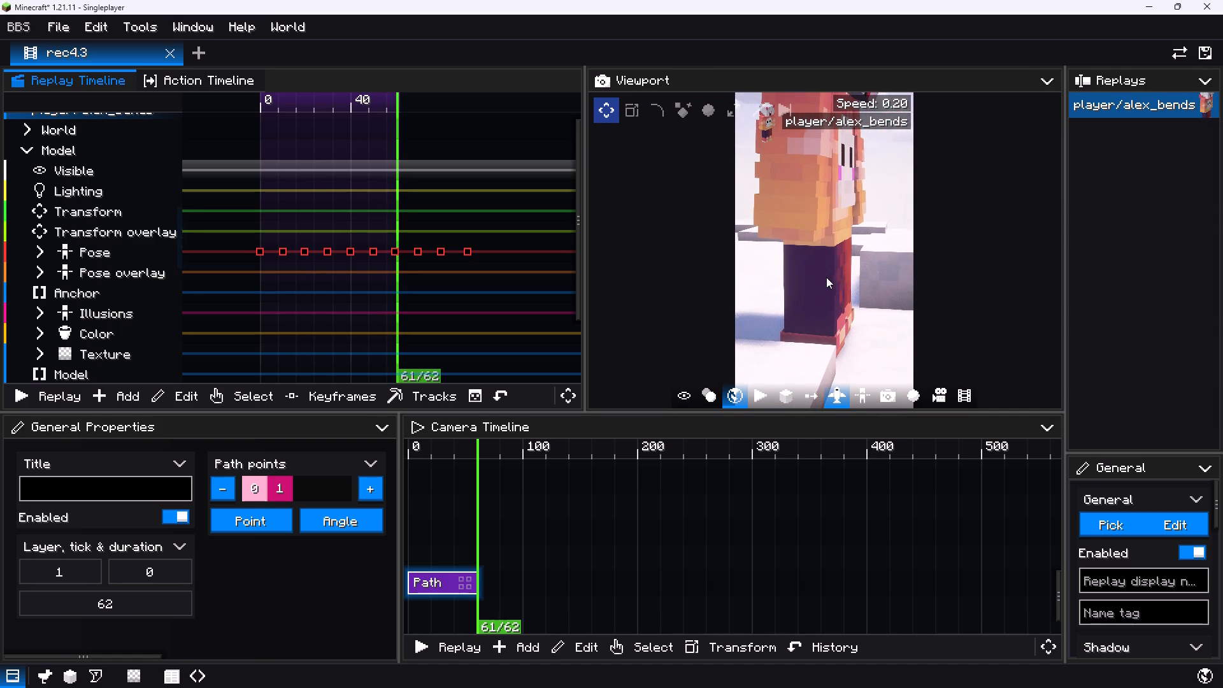
drag(826, 277, 827, 275)
scroll(827, 275, down, 3)
key(d)
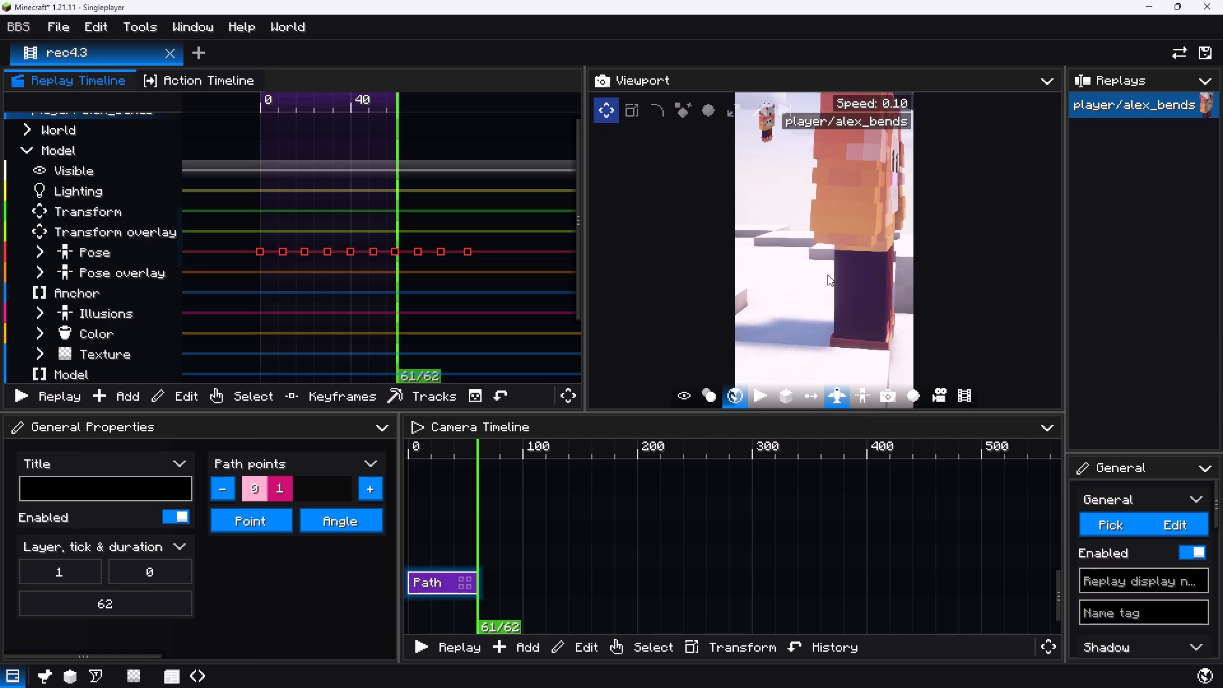
click(831, 394)
Check camera path point 0 and return to path point 1.
click(253, 489)
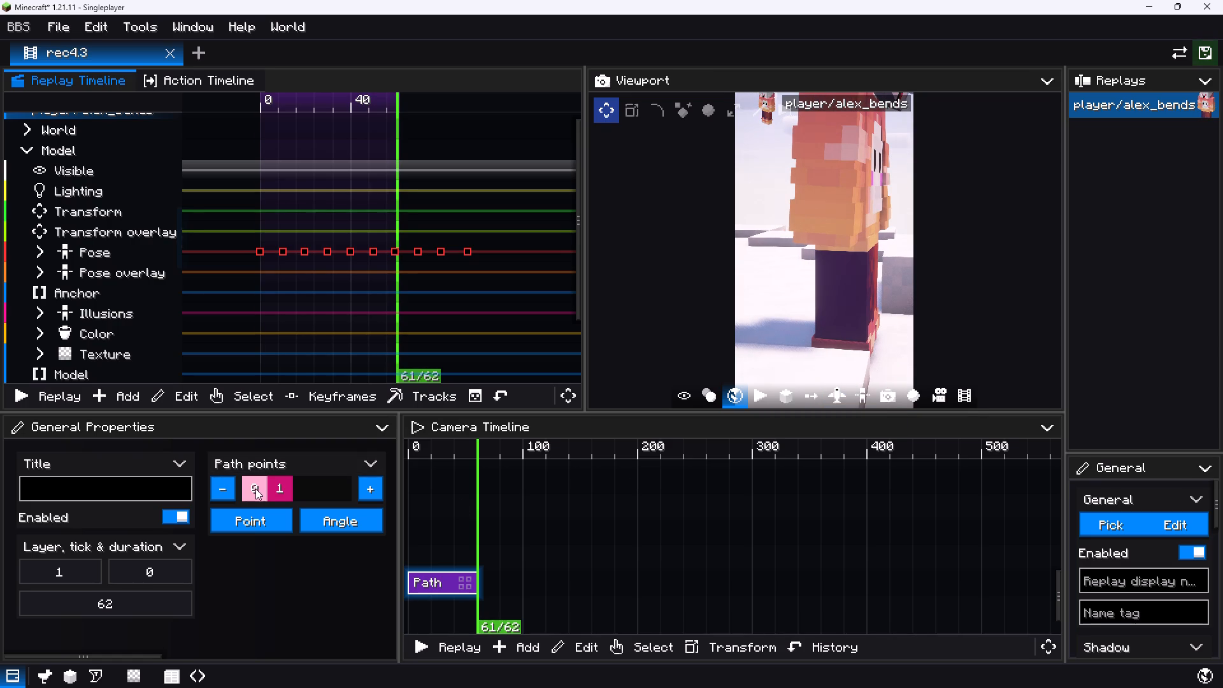
click(272, 490)
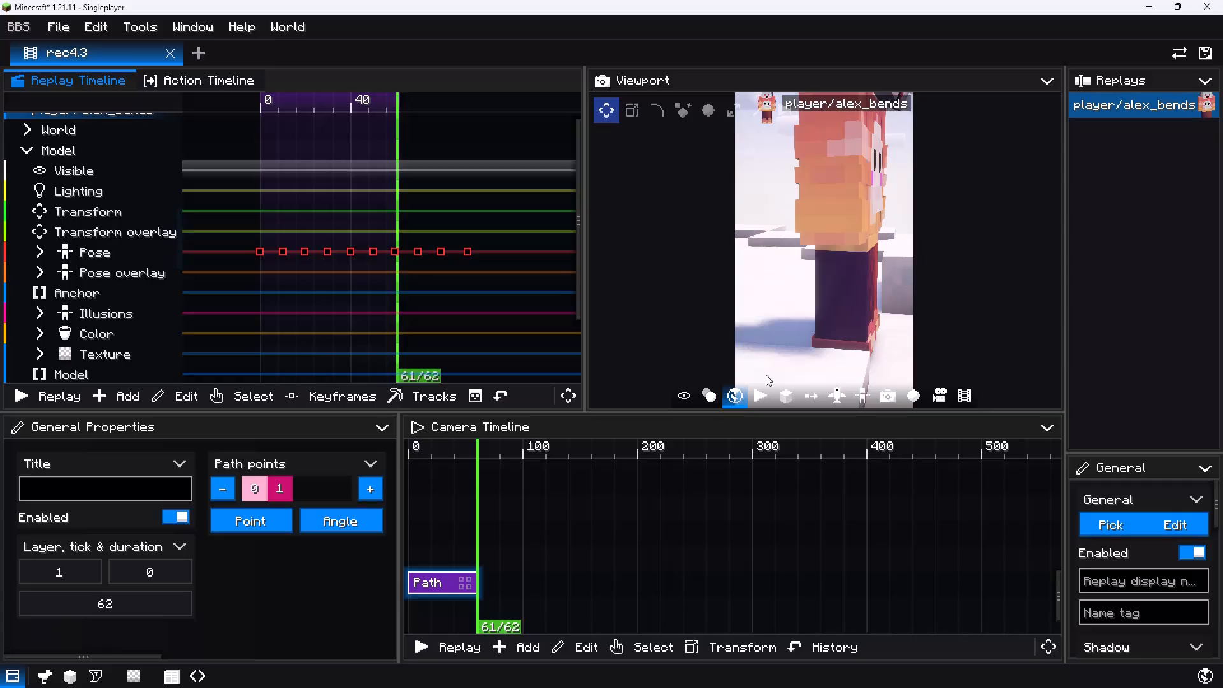
Leave the BBS editor and set the world's weather to rain with a chat command.
key(Escape)
key(t)
key(Up)
key(Up)
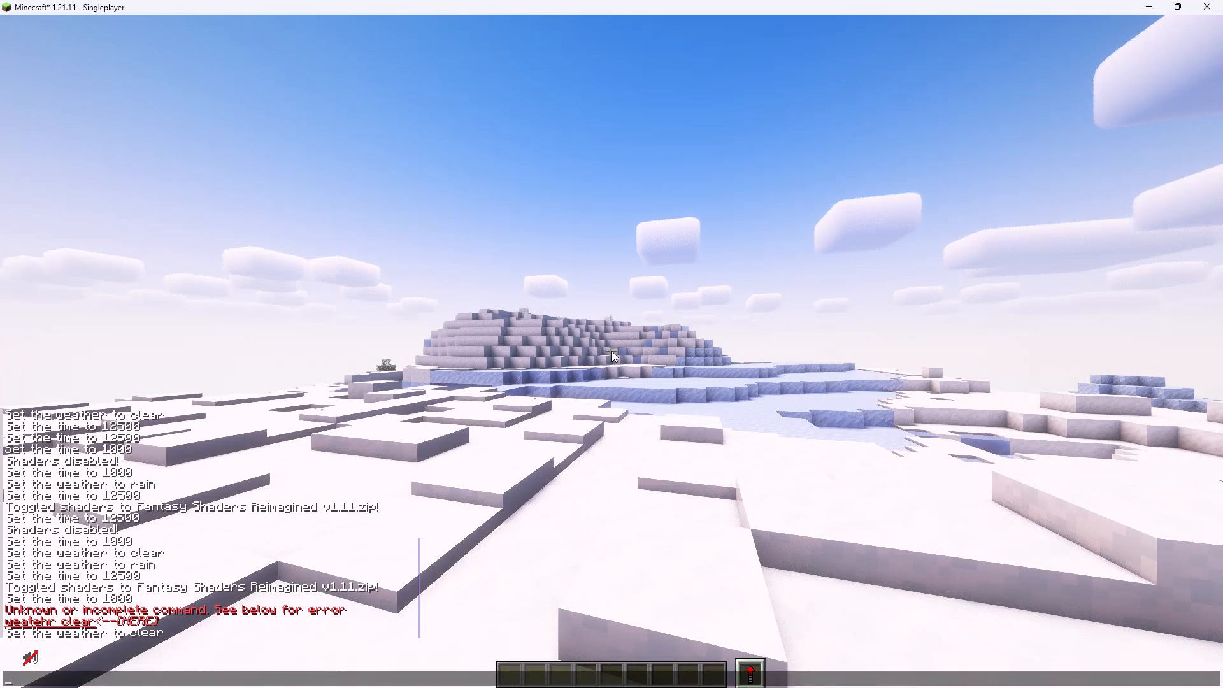
key(Up)
key(Up)
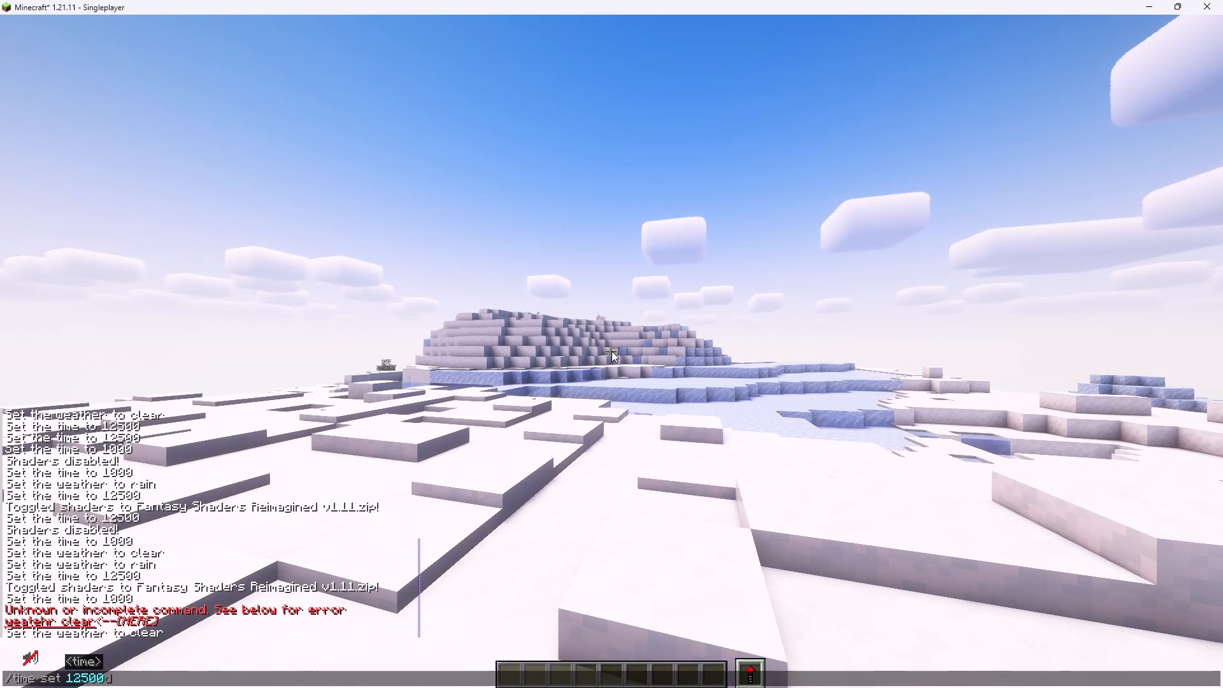
key(Up)
key(Return)
Set the world time to 12500 with a chat command.
key(t)
key(Up)
key(Up)
key(Up)
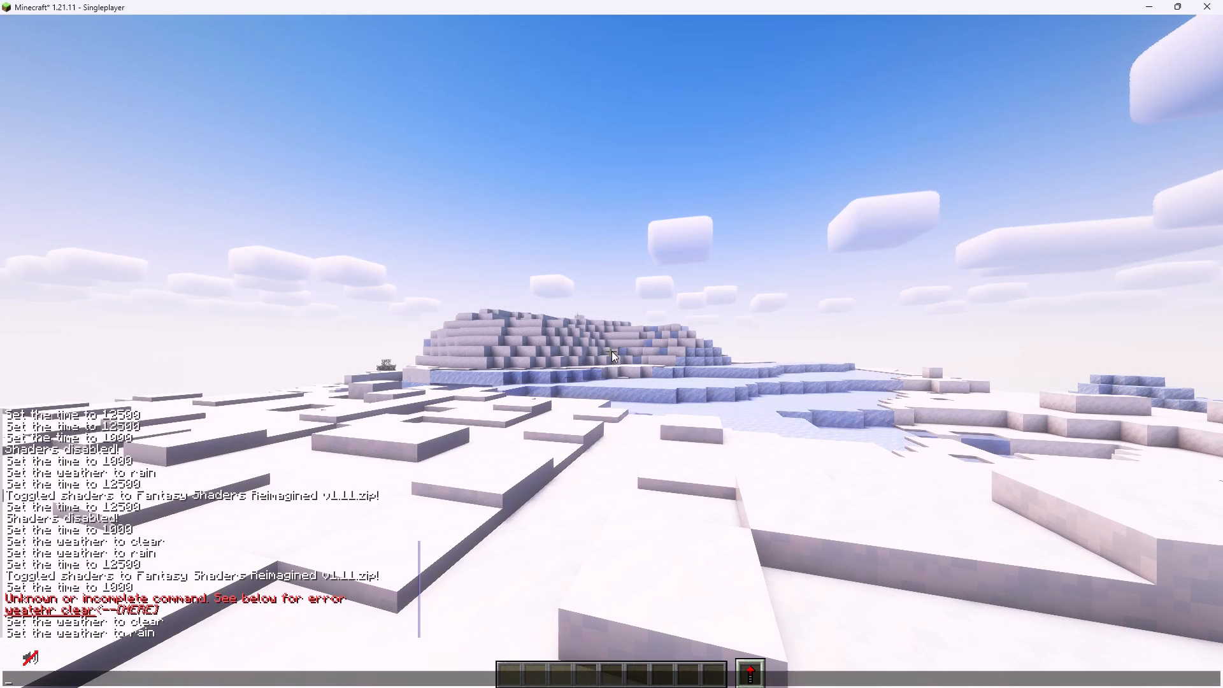
key(Up)
key(Up)
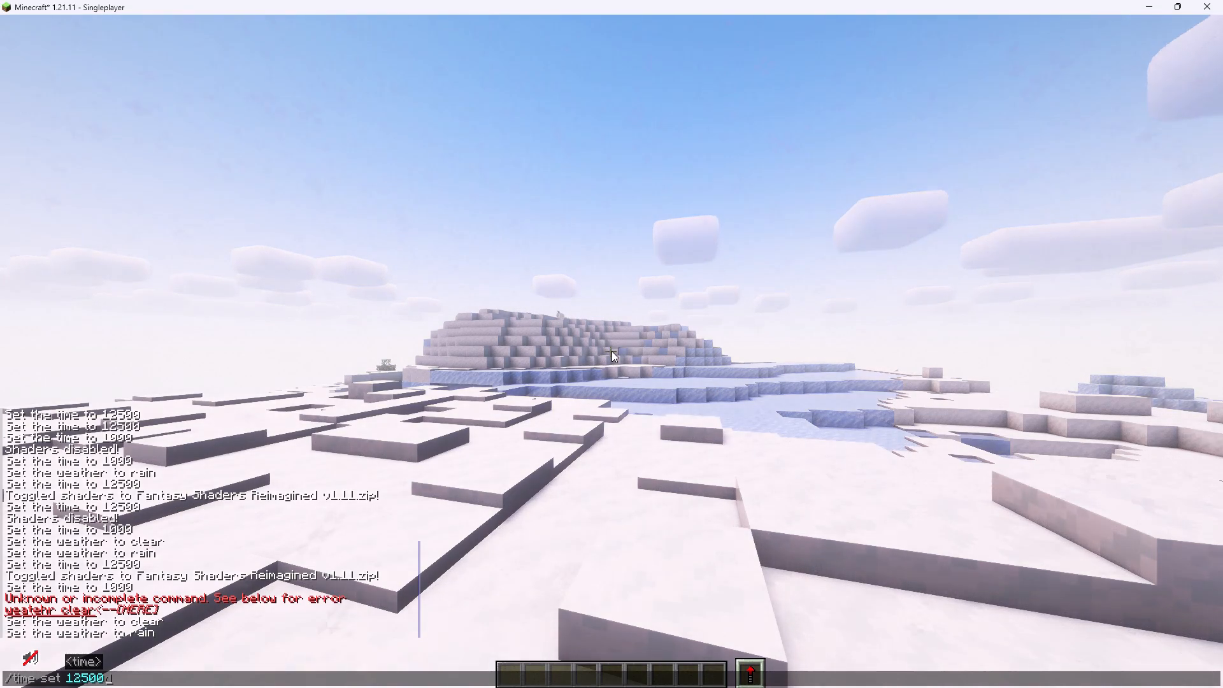
key(Return)
Return to the BBS editor and start recording the video of rec4.3.
key(0)
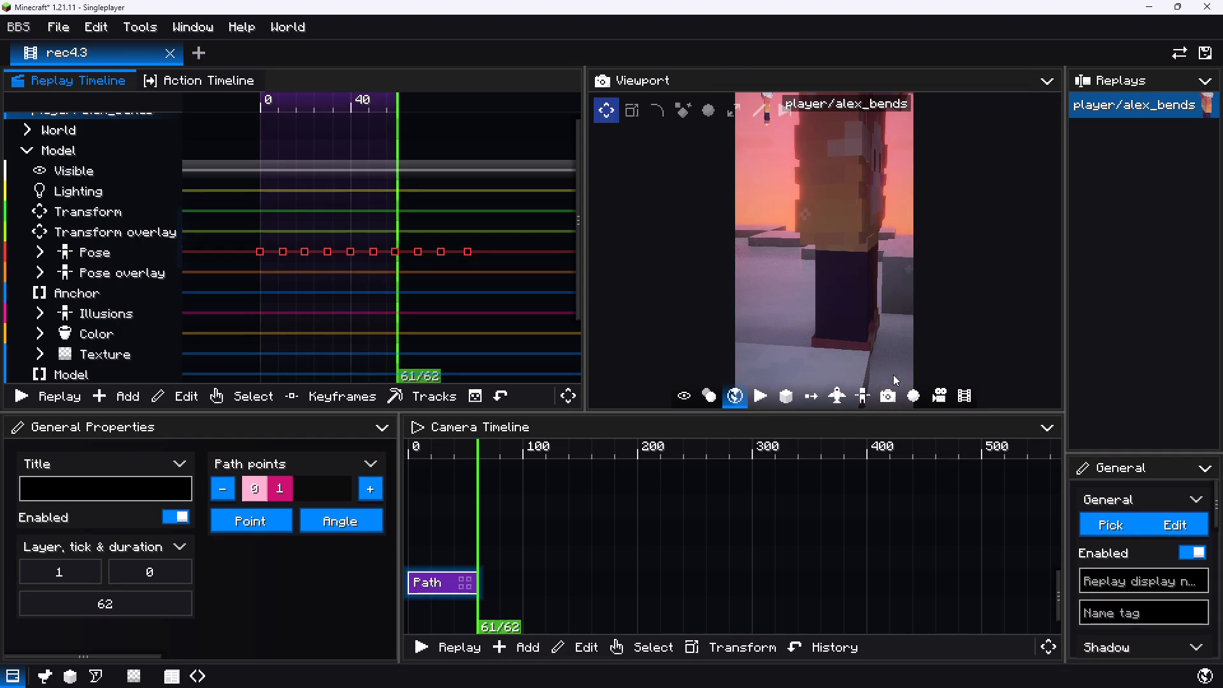
click(938, 398)
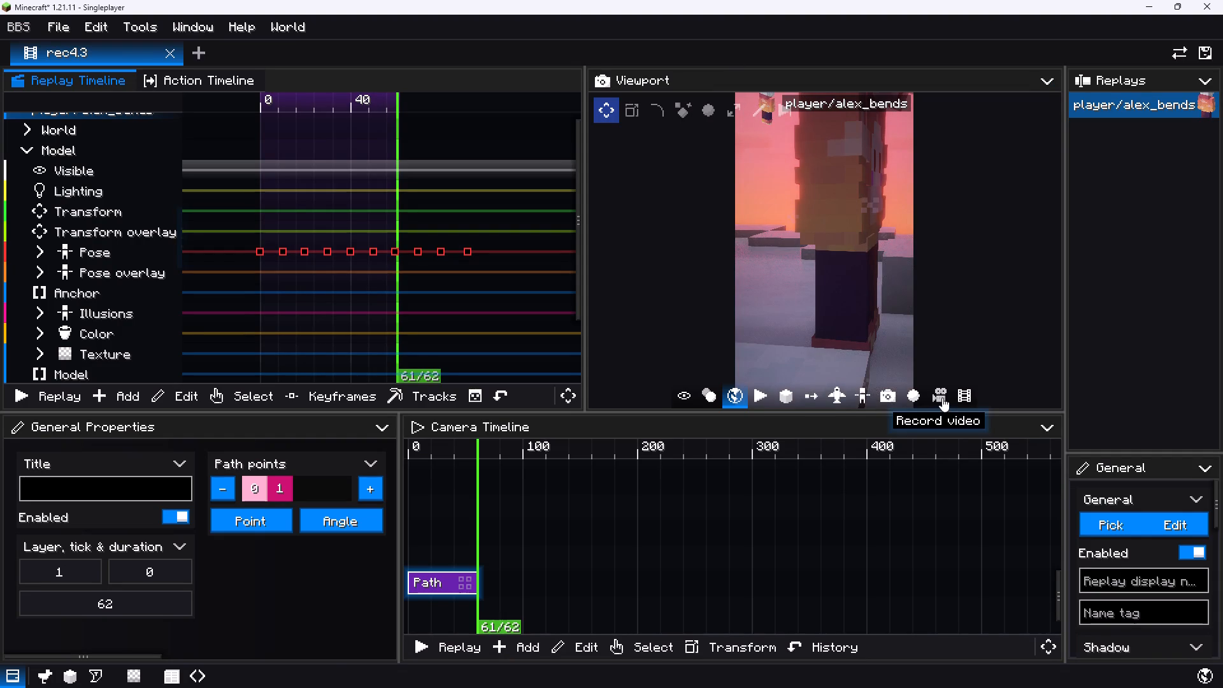
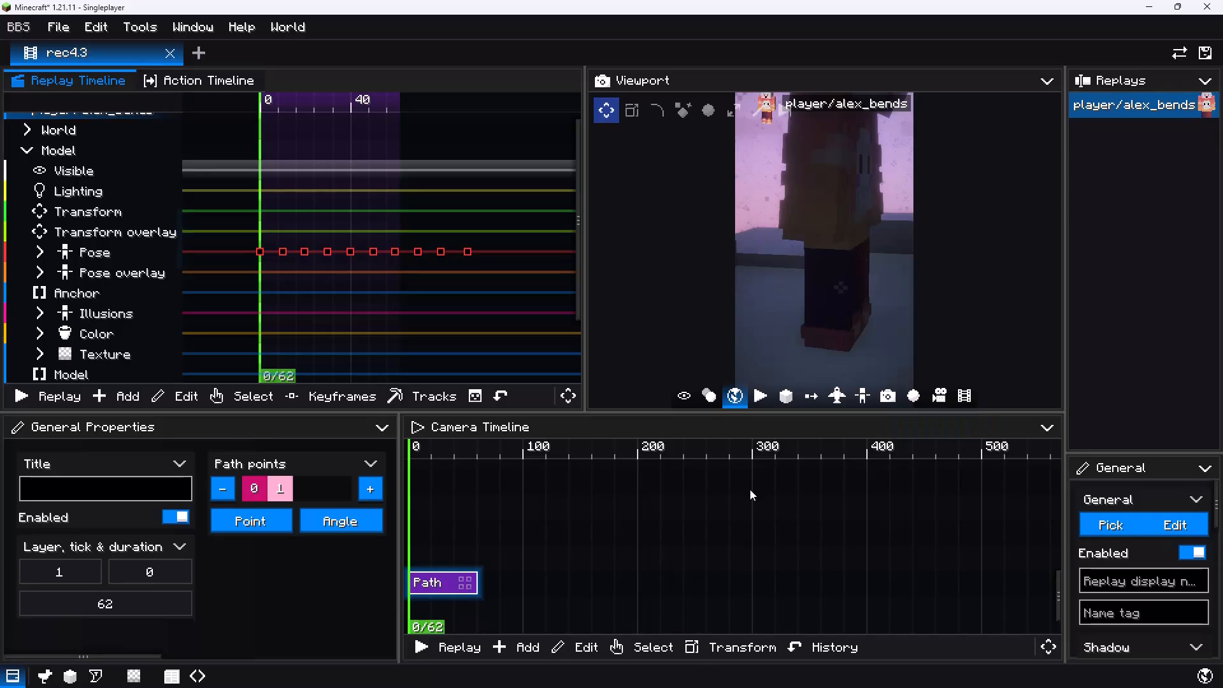
Leave the BBS editor and set the world's weather to clear with a chat command.
key(Escape)
text(kt)
key(Up)
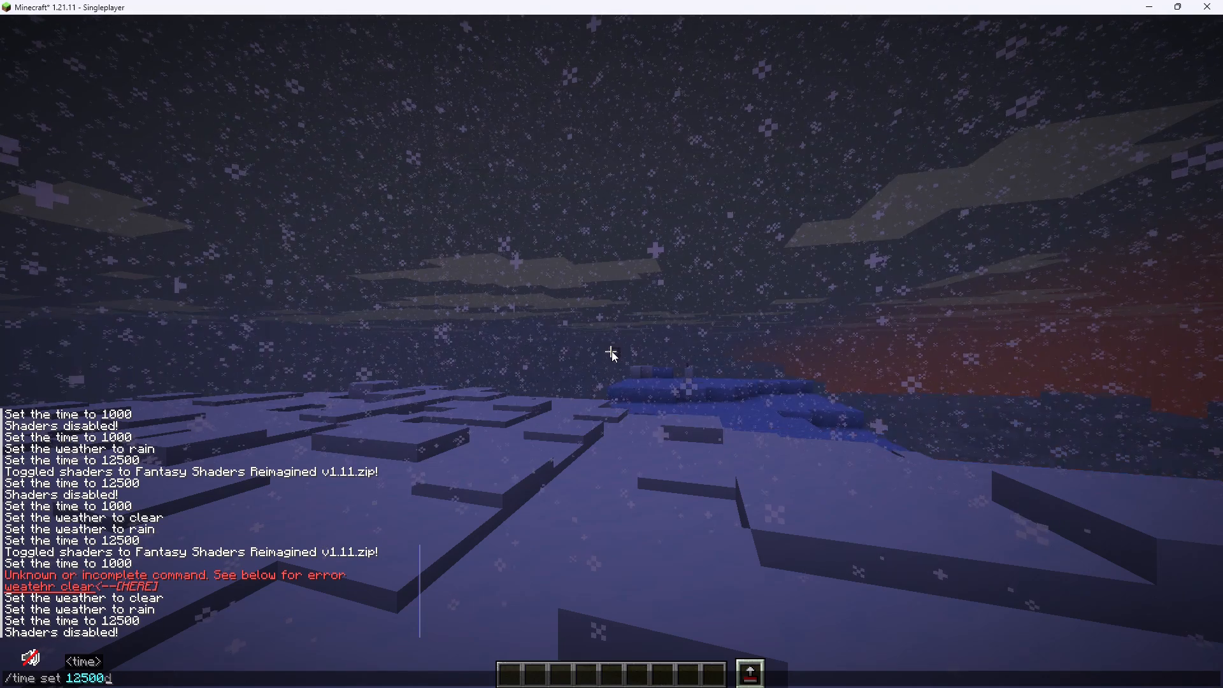
key(Up)
key(Up)
key(Return)
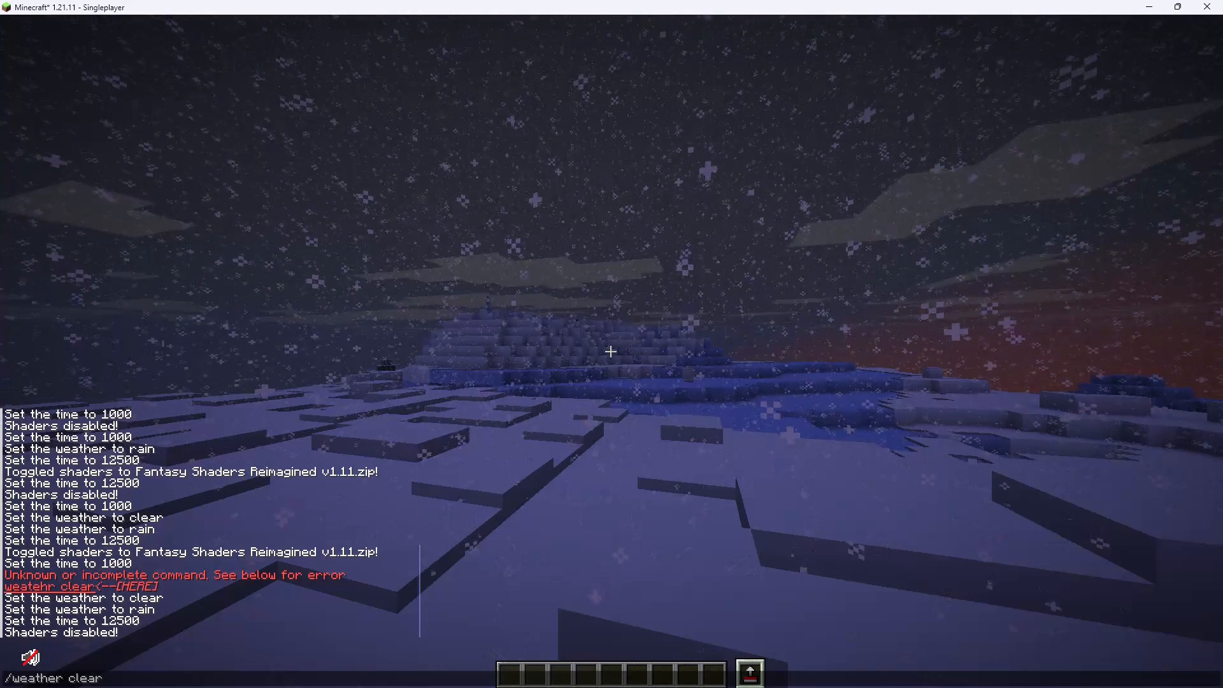
Set the world time to 1000 with a chat command.
key(t)
key(Up)
key(Up)
key(Up)
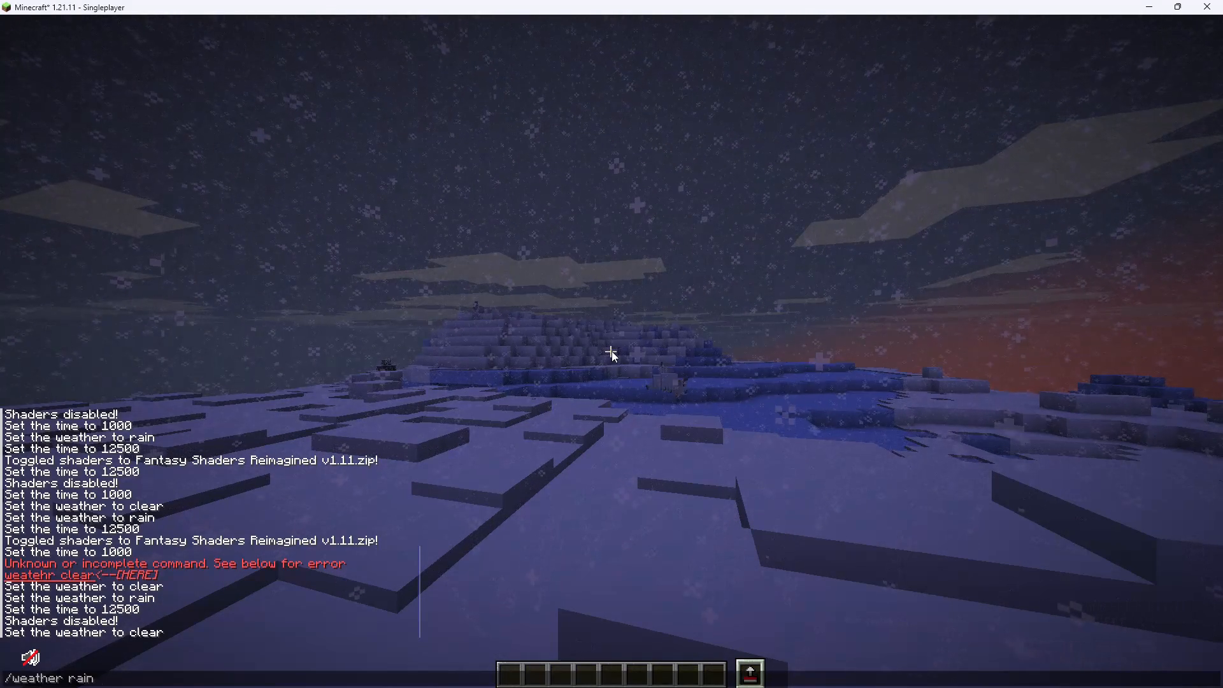
key(Up)
key(Up)
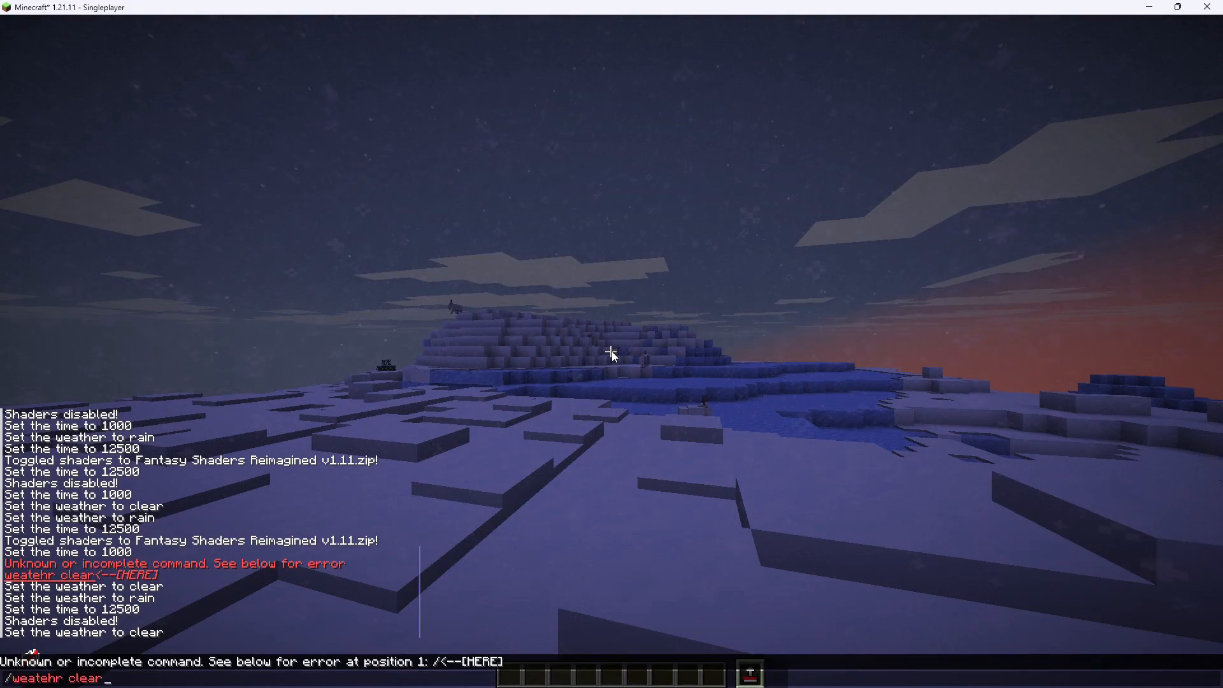
key(Up)
key(Return)
Switch to the BBS movies folder and delete the leftover 2026-10-25_19-25-15 document file.
scroll(611, 351, up, 2)
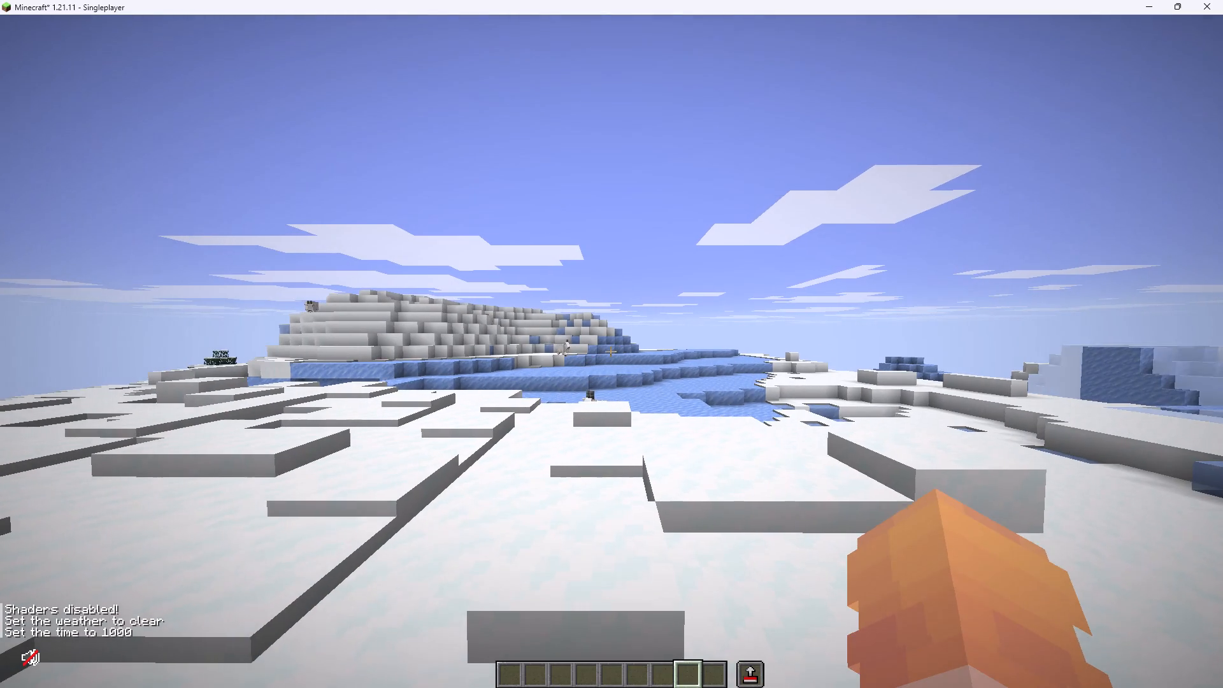
text(sa)
key(s)
key(Escape)
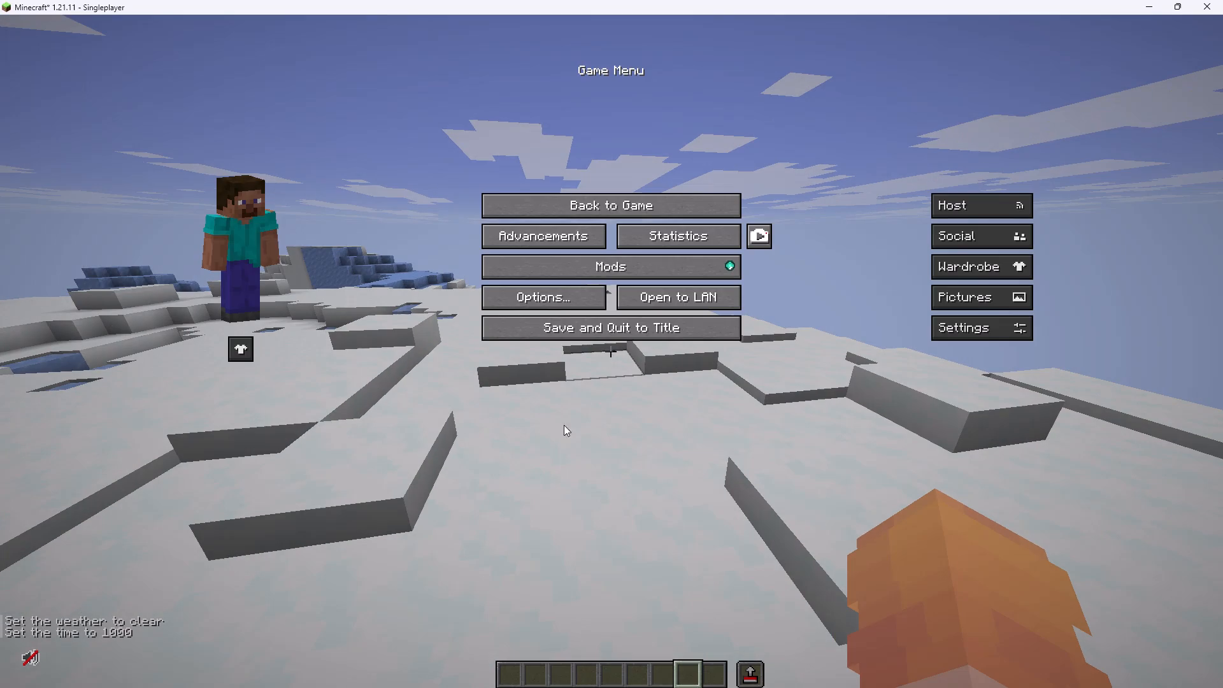
click(678, 679)
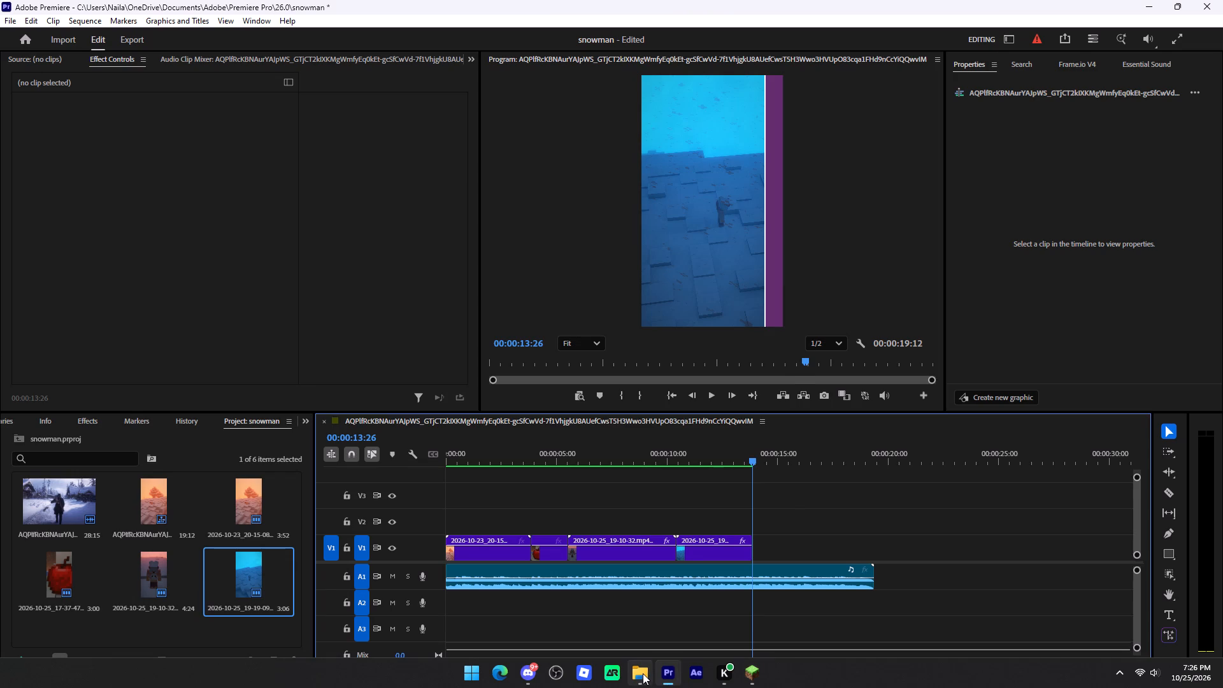
click(643, 673)
click(607, 257)
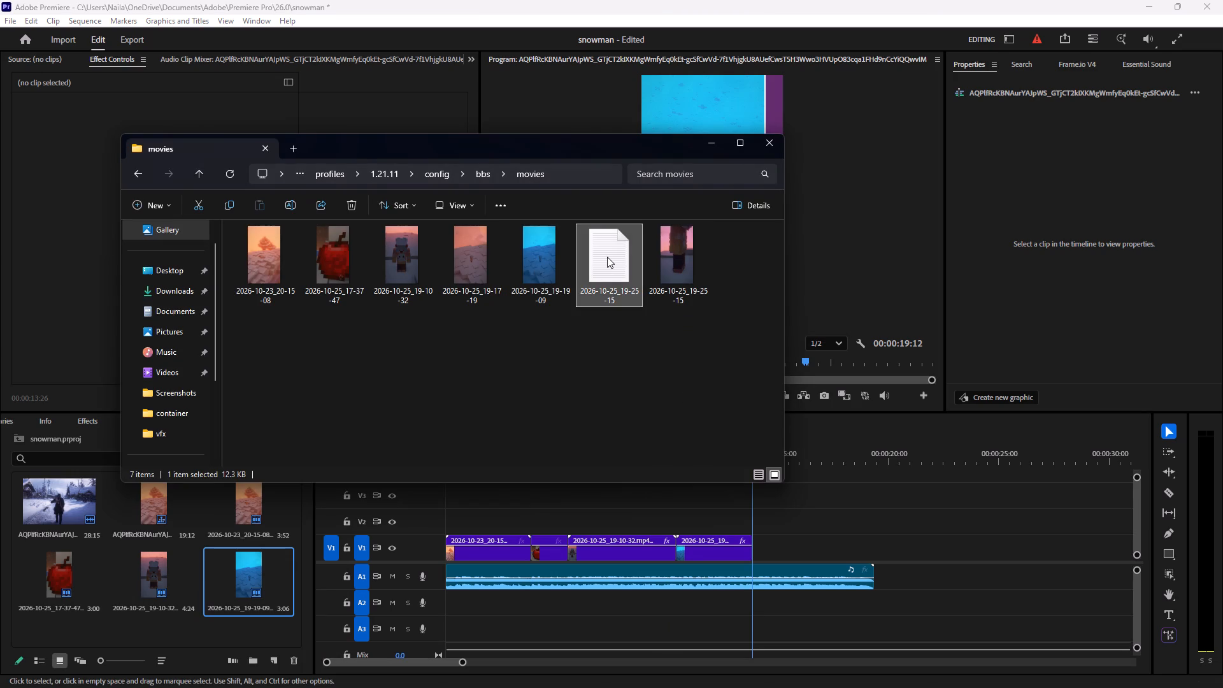
key(Delete)
Place the rendered video 2026-10-25_19-25-15 on Premiere's V1 track directly after the last clip, at 00:00:13:26.
drag(612, 266, 771, 541)
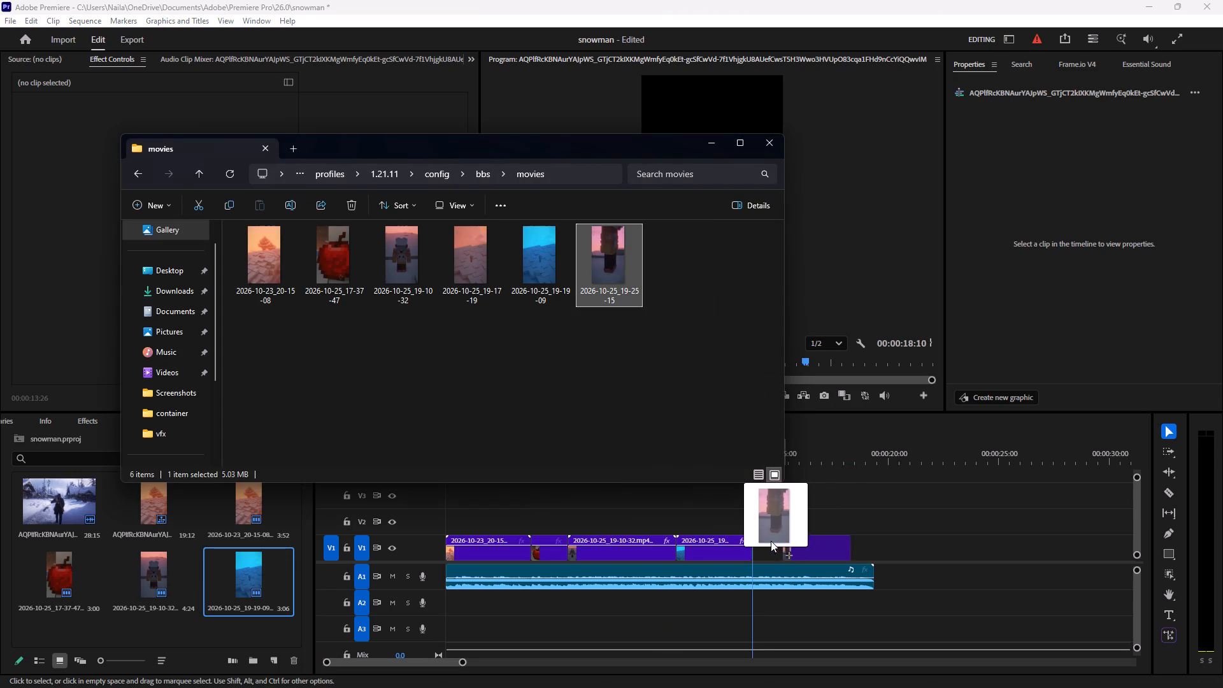
drag(771, 541, 753, 539)
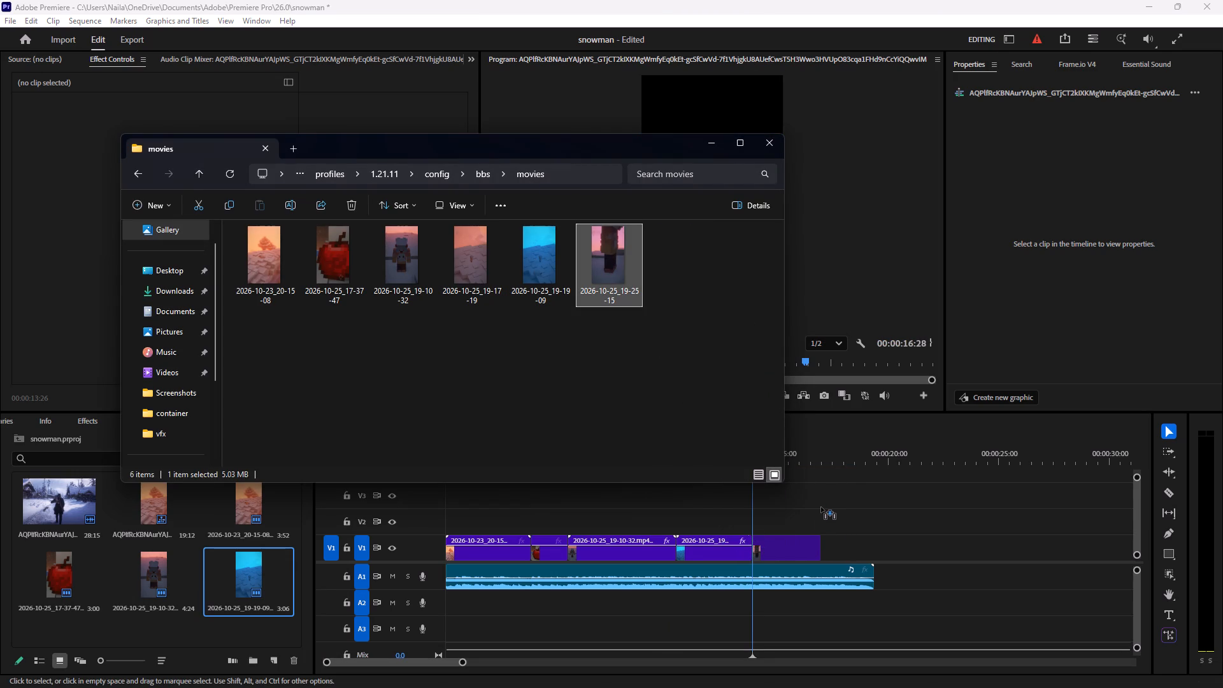
click(821, 507)
Set the speed of the newly added 2026-10-25_19-25-15 clip to 90%.
right_click(792, 548)
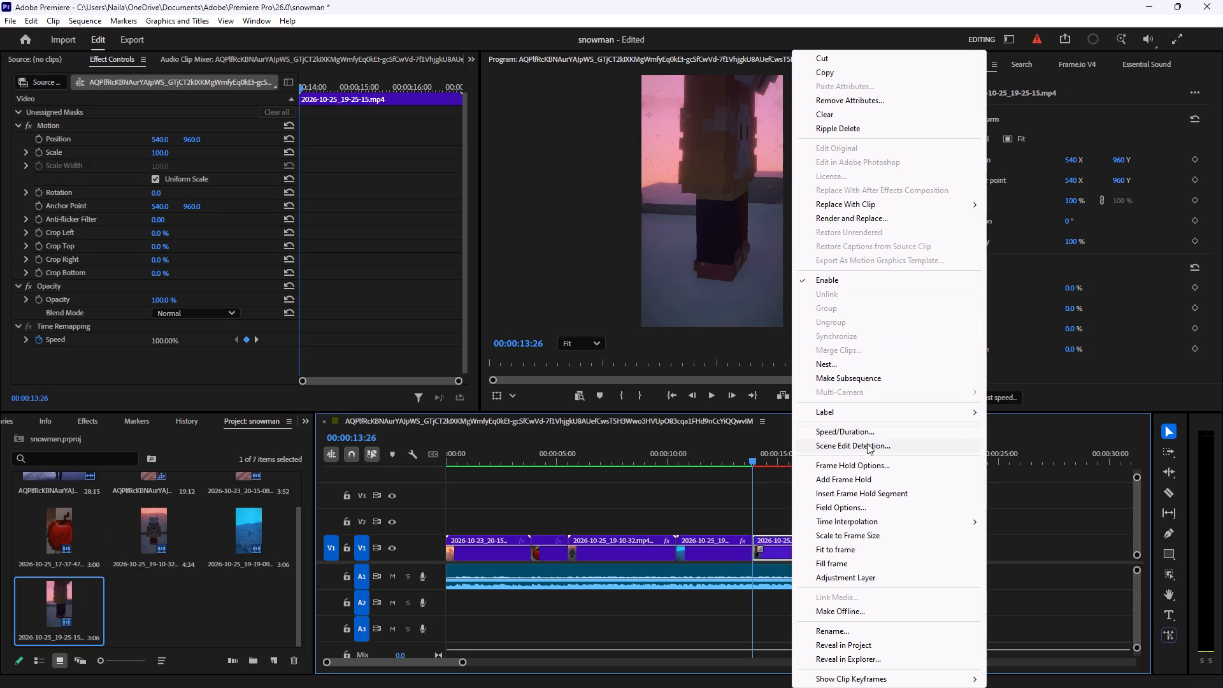
click(861, 426)
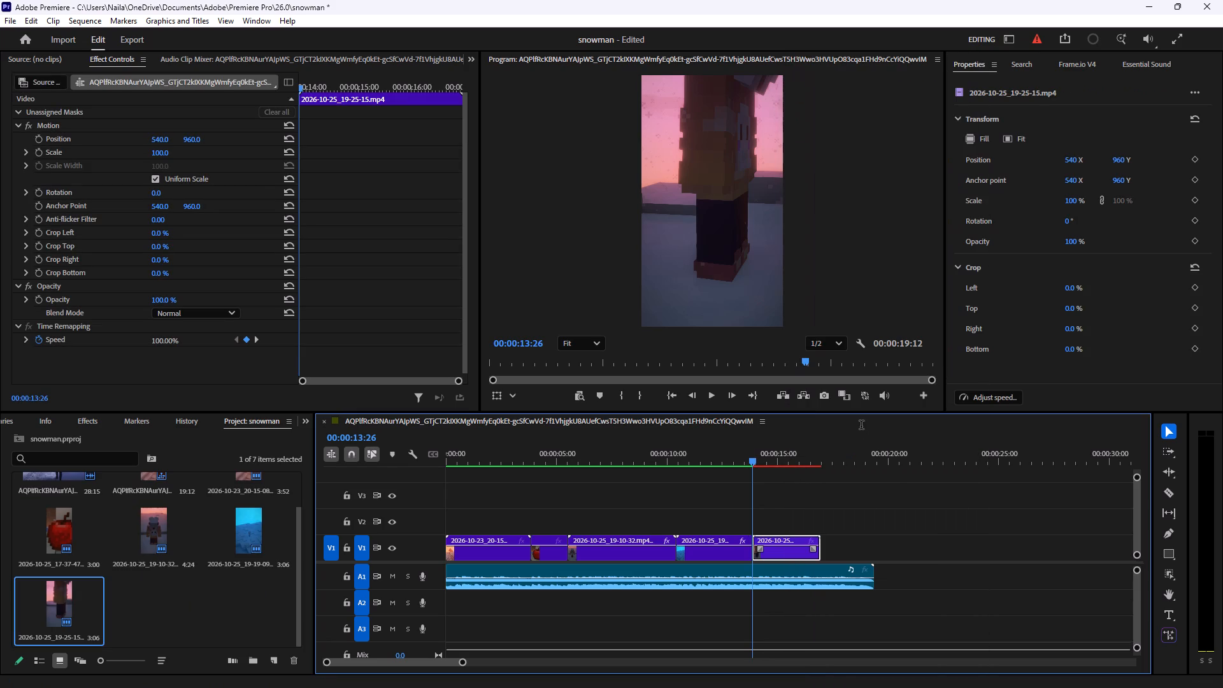
text(90)
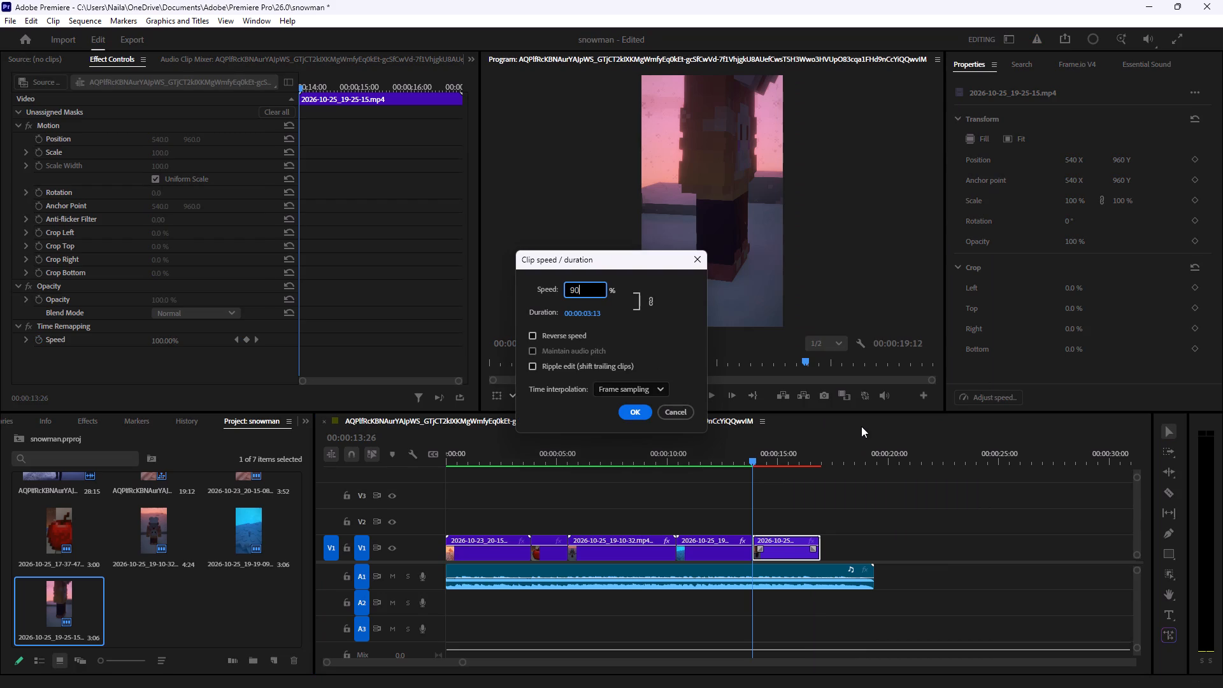
click(634, 410)
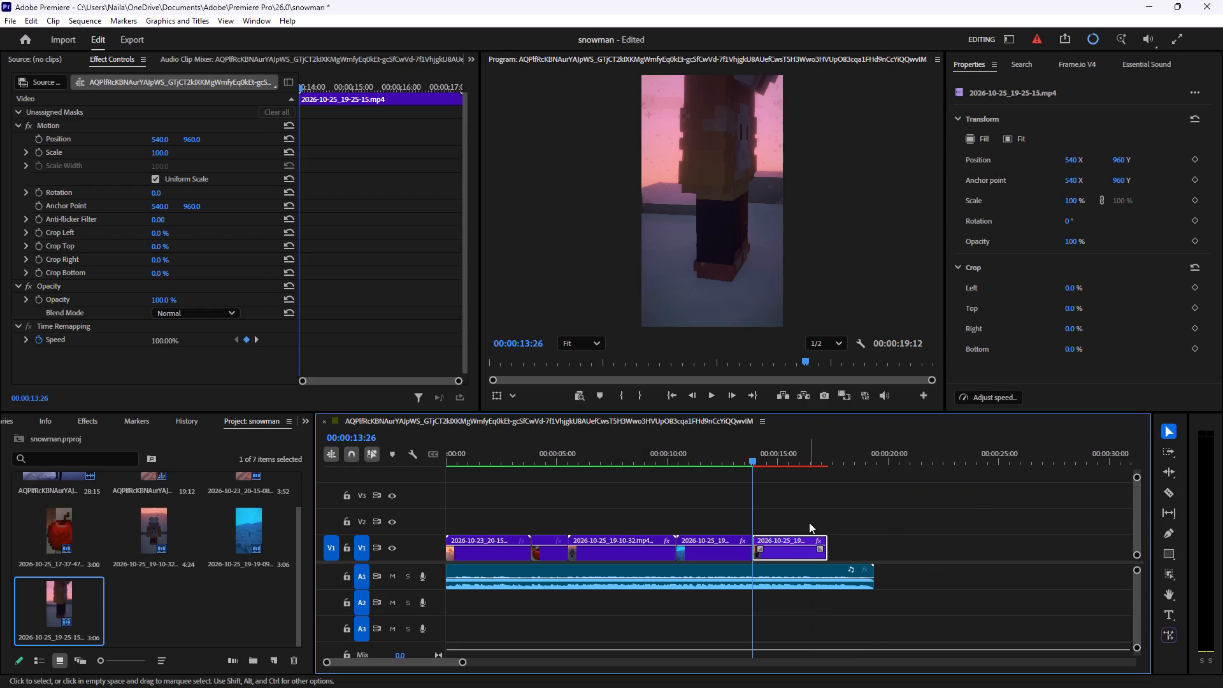
Render the sequence's video previews.
key(Return)
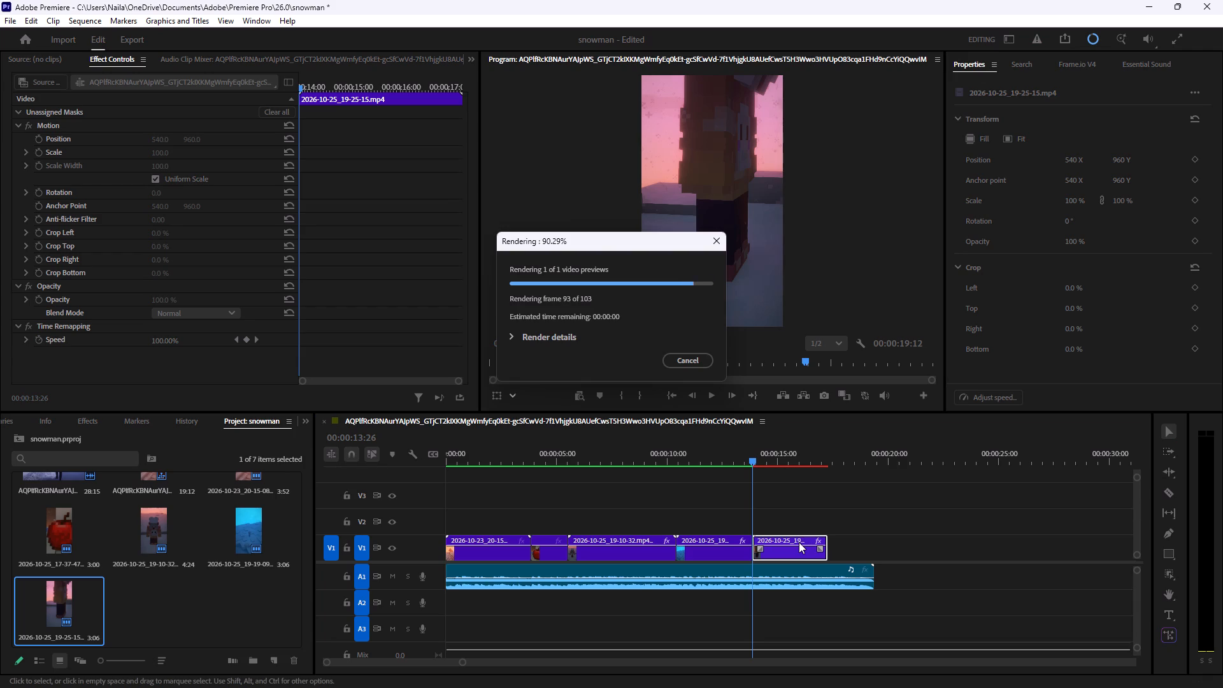
key(space)
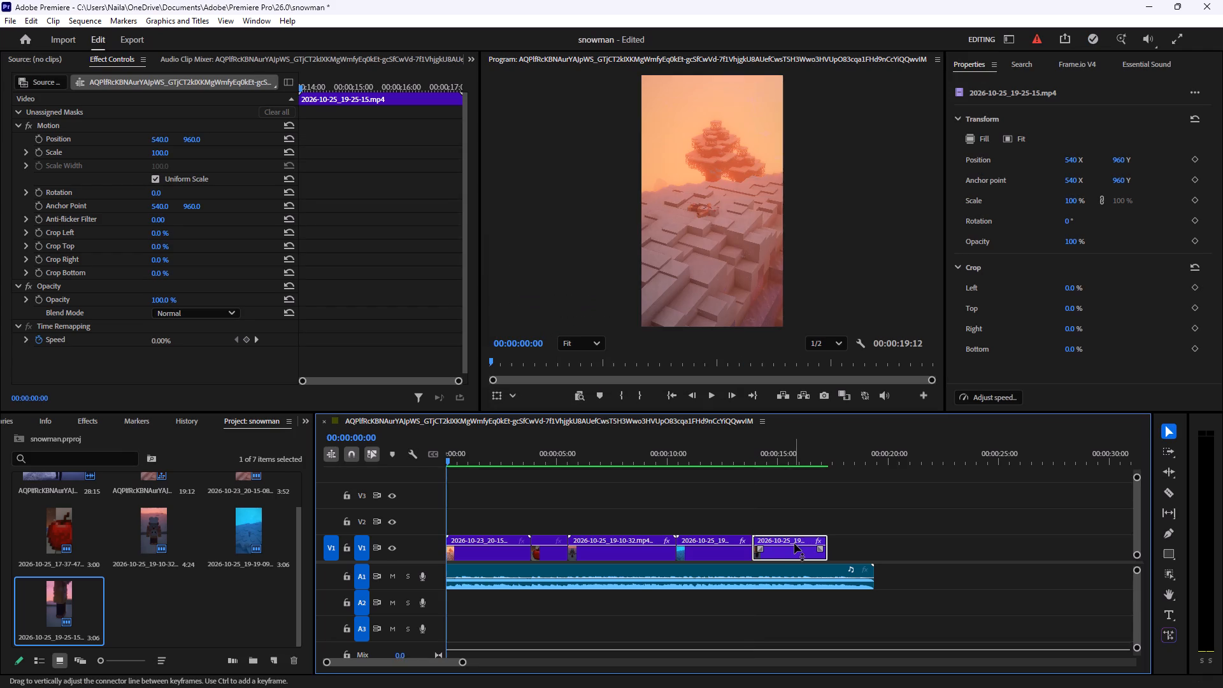
Return to the Minecraft world and look over the snowfield for a spot for the next shot.
click(745, 673)
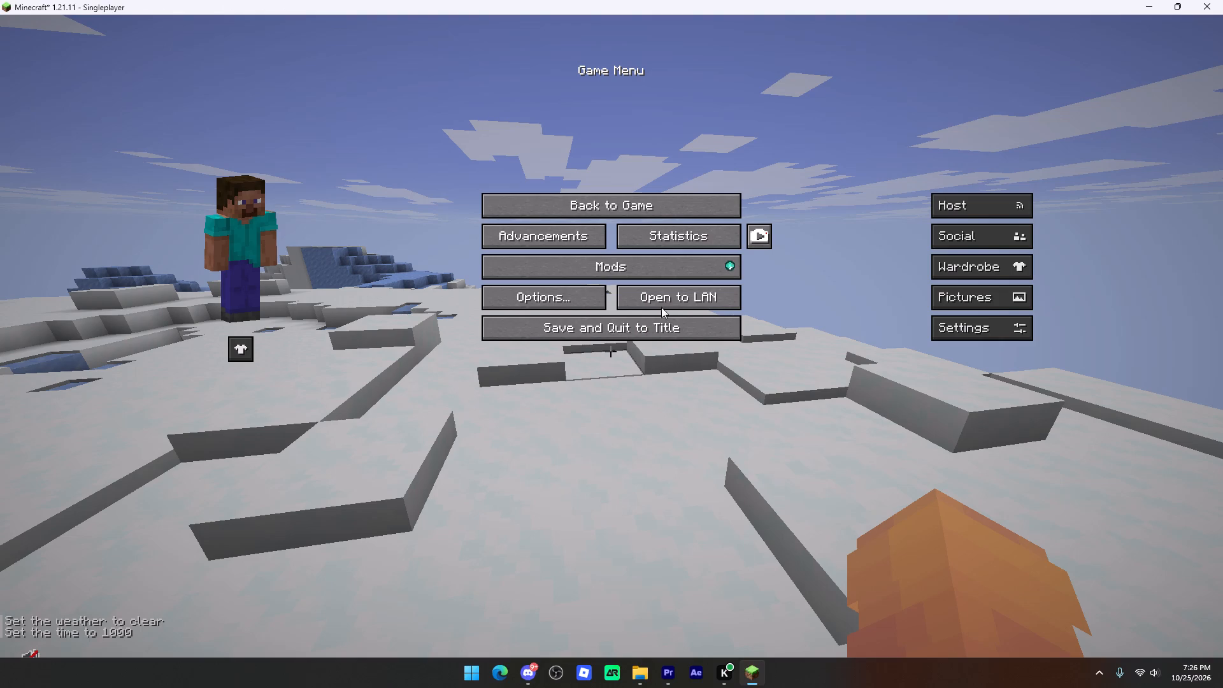
drag(642, 217, 611, 351)
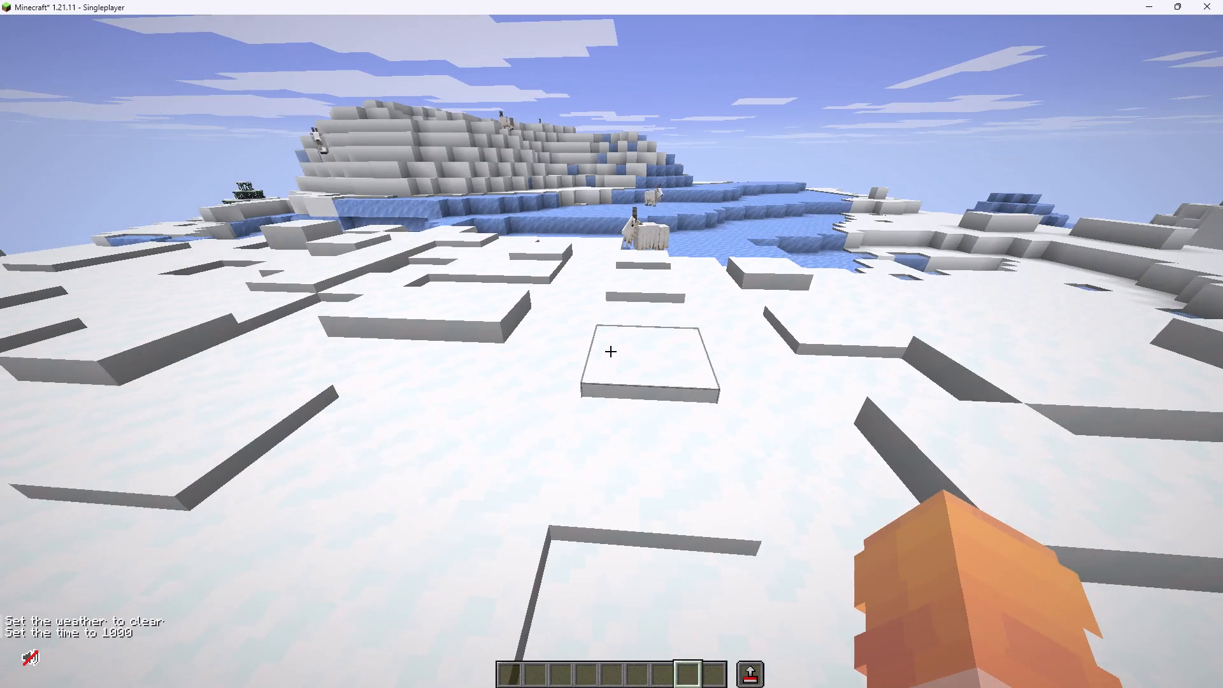
key(s)
key(s)
key(s)
key(s)
key(s)
key(s)
key(s)
key(s)
key(w)
key(w)
key(w)
key(w)
key(w)
key(w)
key(w)
key(w)
key(w)
key(w)
key(w)
key(w)
key(w)
key(w)
key(w)
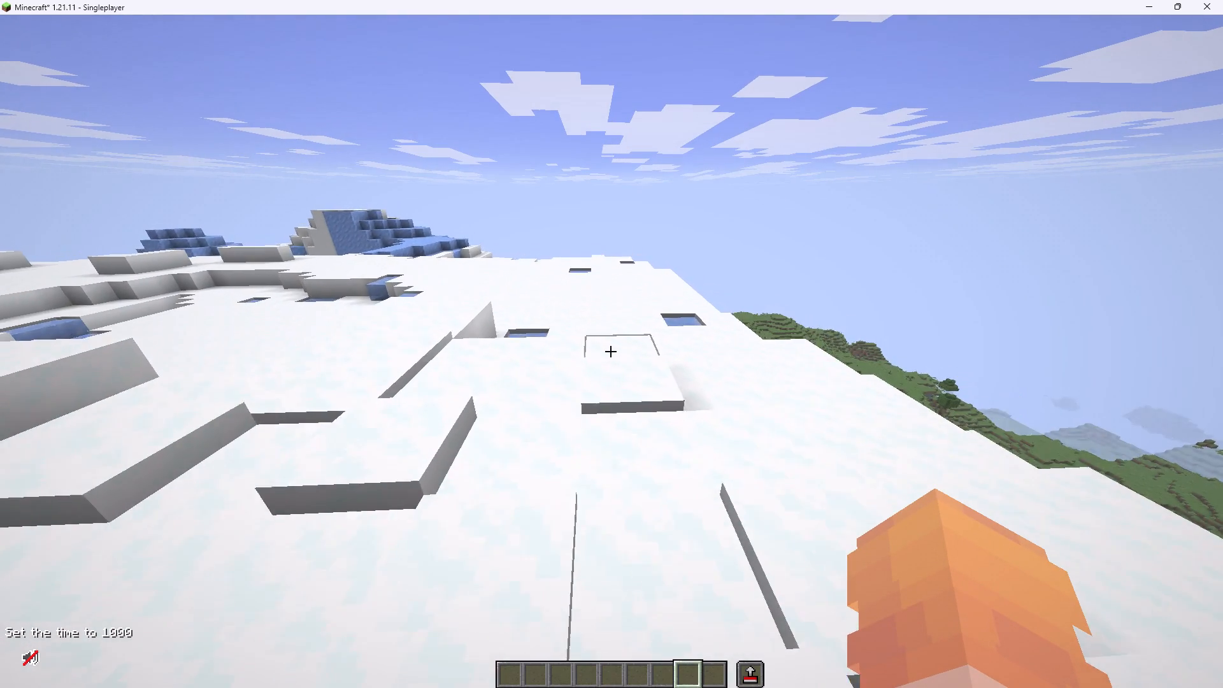
key(a)
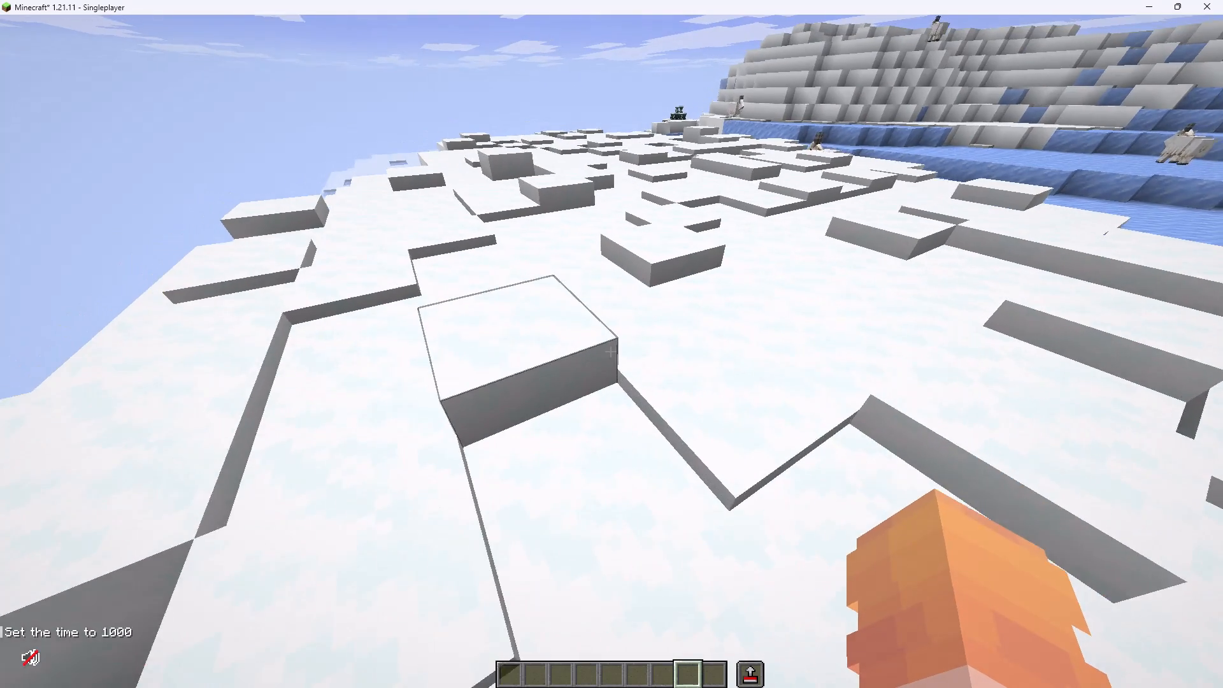
key(w)
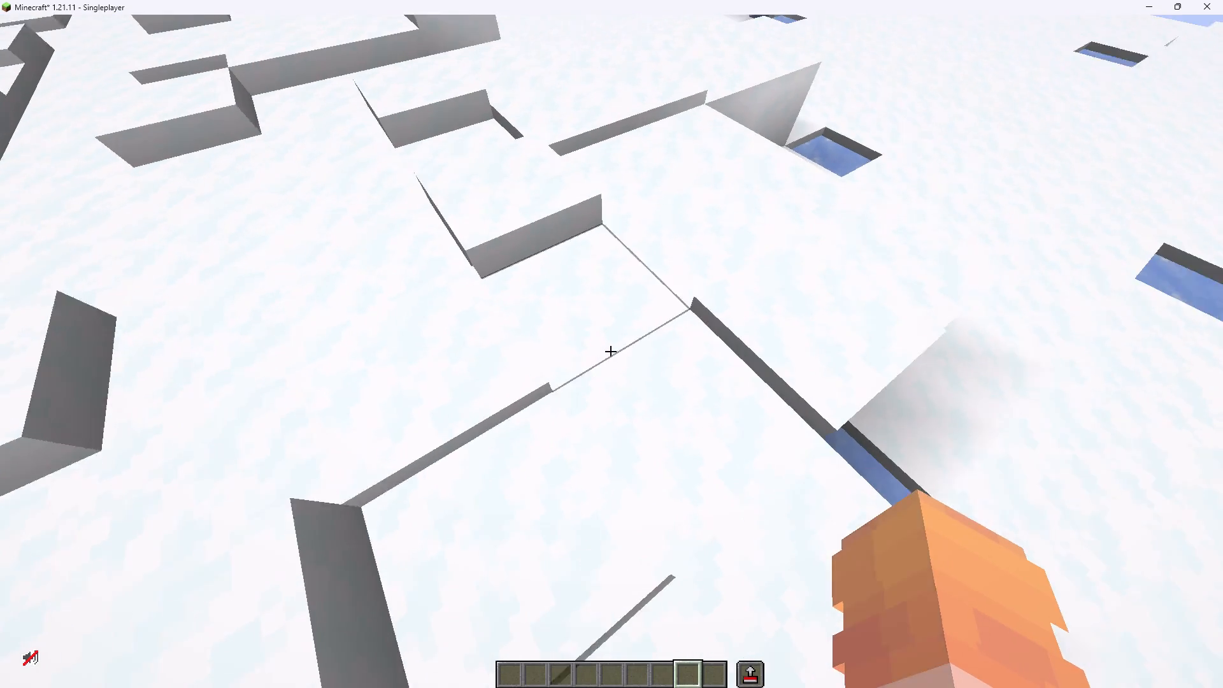
key(d)
Put a stack of 64 Model blocks from the BBS mod items into the first hotbar slot.
key(e)
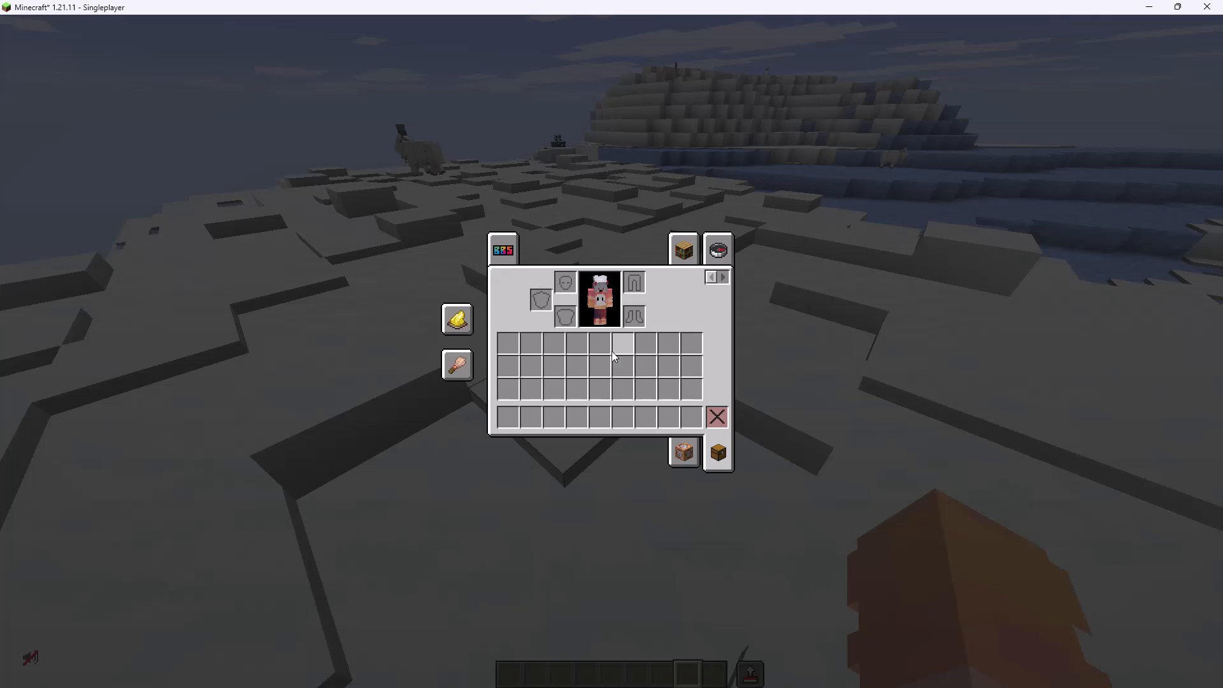
click(713, 251)
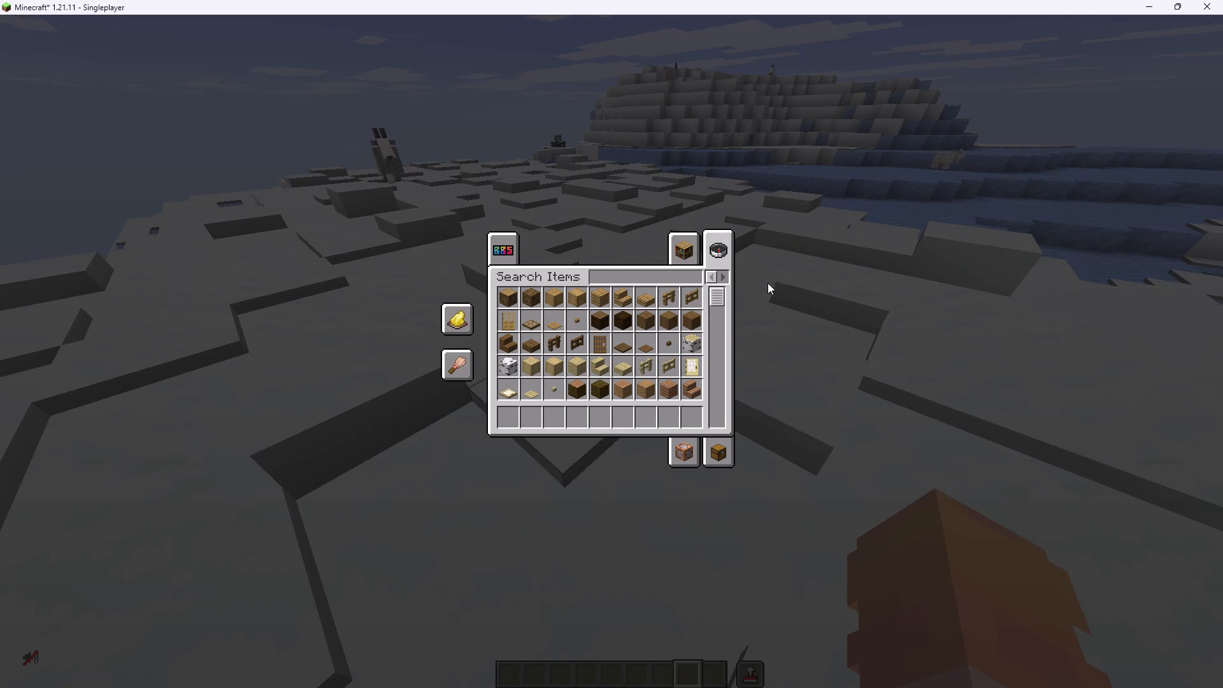
click(712, 280)
click(724, 278)
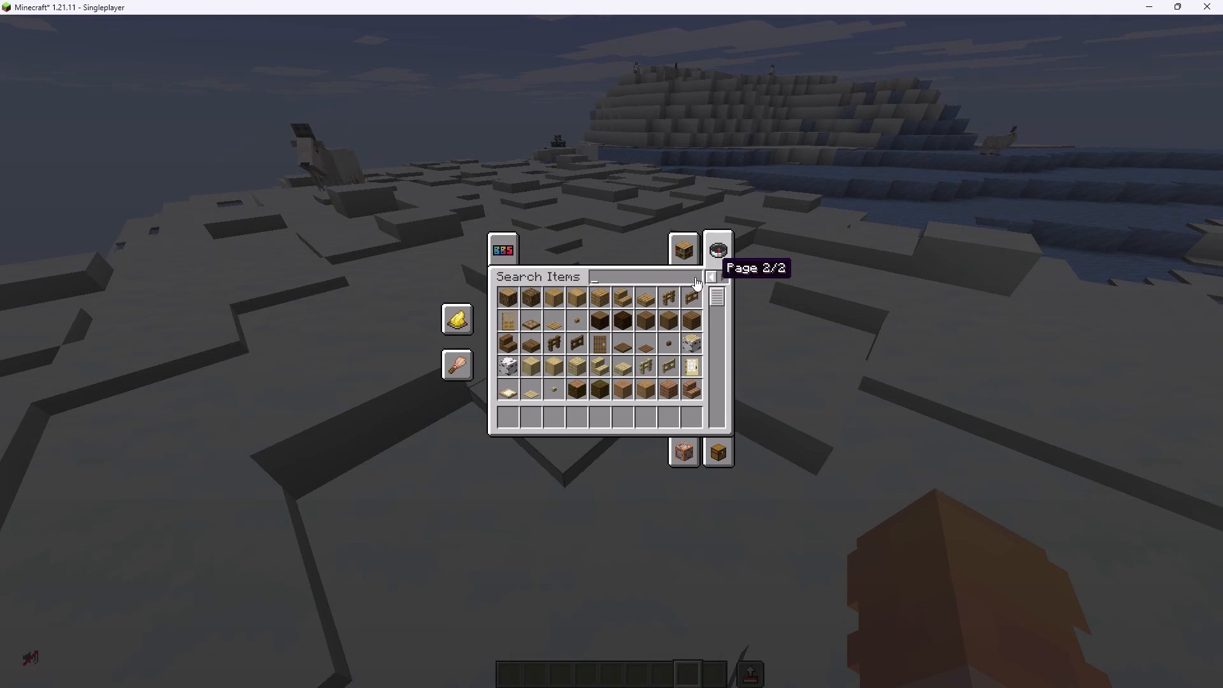
click(506, 242)
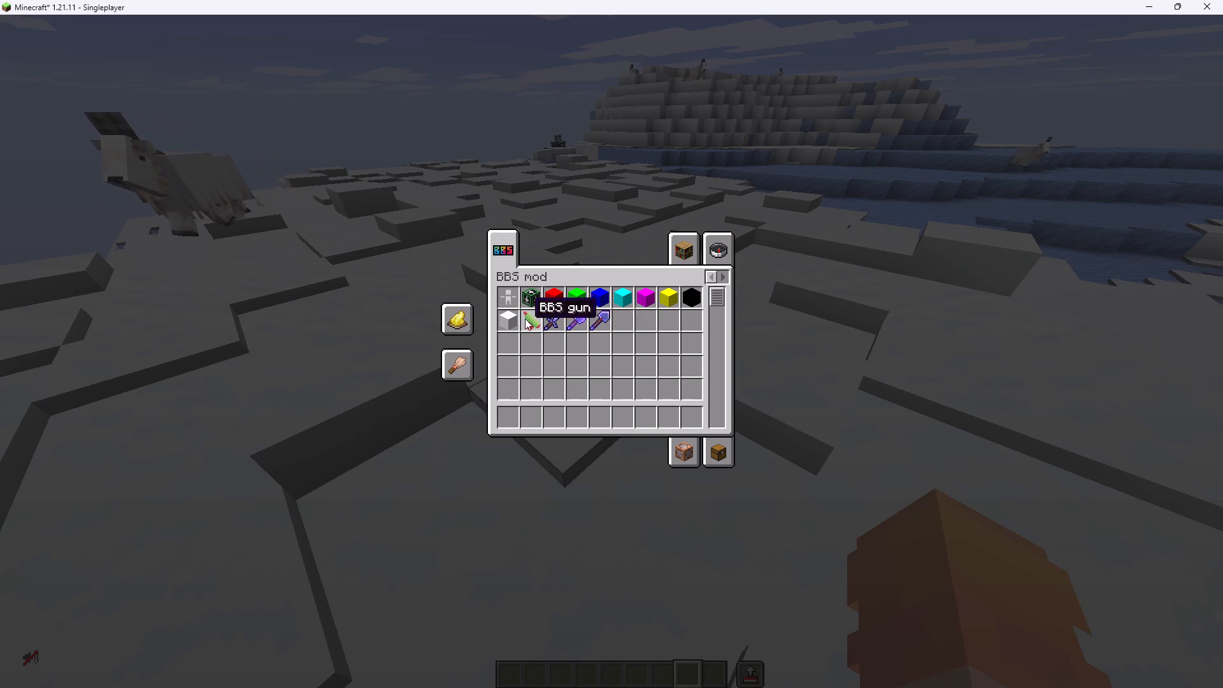
key(1)
click(713, 440)
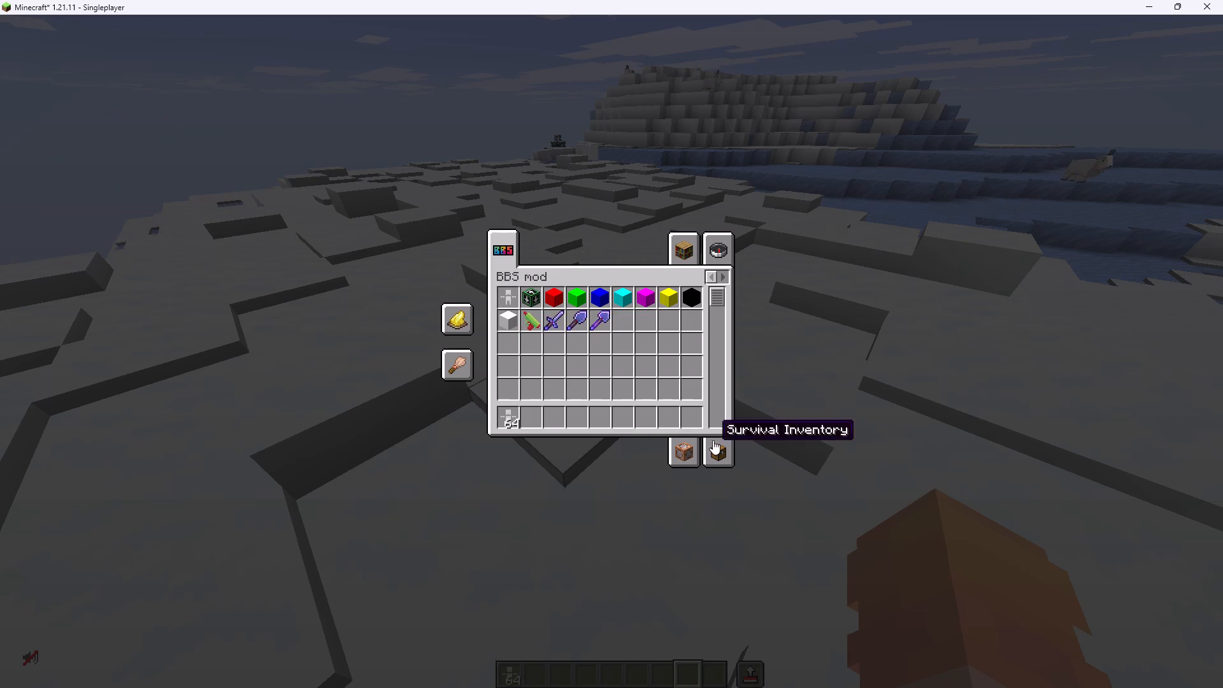
key(e)
Place a Model block in the low spot between the snow layers.
scroll(611, 351, up, 7)
key(shift+d)
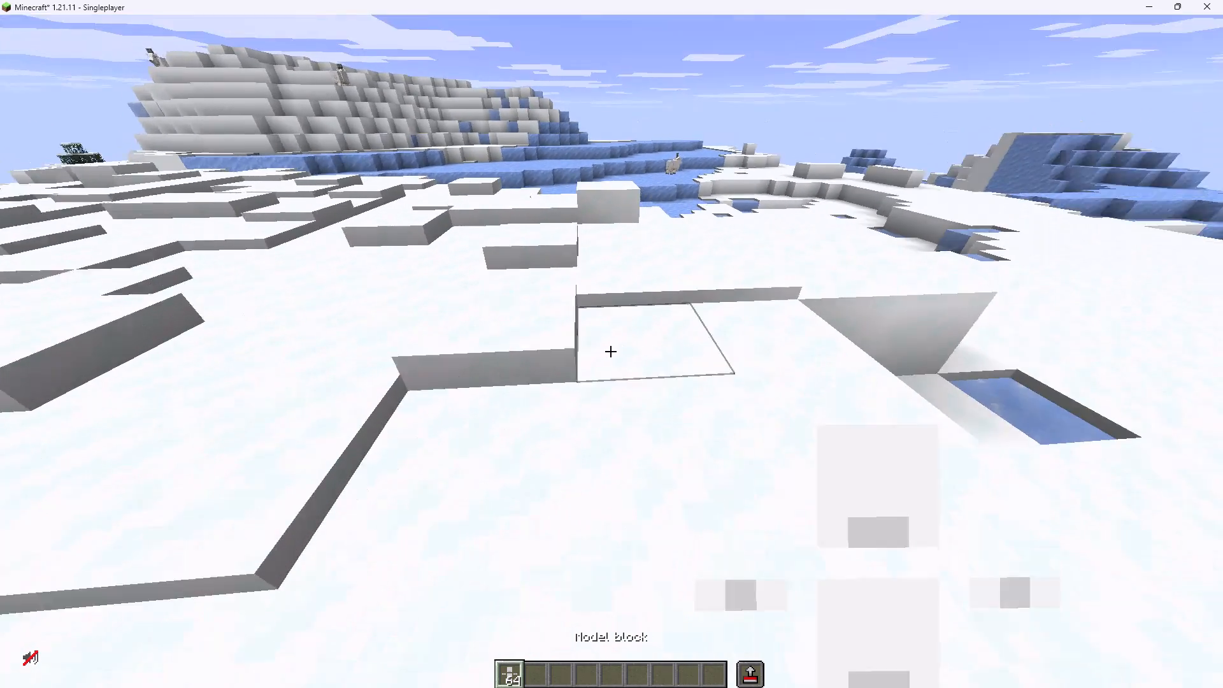
key(shift+w)
key(shift+w)
key(shift+w)
key(shift+w)
key(shift+w)
key(shift+w)
key(shift+w)
key(shift+w)
key(shift+w)
key(shift+w)
shift+right_click(611, 351)
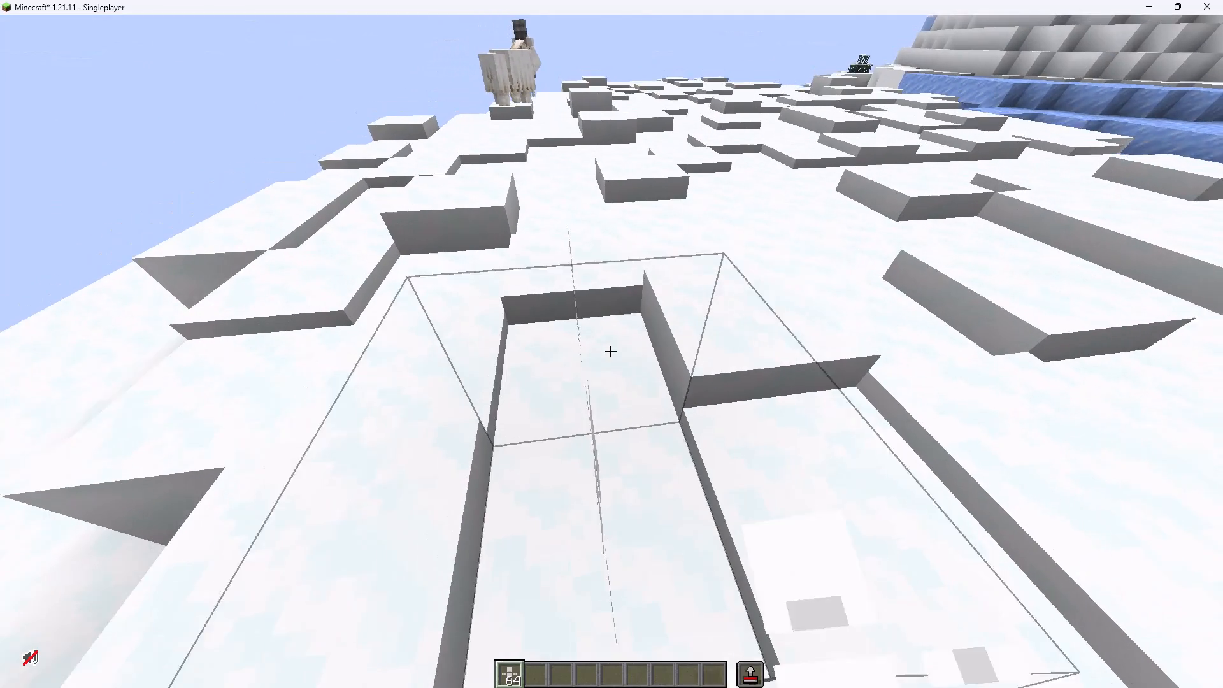
click(611, 351)
key(a)
middle_click(611, 351)
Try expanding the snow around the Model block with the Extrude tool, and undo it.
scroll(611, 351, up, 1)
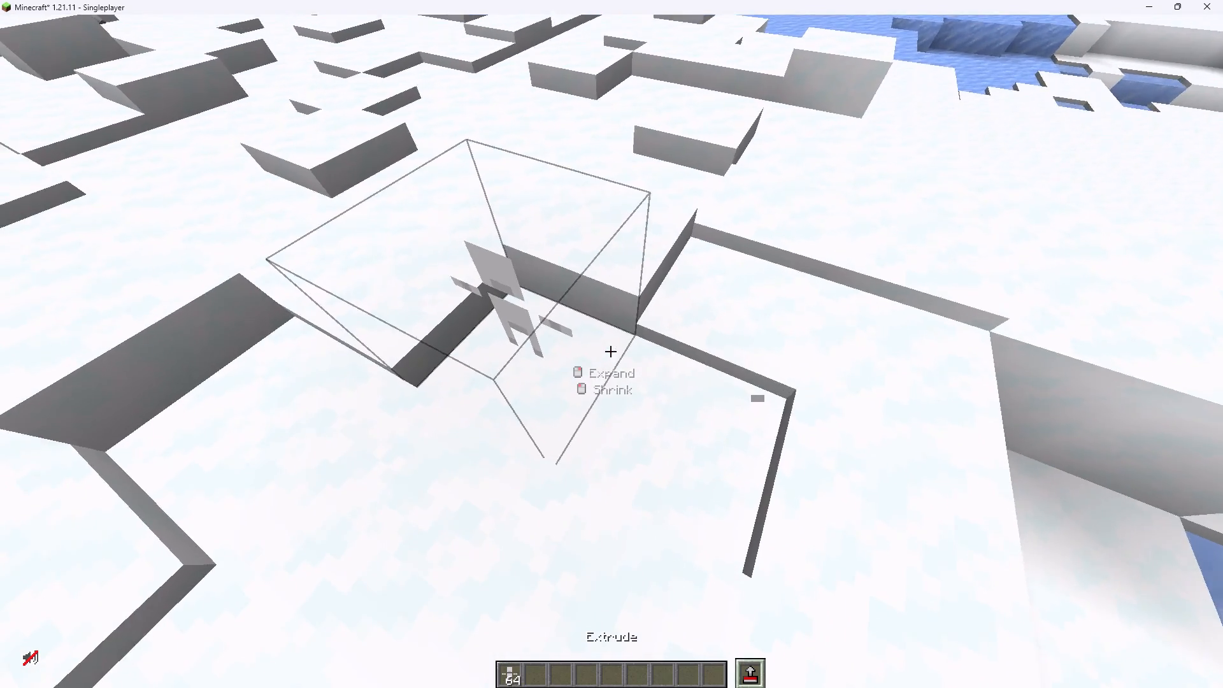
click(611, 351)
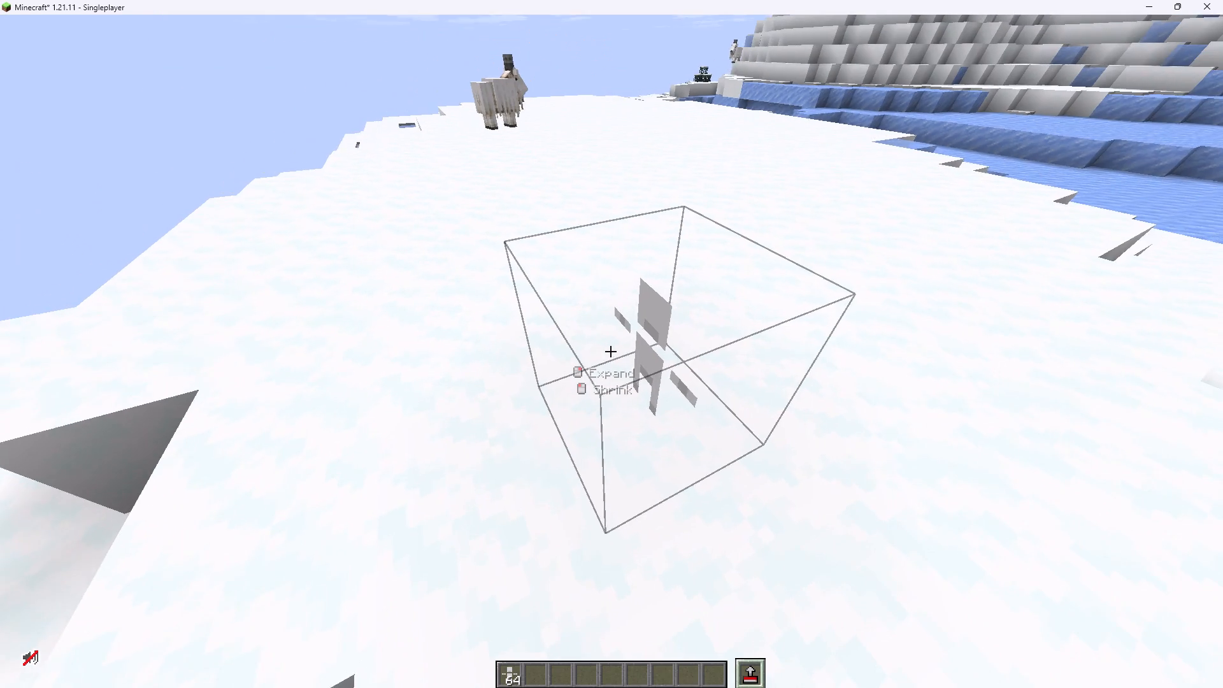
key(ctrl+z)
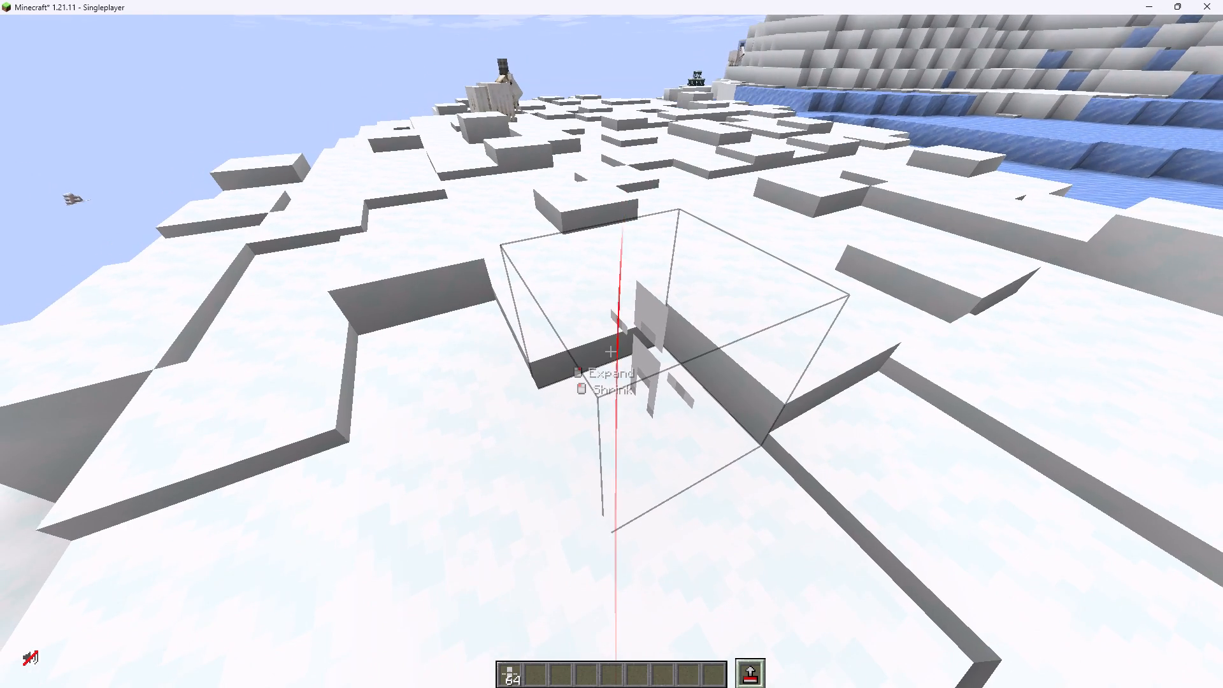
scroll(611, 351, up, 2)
Break the raised snow layers next to the Model block to even out the ground around it.
key(s)
key(a)
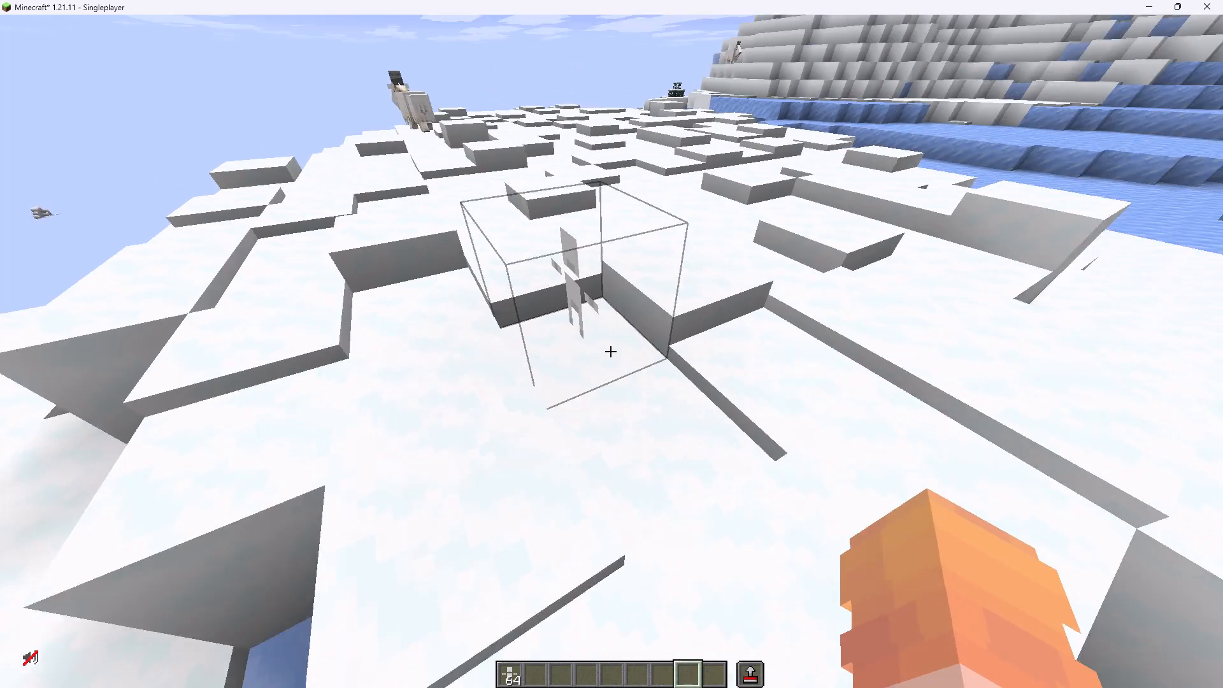
click(611, 351)
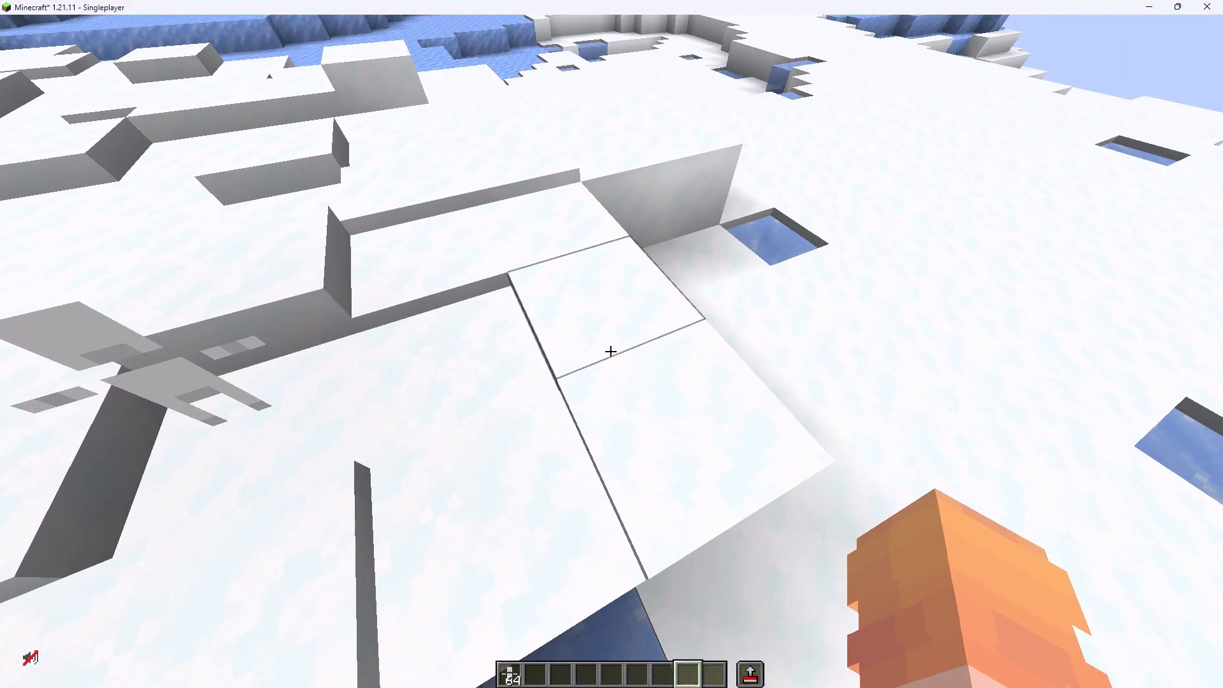
double_click(611, 351)
key(w)
key(d)
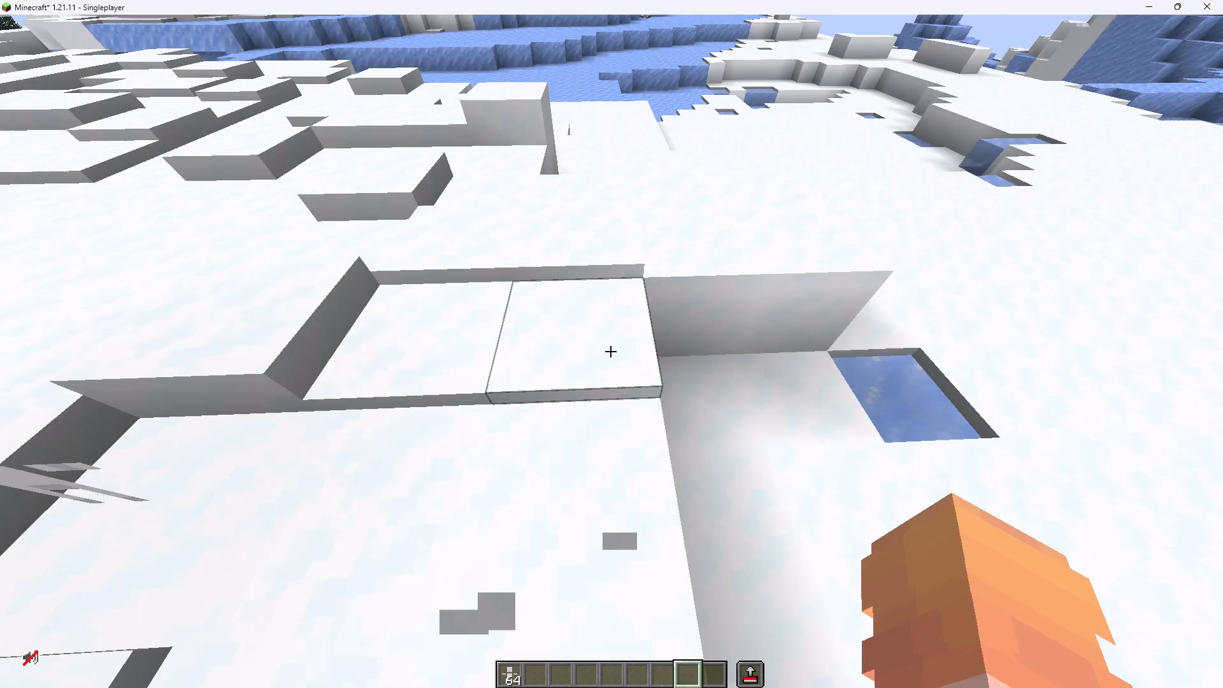
drag(611, 351, 593, 351)
click(611, 351)
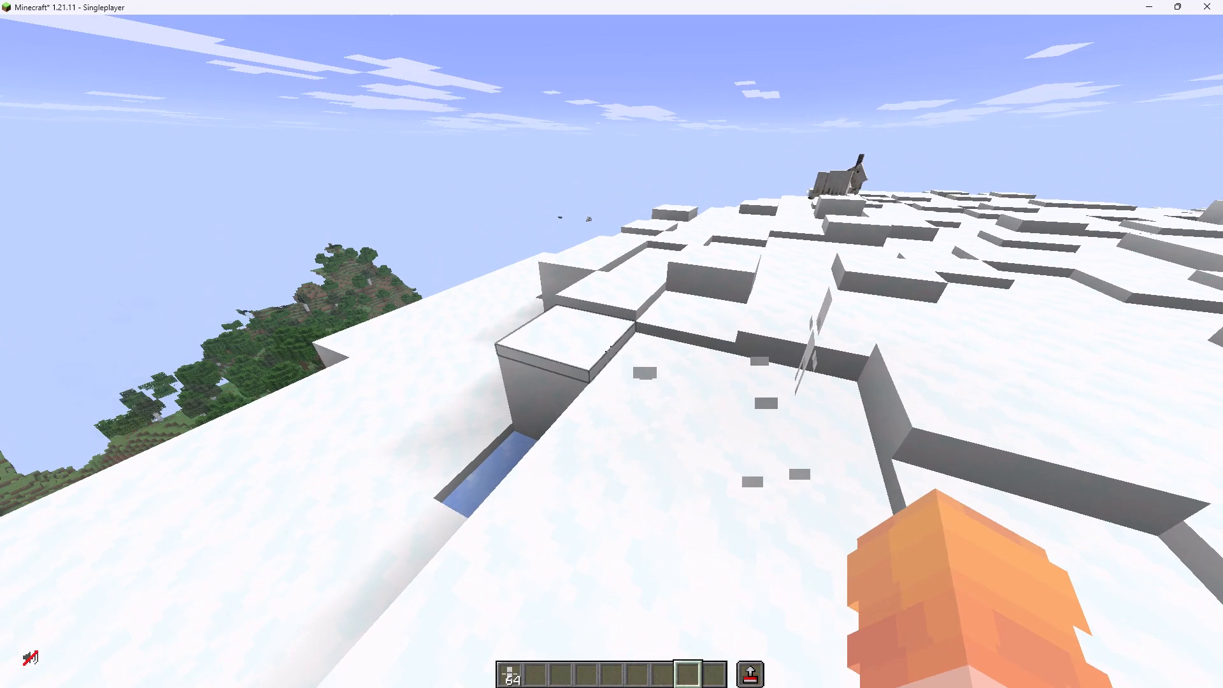
click(611, 351)
key(w)
click(611, 351)
click(611, 351)
key(w)
Copy a Snow Block and Snow from the ground into the hotbar and fill the notch near the Model block with Snow layers.
scroll(611, 351, up, 2)
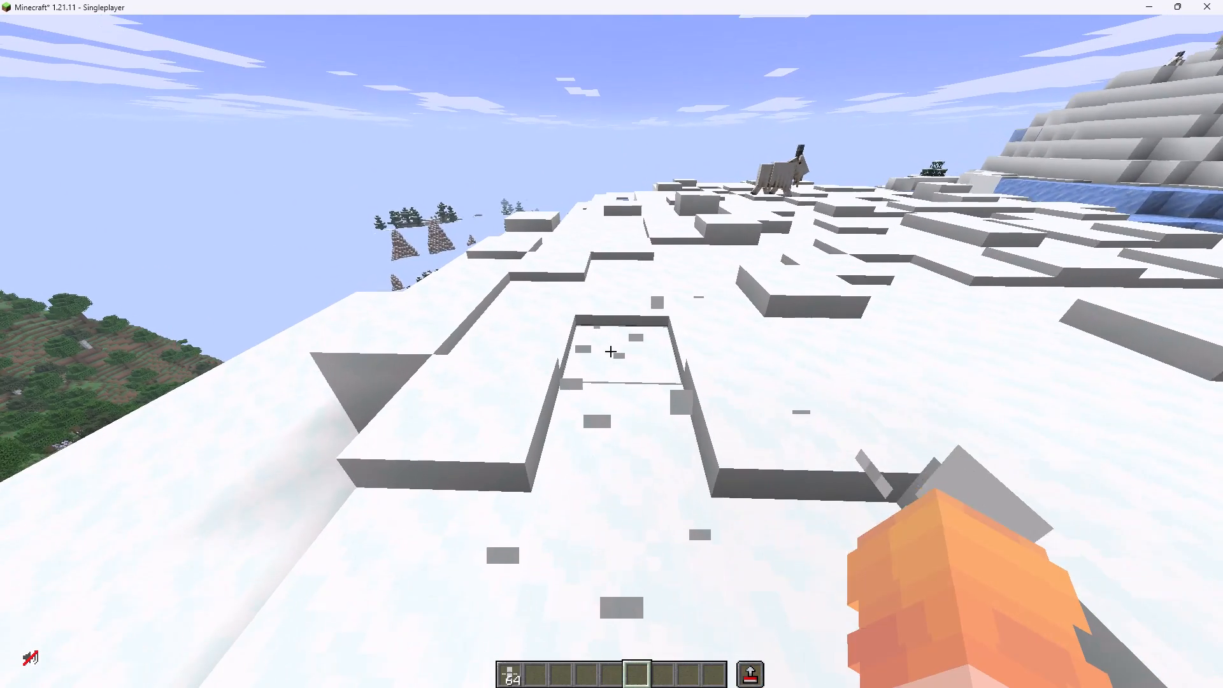
scroll(611, 352, up, 5)
scroll(610, 352, down, 2)
middle_click(611, 351)
key(w)
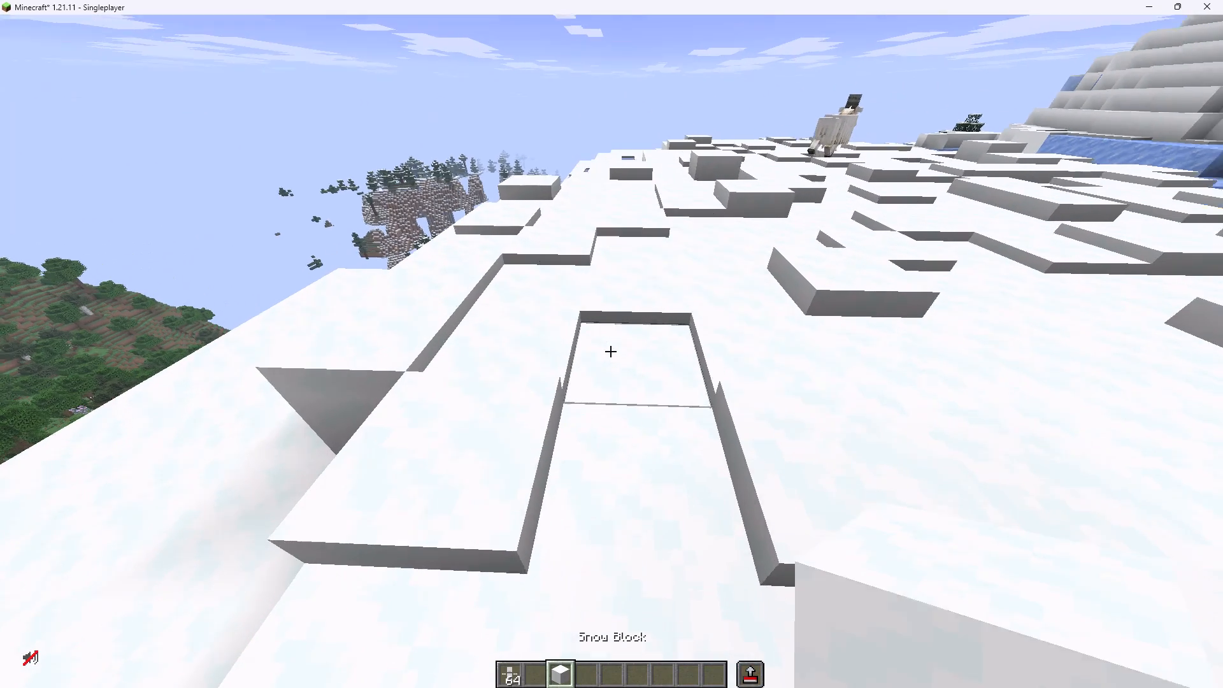
right_click(611, 353)
double_click(611, 351)
middle_click(611, 351)
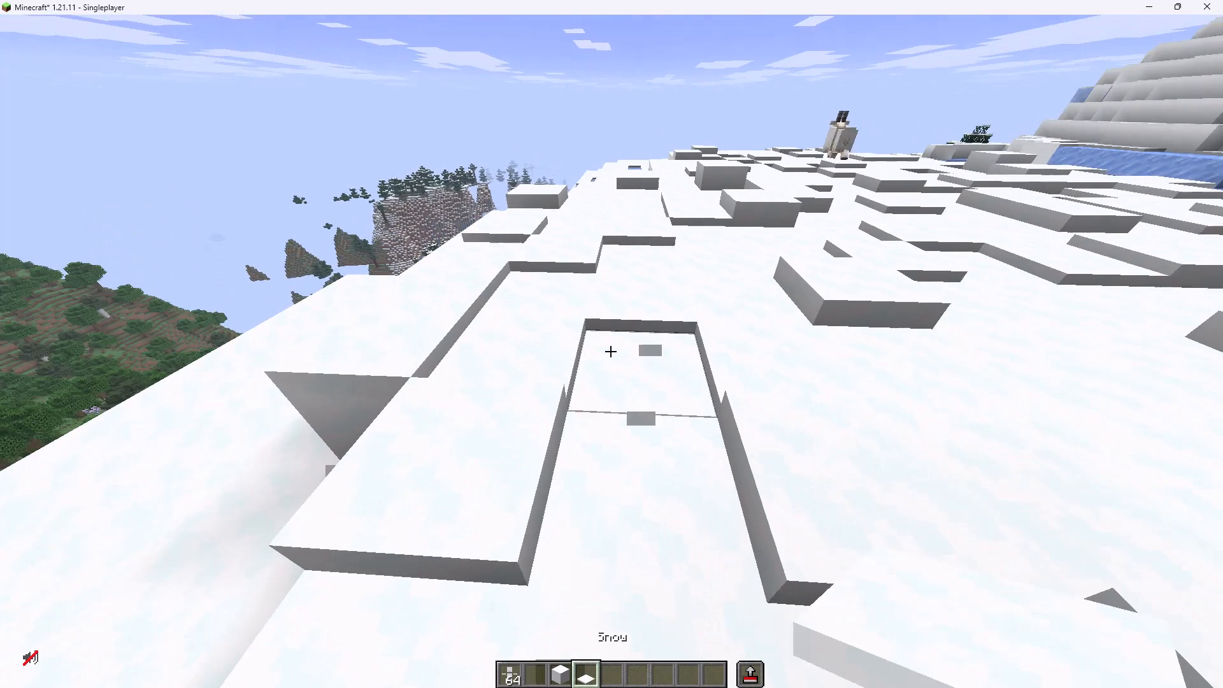
right_click(612, 351)
right_click(611, 351)
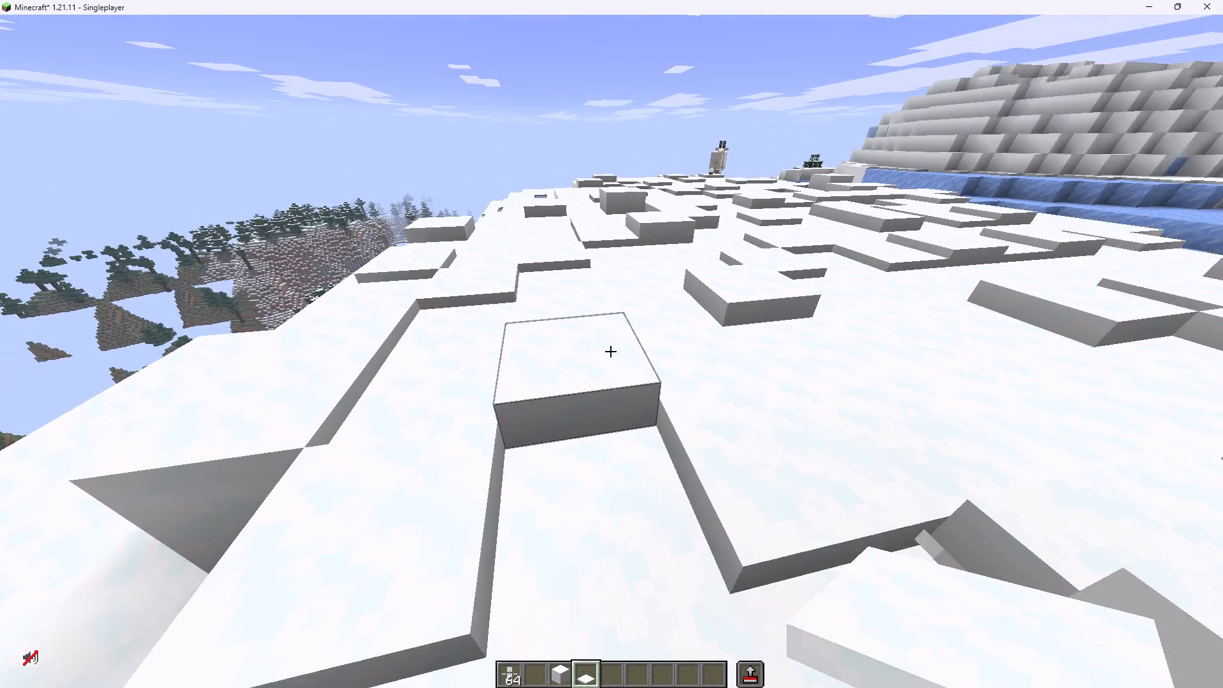
Break the uneven snow beside the Model block and re-lay it with Snow layers closer to the surrounding height.
key(s)
click(611, 351)
key(a)
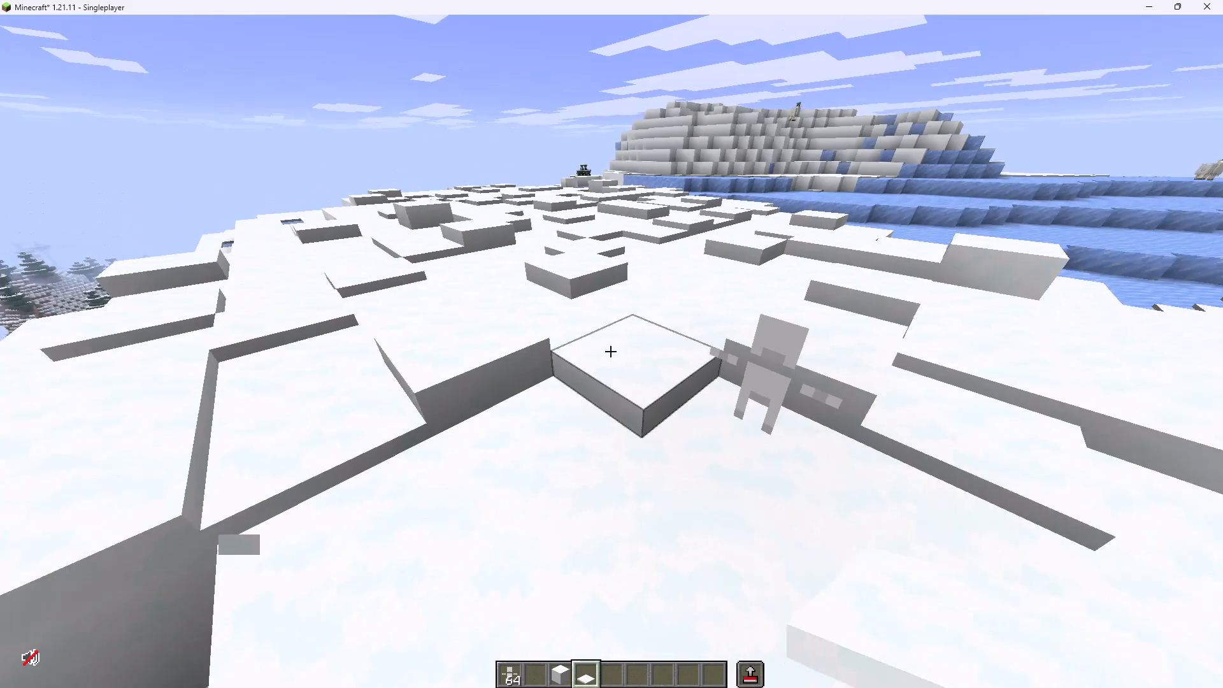
click(611, 351)
right_click(611, 351)
click(611, 351)
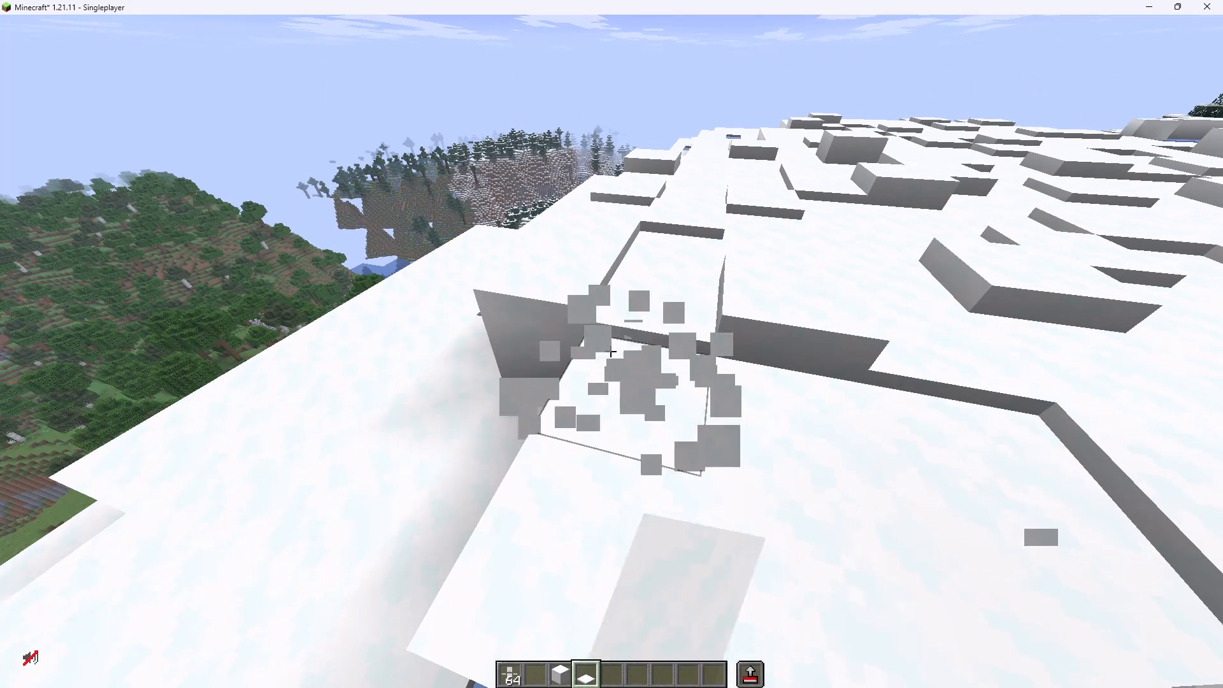
right_click(611, 351)
key(w)
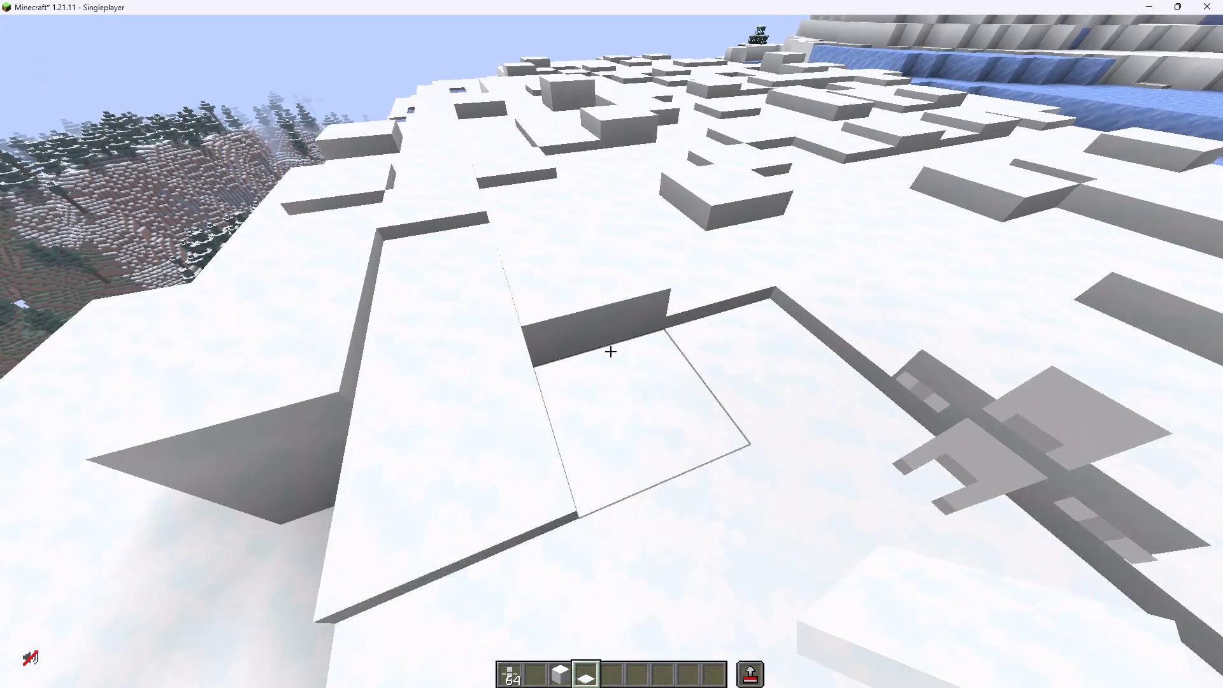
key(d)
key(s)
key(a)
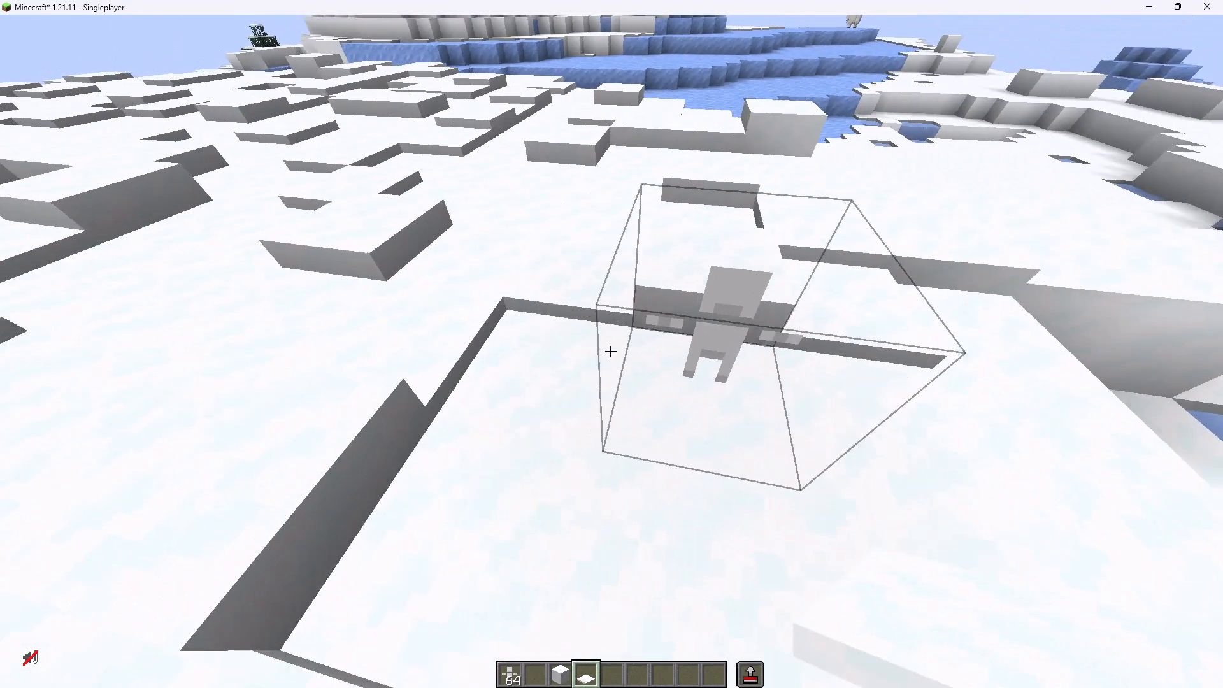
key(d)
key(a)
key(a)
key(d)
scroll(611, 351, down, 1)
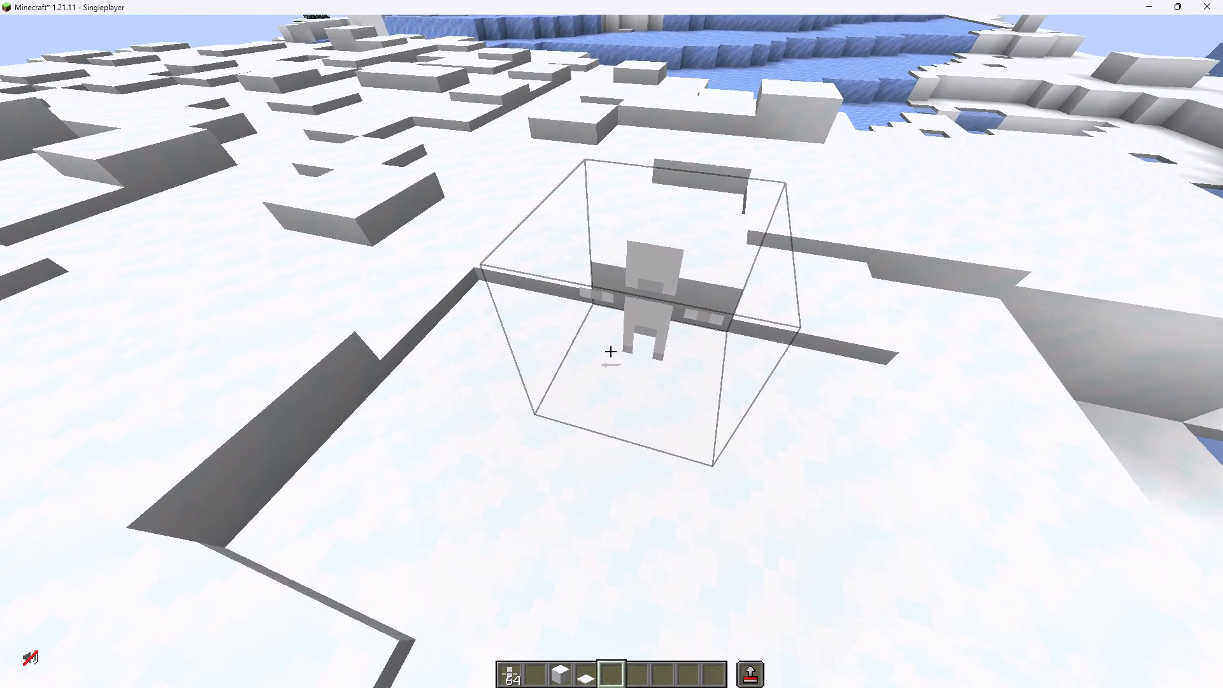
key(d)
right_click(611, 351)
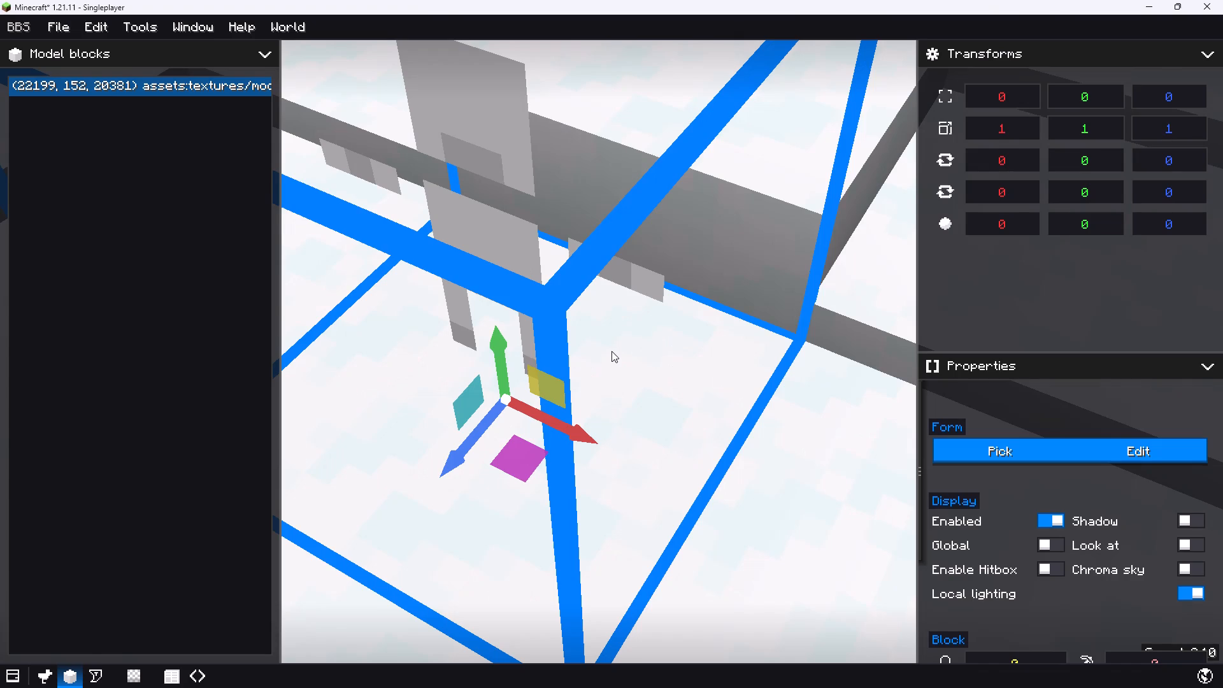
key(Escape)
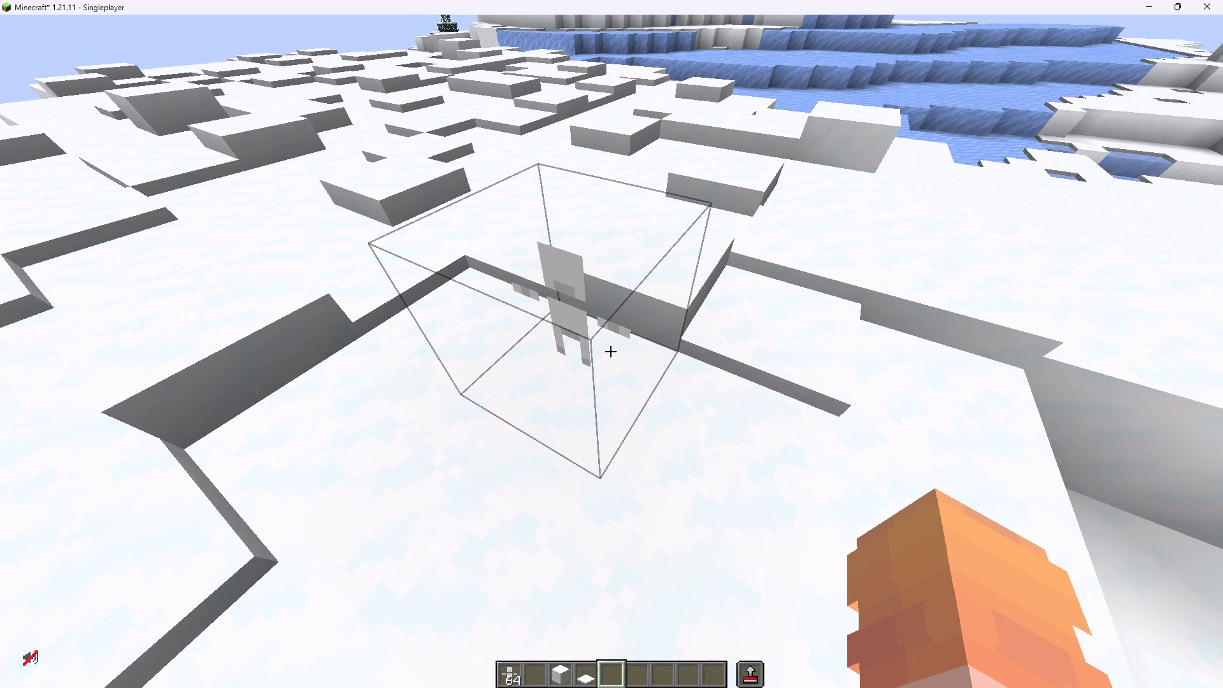
Replace the remaining uneven snow on the other sides of the Model block with Snow layers to flatten the patch.
key(a)
scroll(611, 351, up, 1)
text(dw)
click(611, 351)
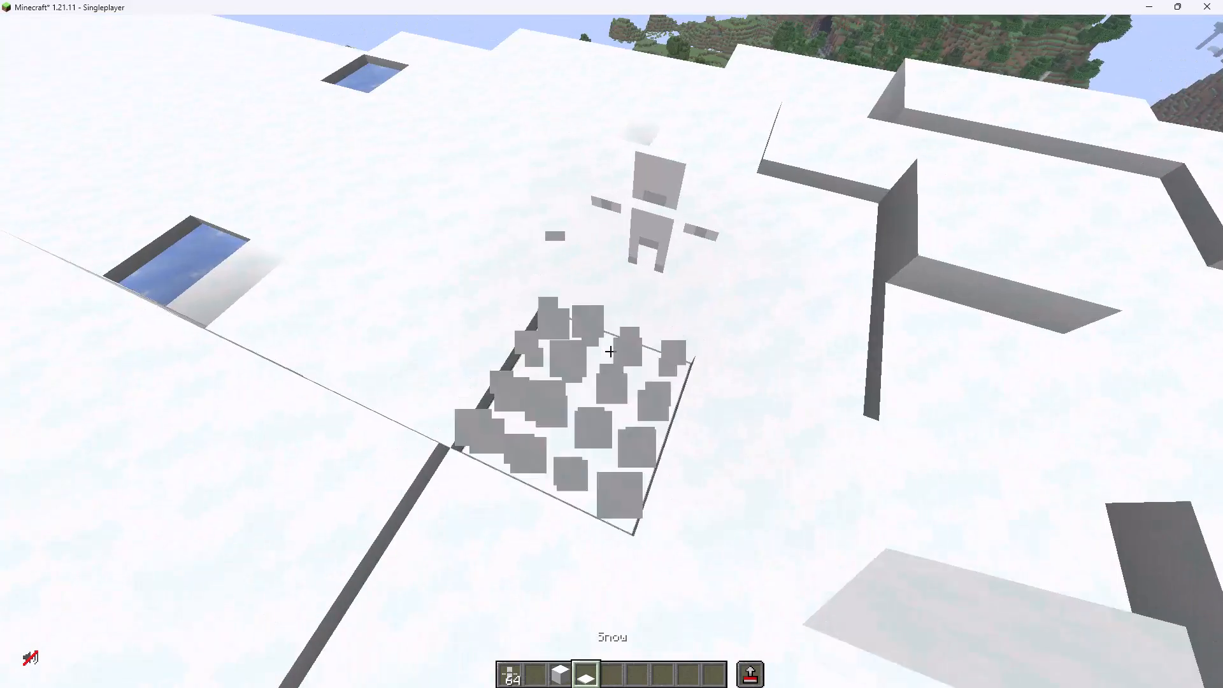
key(d)
key(d)
right_click(611, 351)
click(611, 351)
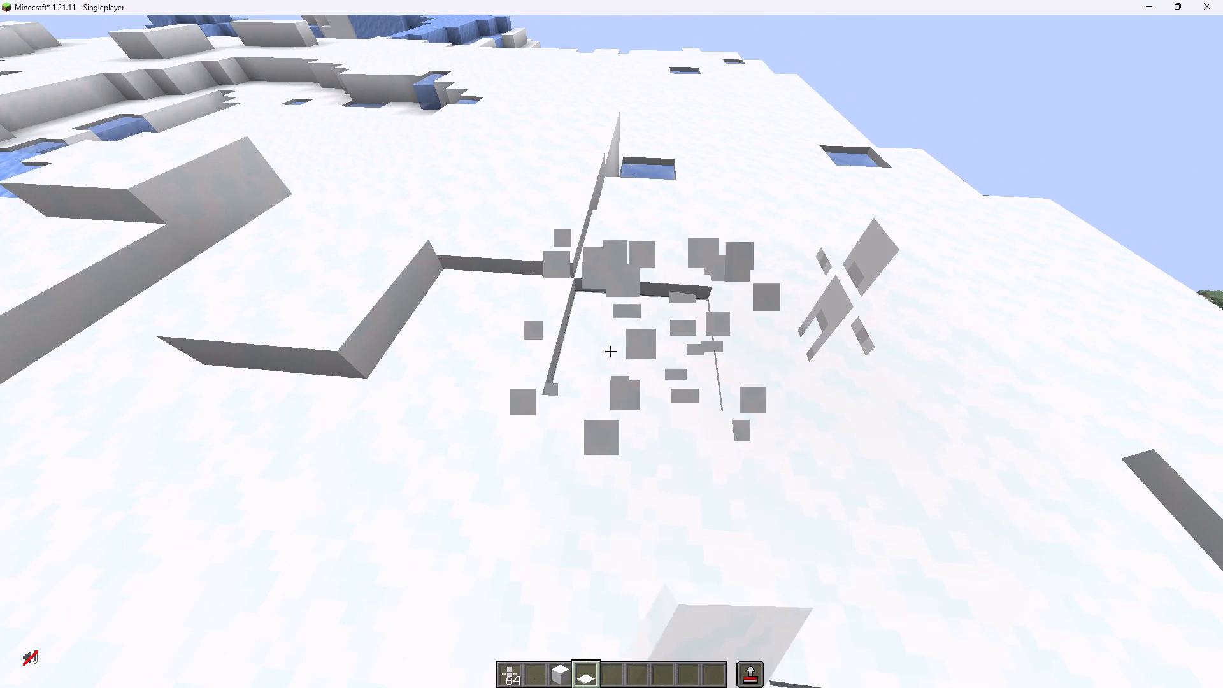
right_click(611, 351)
key(d)
key(s)
key(d)
right_click(611, 351)
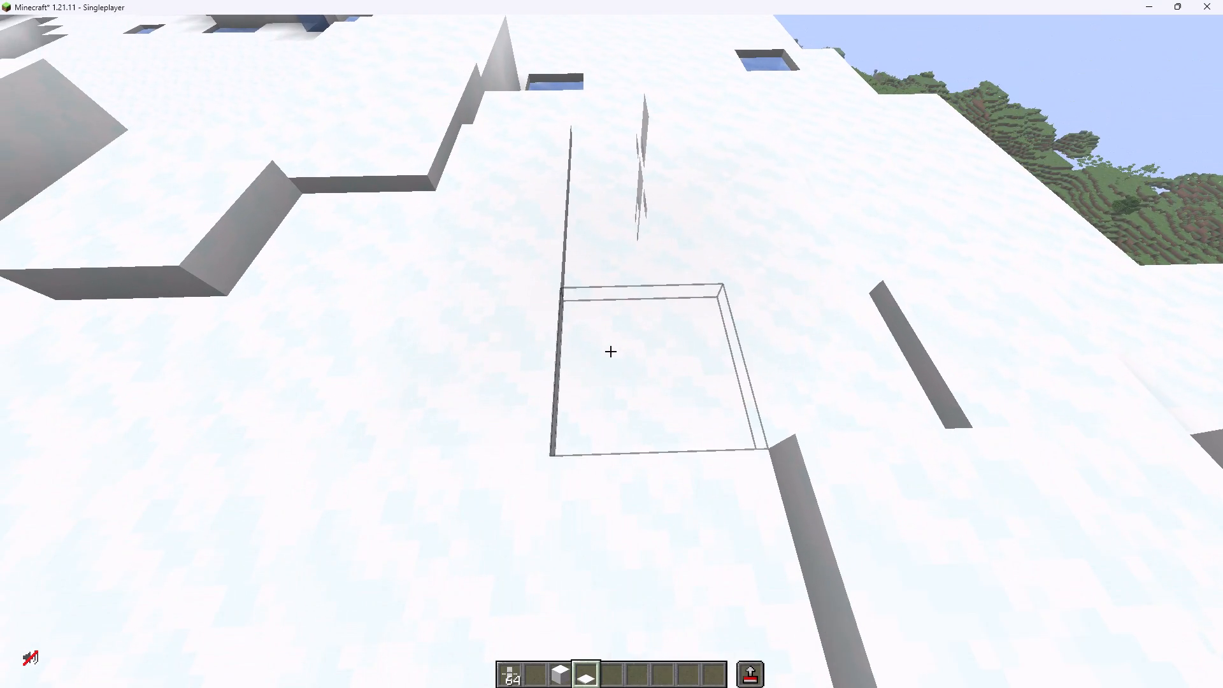
key(d)
right_click(611, 351)
key(d)
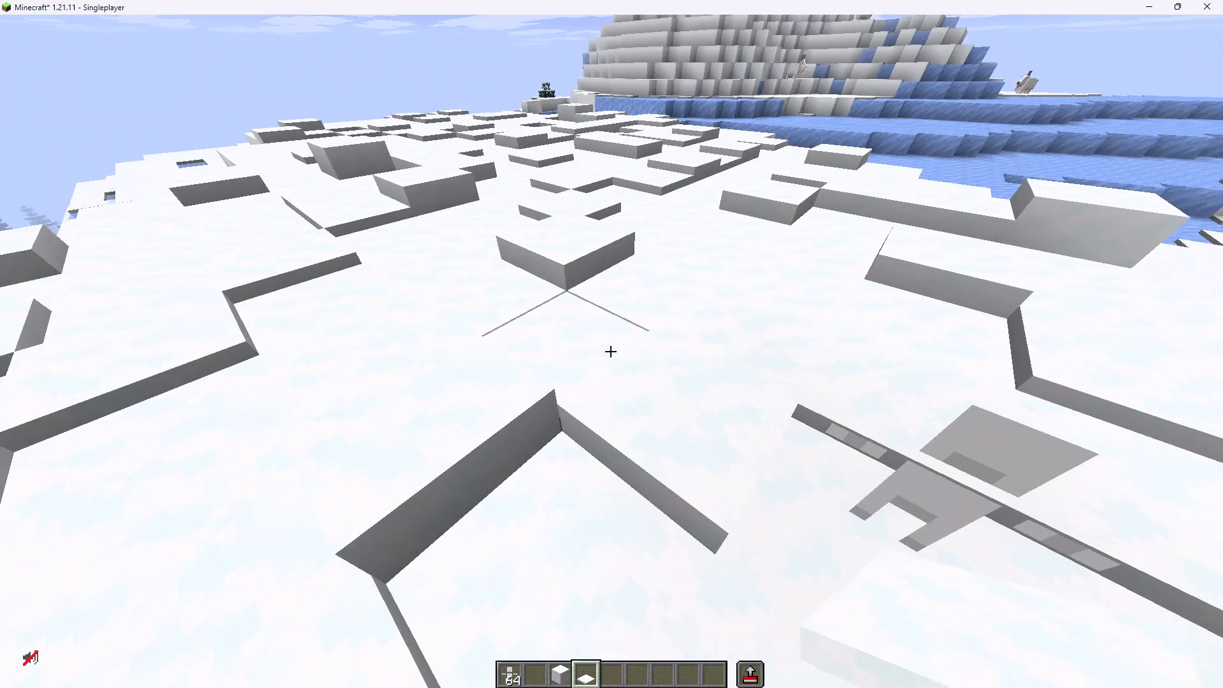
Change the Model block's billboard texture to apple.png and return to its transform settings.
key(d)
key(s)
scroll(612, 350, down, 1)
right_click(611, 351)
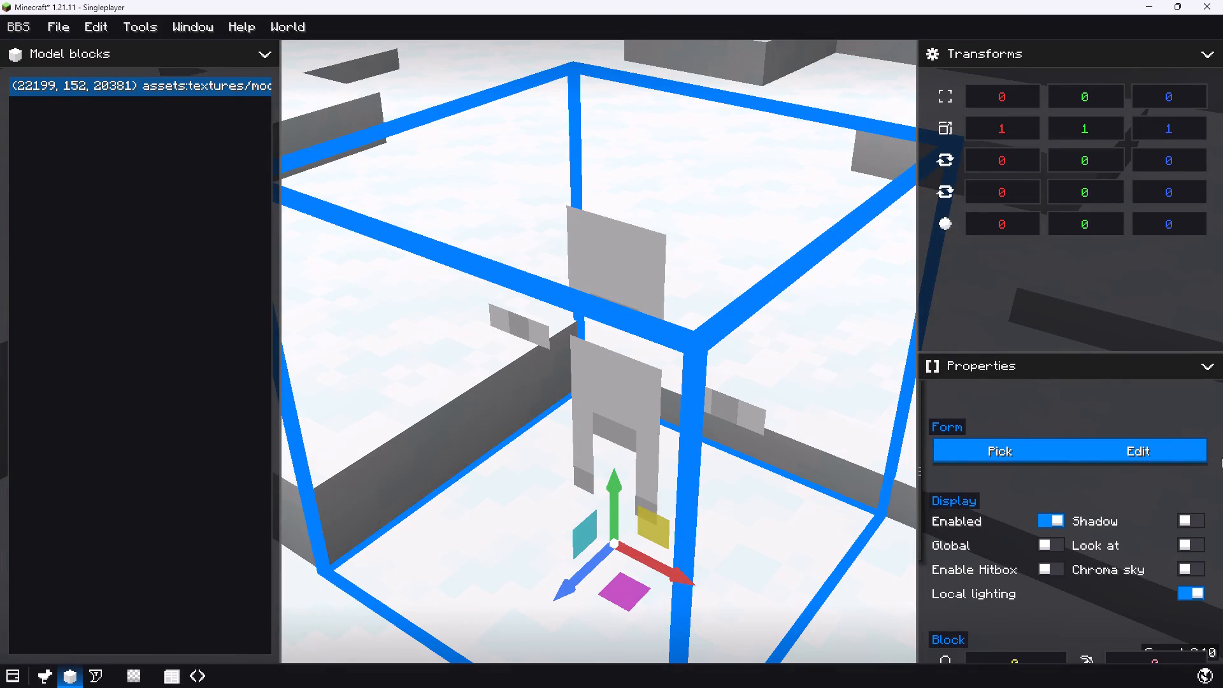
drag(1167, 440, 1166, 446)
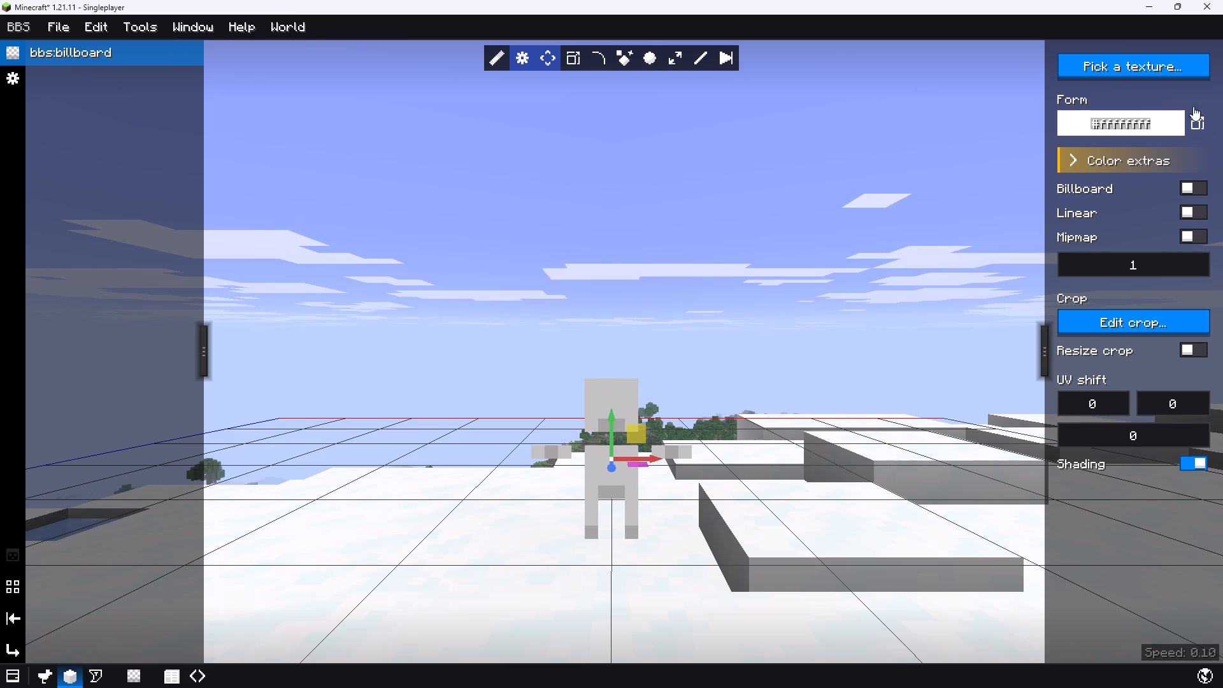
click(1159, 61)
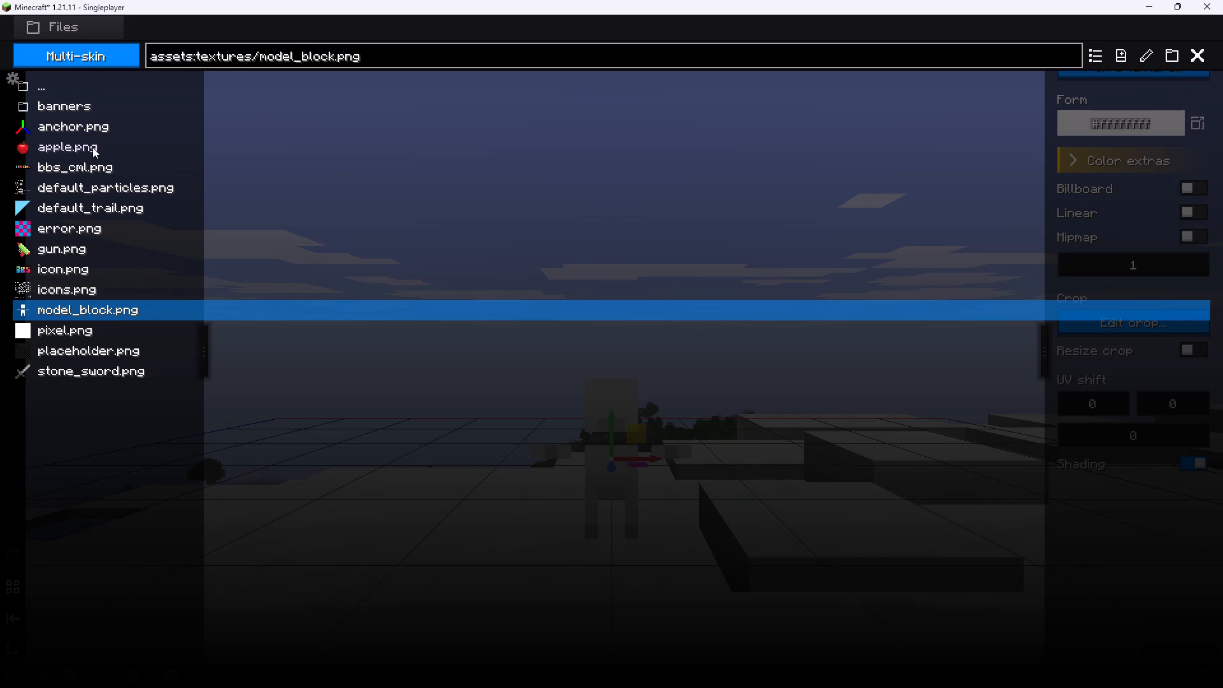
click(92, 147)
key(Escape)
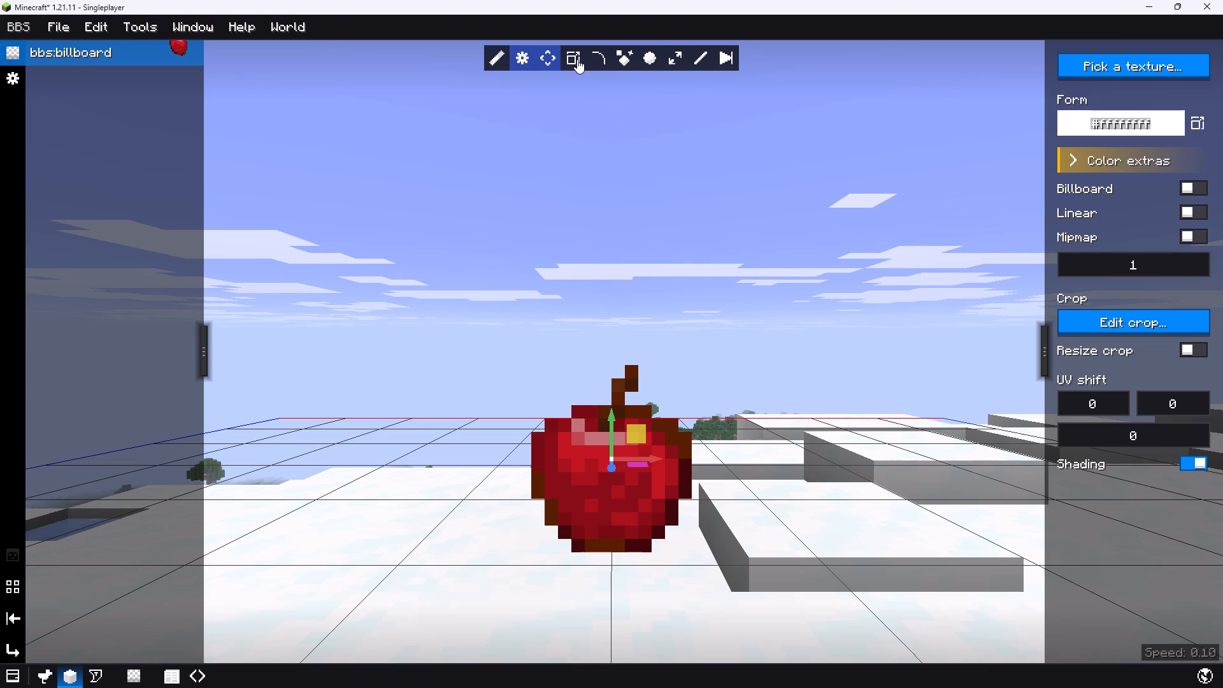
key(Escape)
key(Escape)
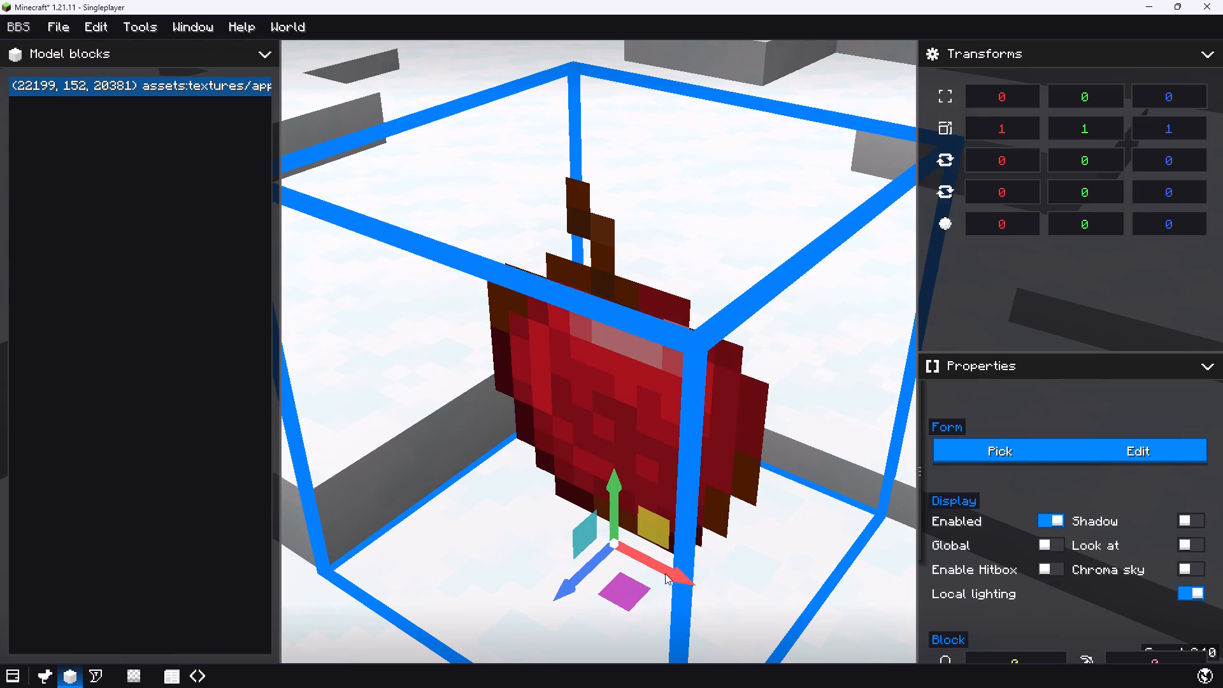
Rotate the apple to about 57.4° on Y and -56.1° on Z so it leans over.
key(r)
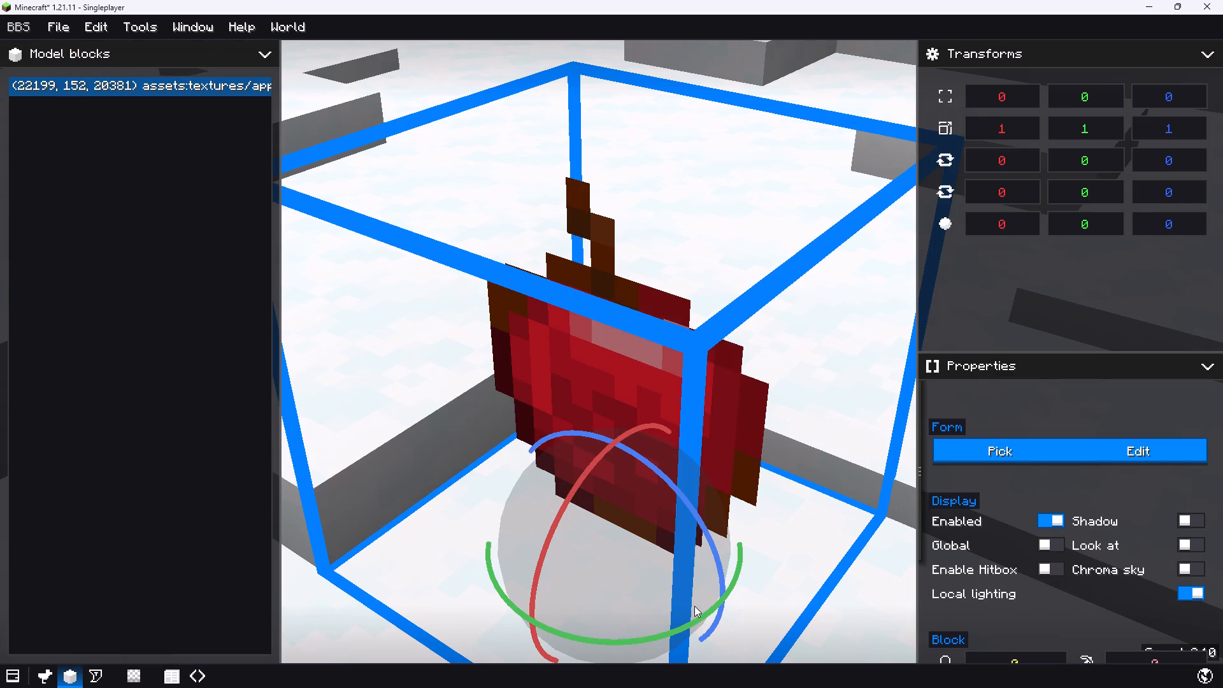
drag(690, 621, 809, 570)
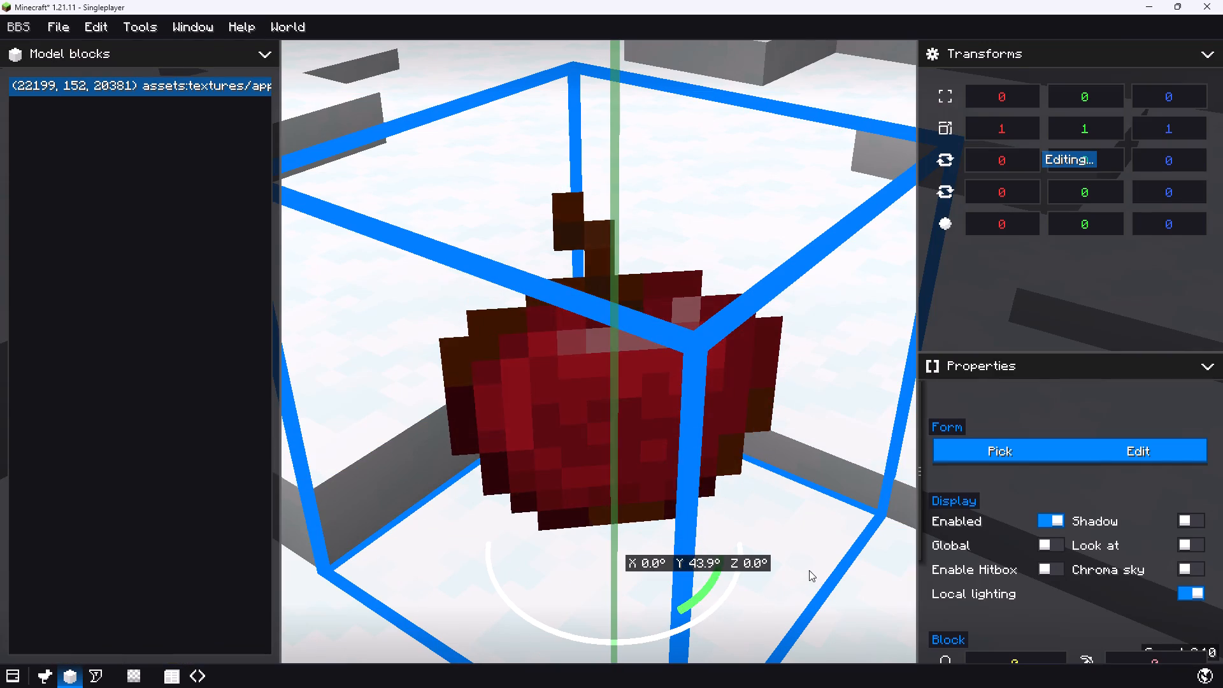
drag(809, 570, 810, 570)
drag(661, 478, 613, 410)
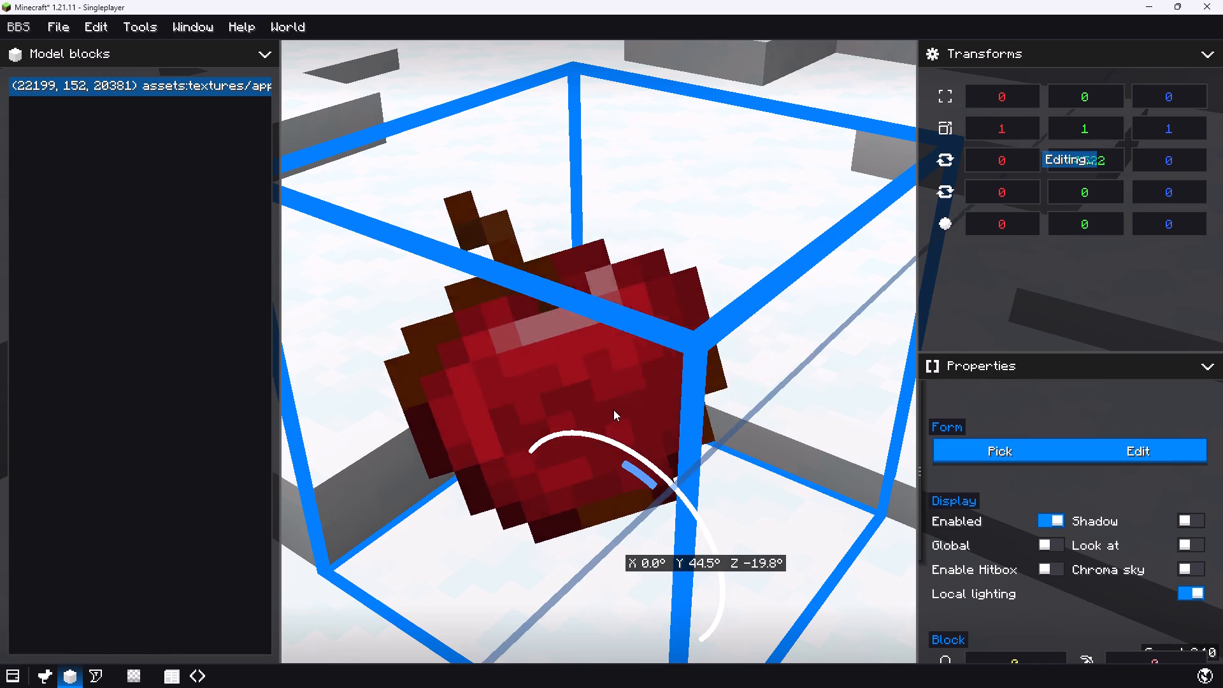
drag(613, 410, 611, 405)
drag(690, 624, 699, 616)
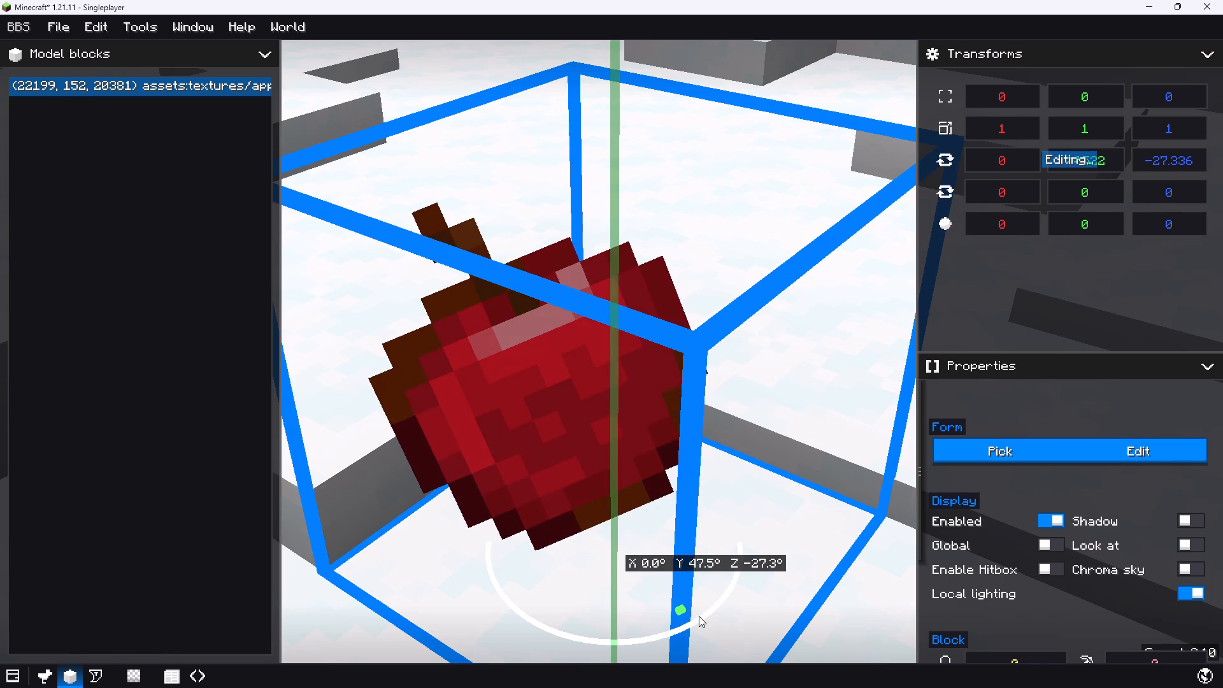
drag(699, 616, 680, 587)
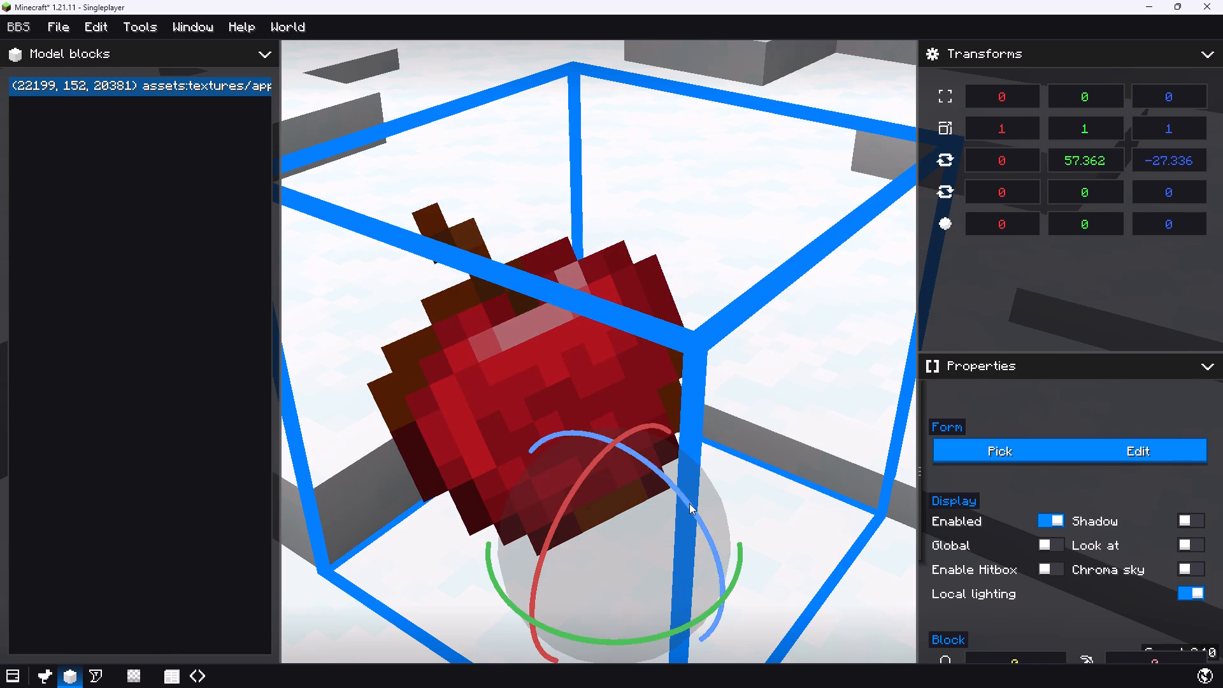
drag(689, 503, 657, 392)
Move the apple along its Z axis to about 0.287.
key(g)
drag(585, 574, 641, 498)
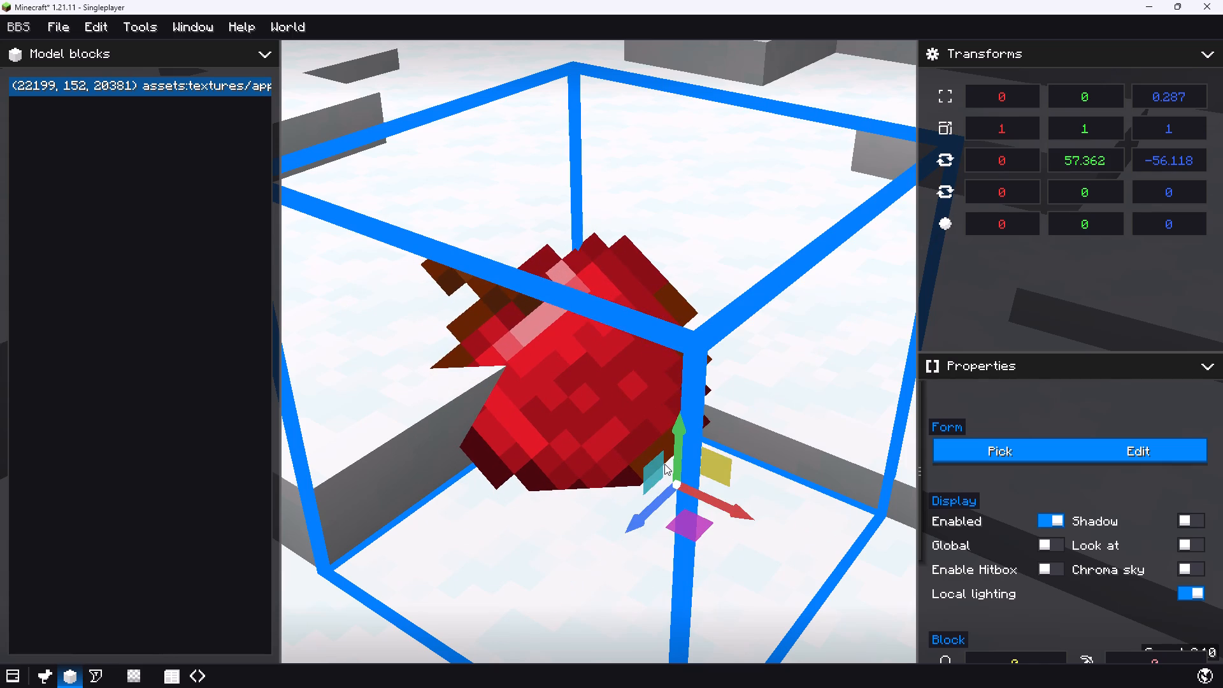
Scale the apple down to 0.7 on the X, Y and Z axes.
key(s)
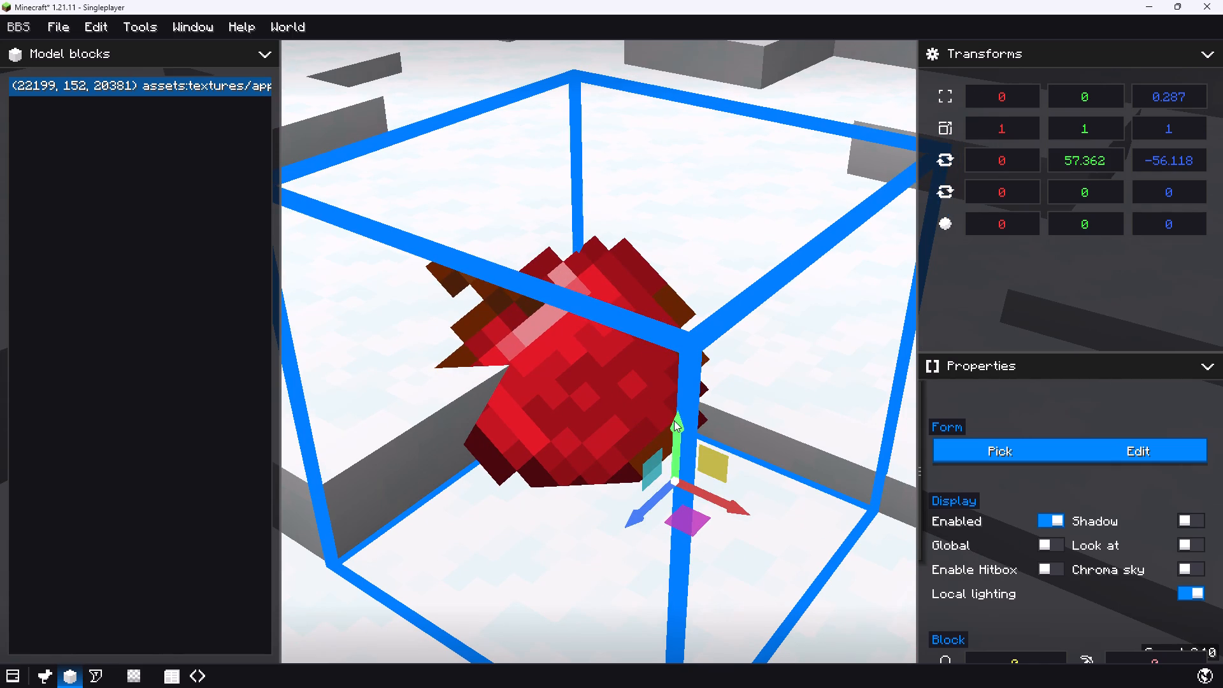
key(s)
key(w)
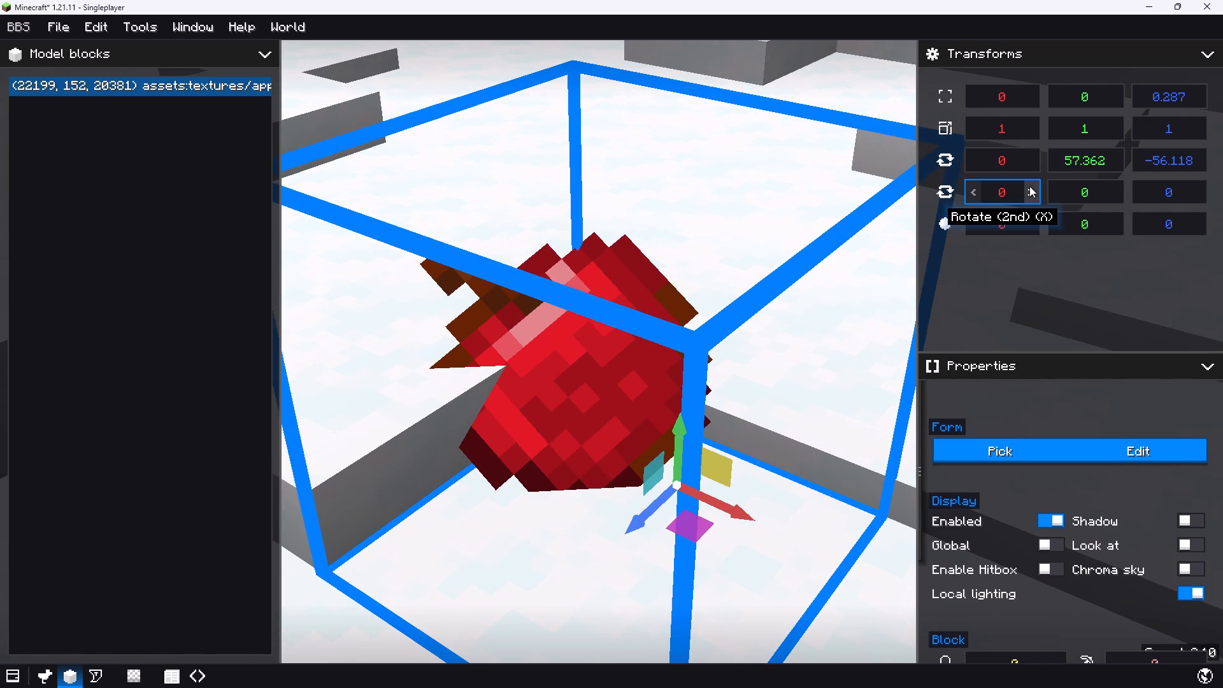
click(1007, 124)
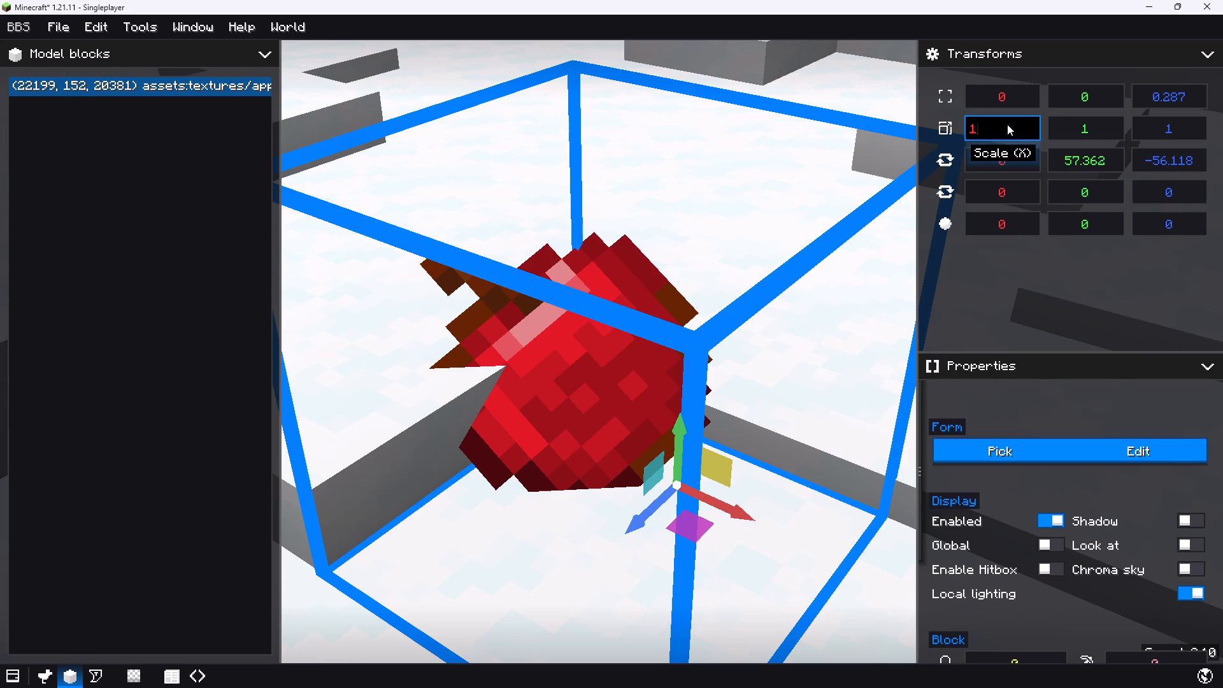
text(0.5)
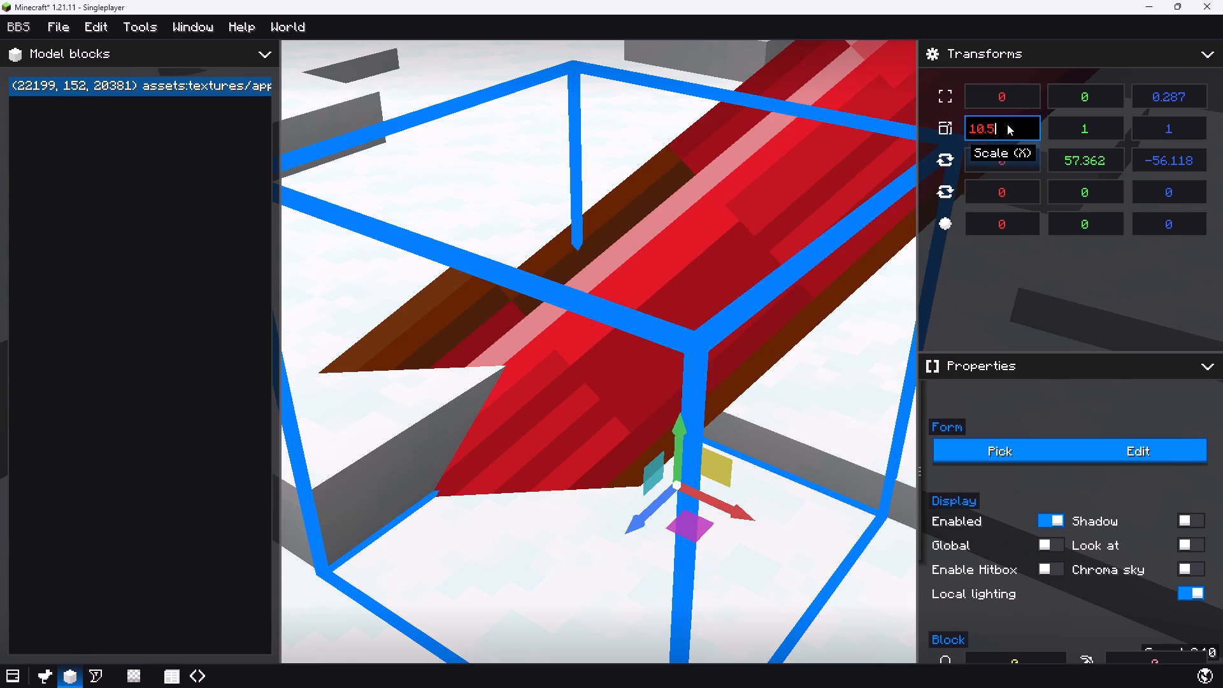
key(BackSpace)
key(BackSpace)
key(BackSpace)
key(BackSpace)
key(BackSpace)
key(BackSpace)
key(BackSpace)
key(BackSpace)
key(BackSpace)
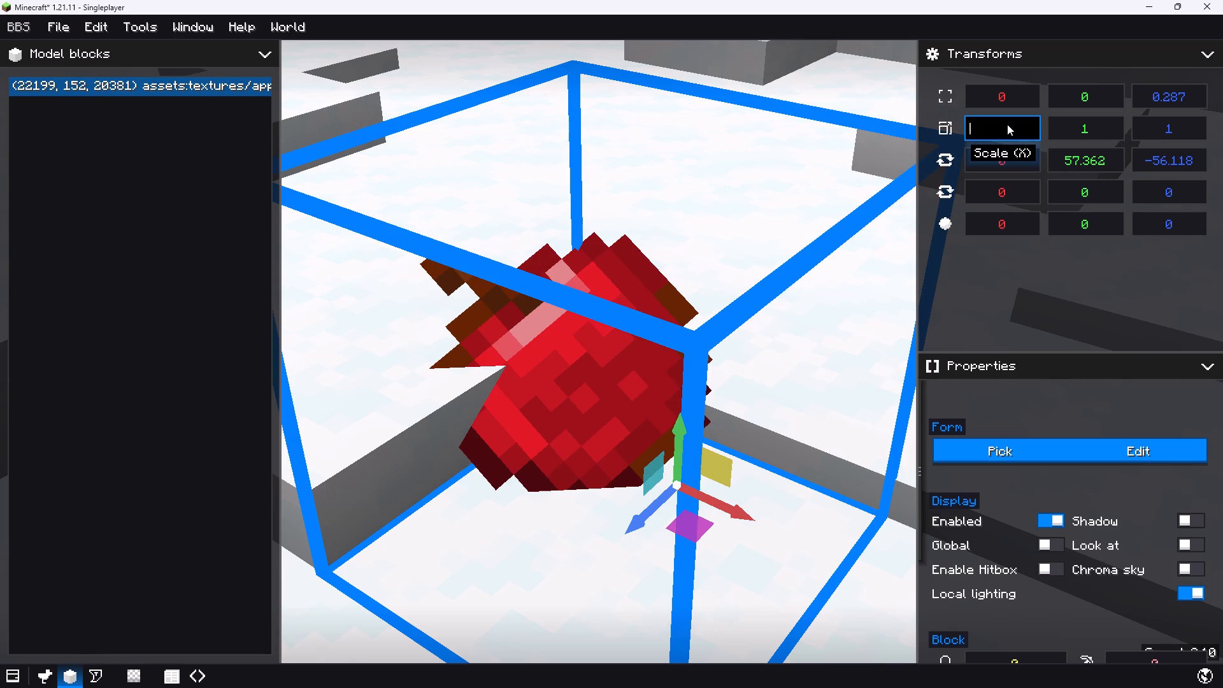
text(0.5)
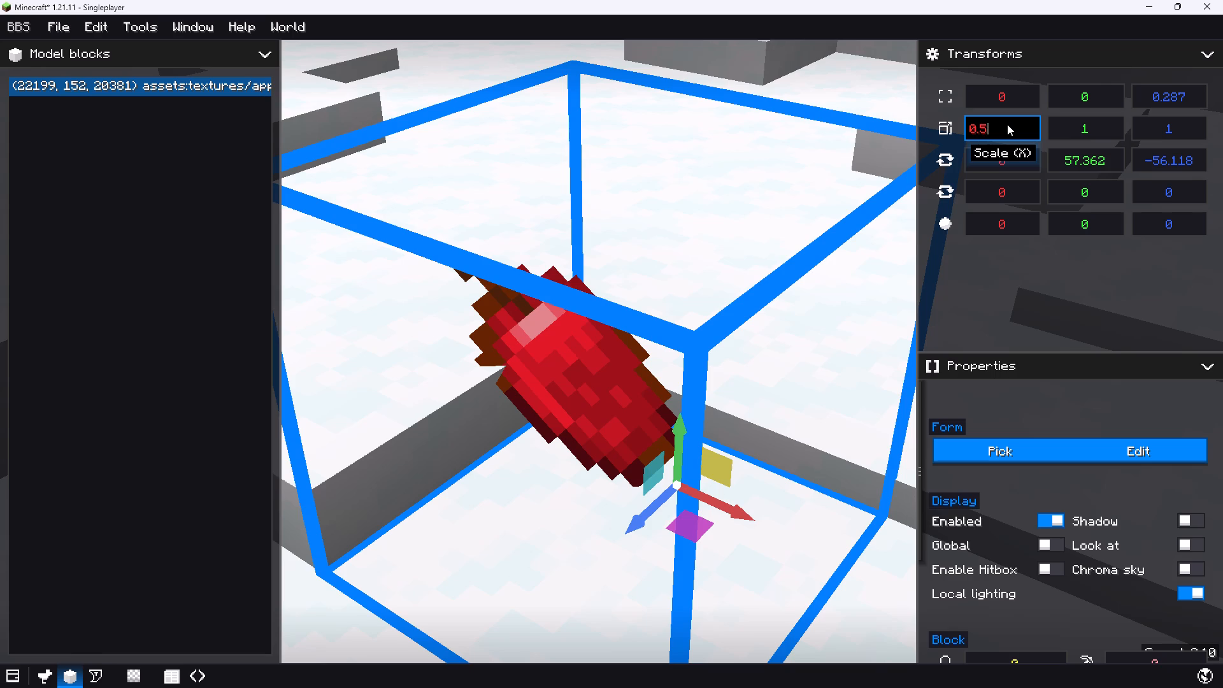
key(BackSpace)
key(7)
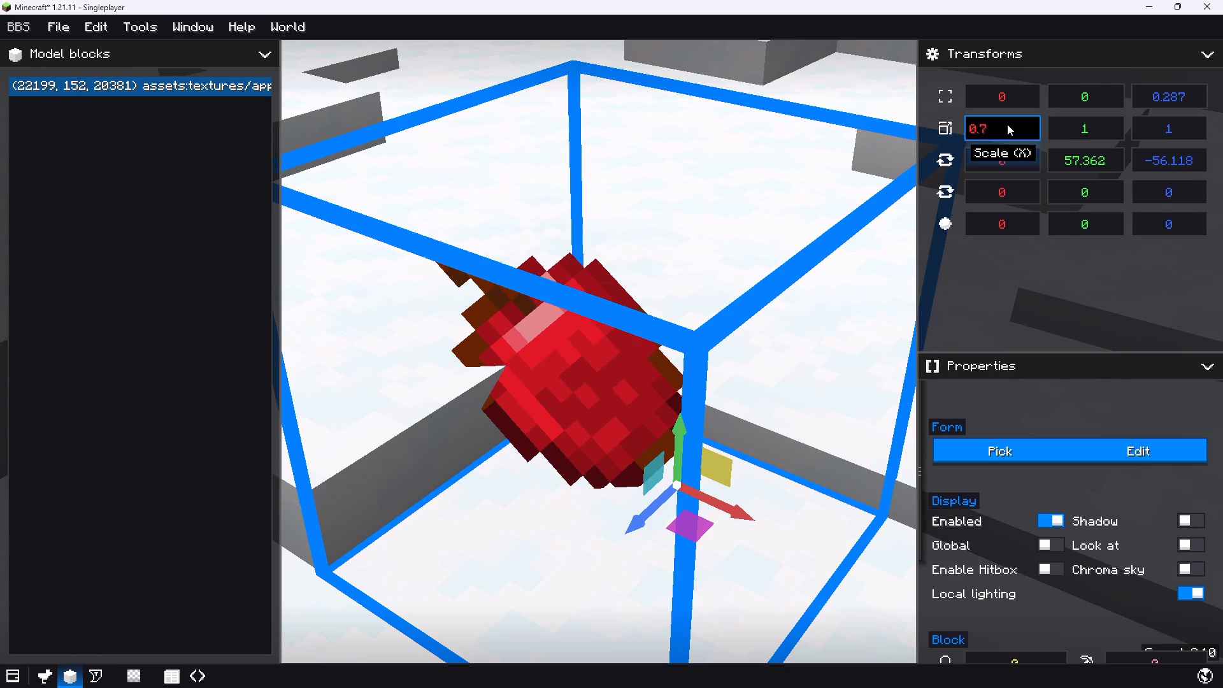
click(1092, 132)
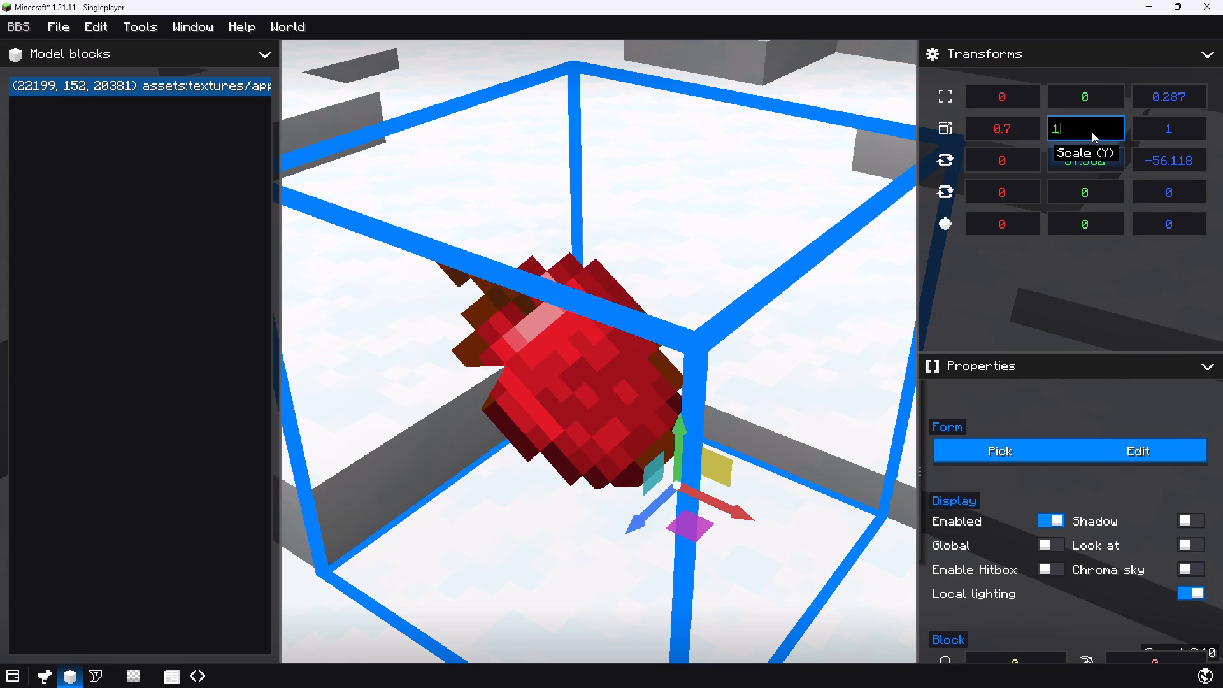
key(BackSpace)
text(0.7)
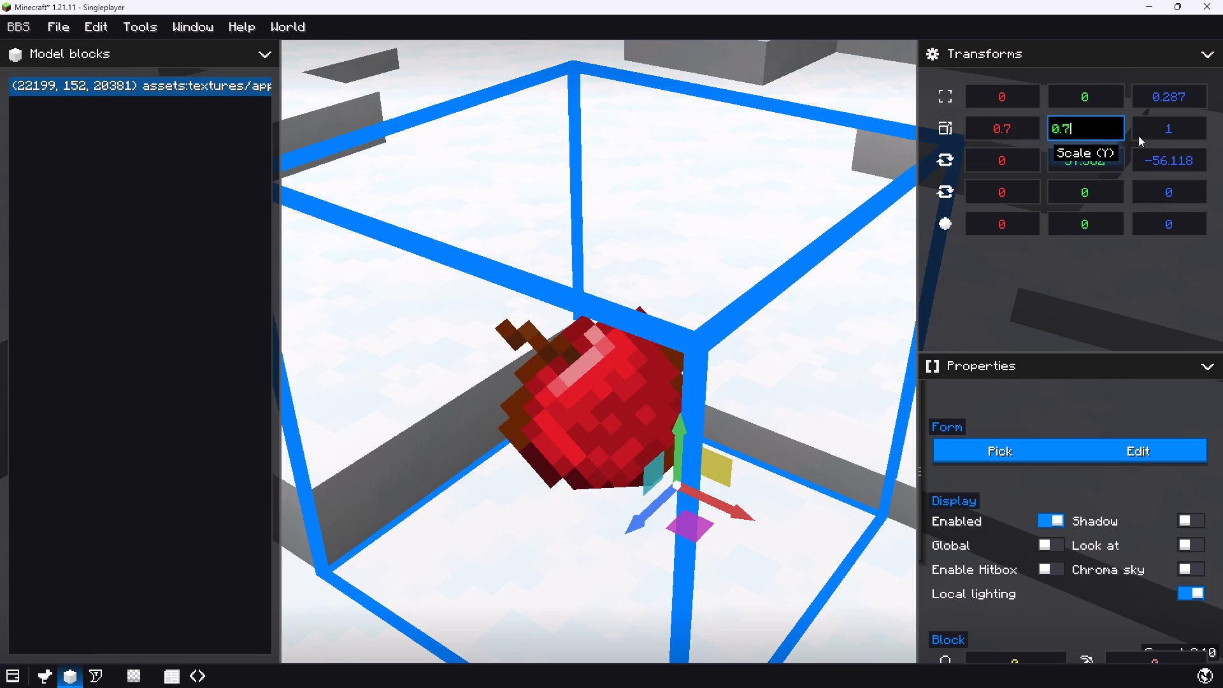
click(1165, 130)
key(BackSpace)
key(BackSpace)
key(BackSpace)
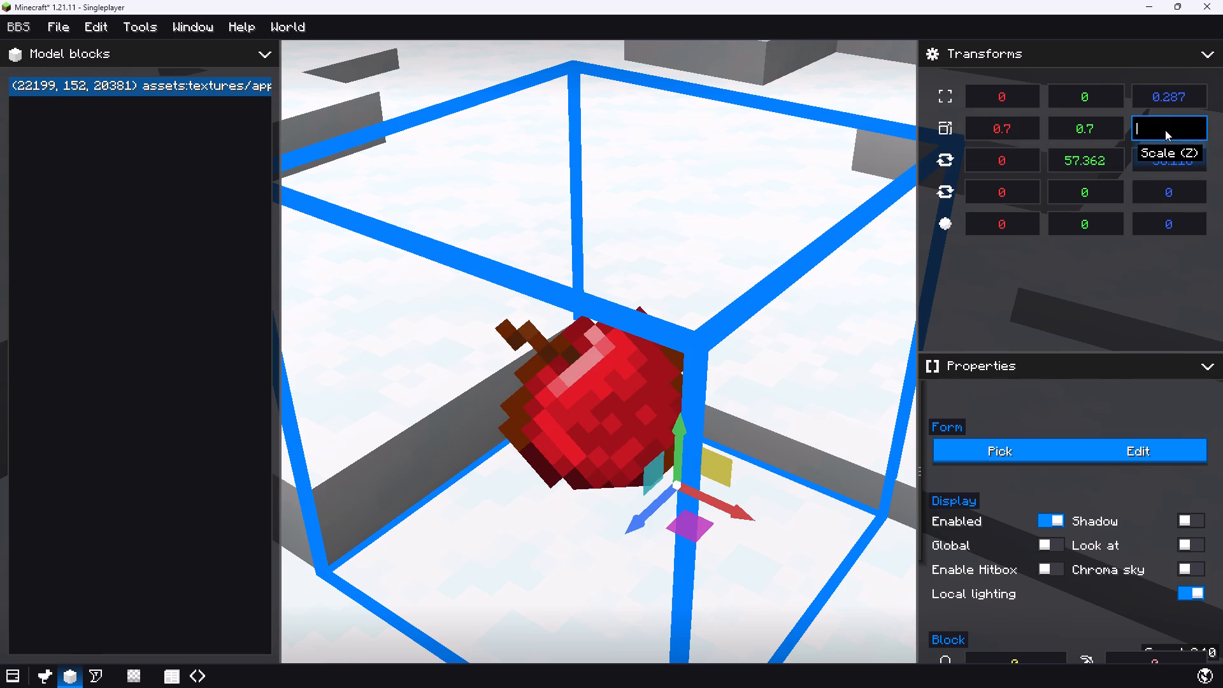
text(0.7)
Set the apple's scale to 0.8 on all three axes.
key(BackSpace)
key(8)
click(1097, 130)
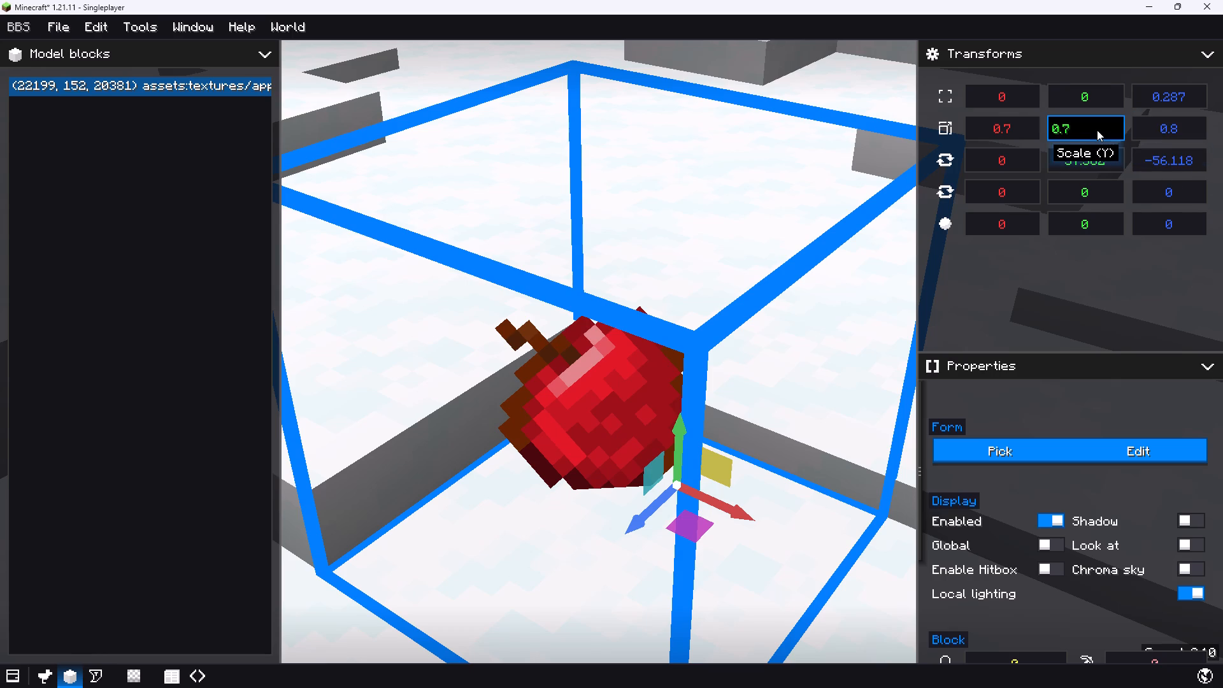
key(BackSpace)
key(8)
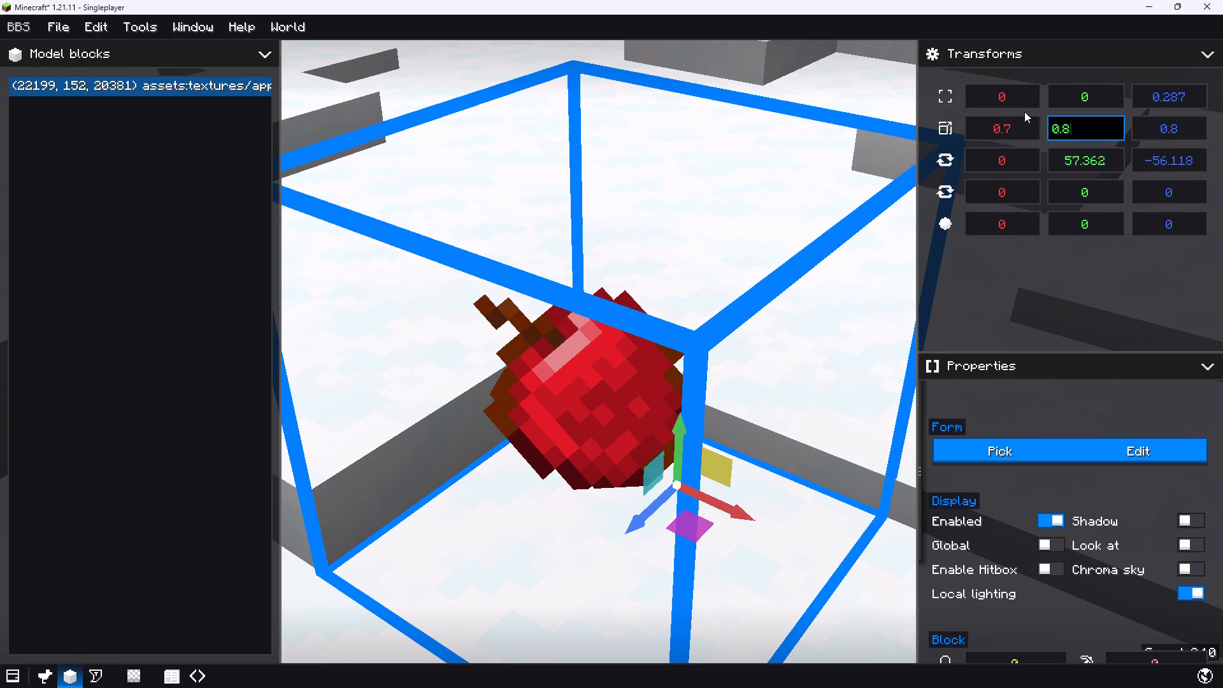
click(1012, 125)
key(BackSpace)
key(8)
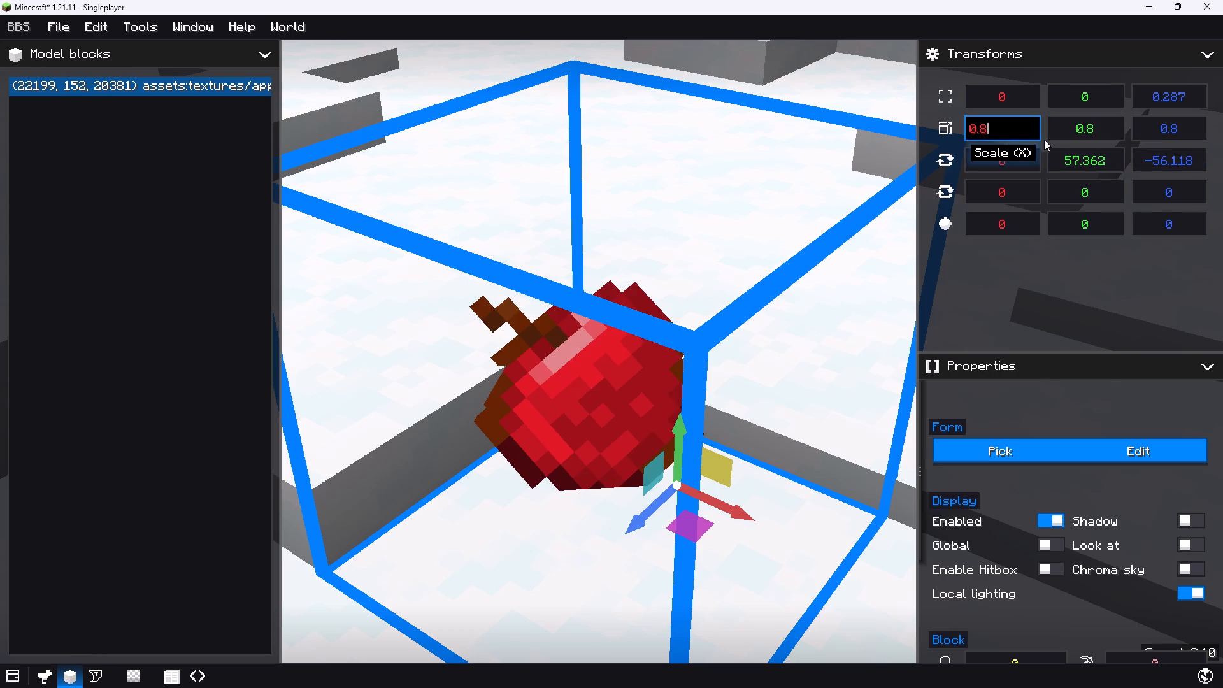
Set the apple's Z scale to 2.
click(1173, 138)
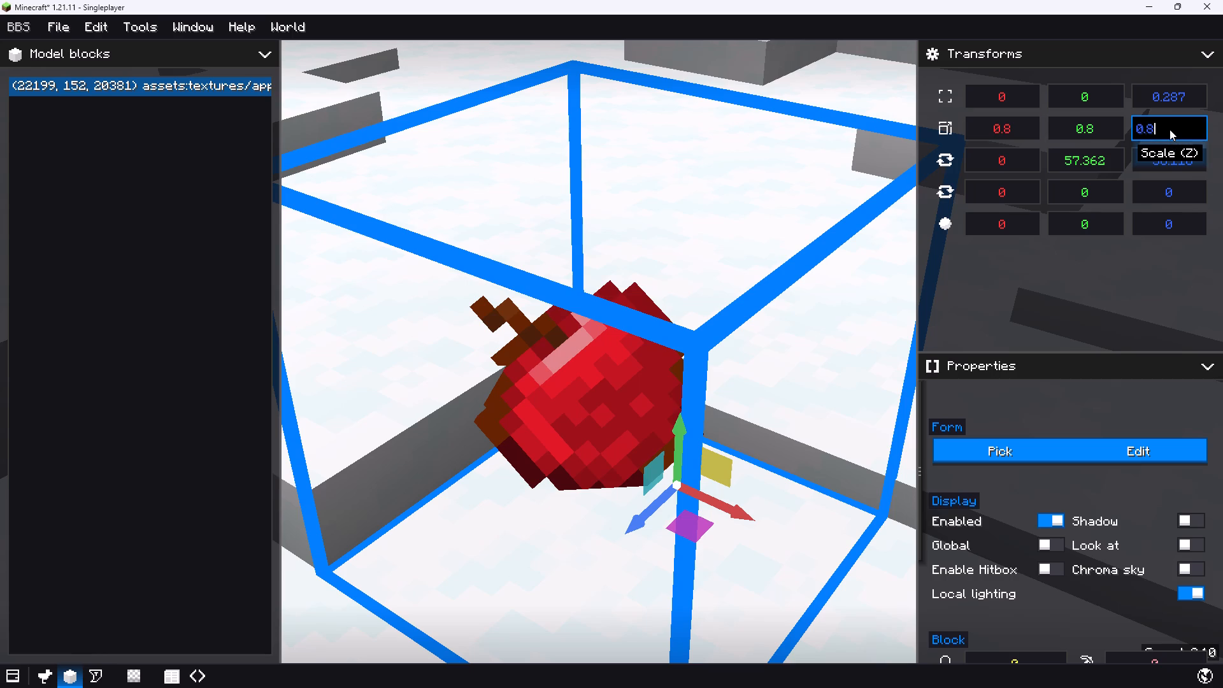
key(BackSpace)
key(BackSpace)
key(2)
key(Return)
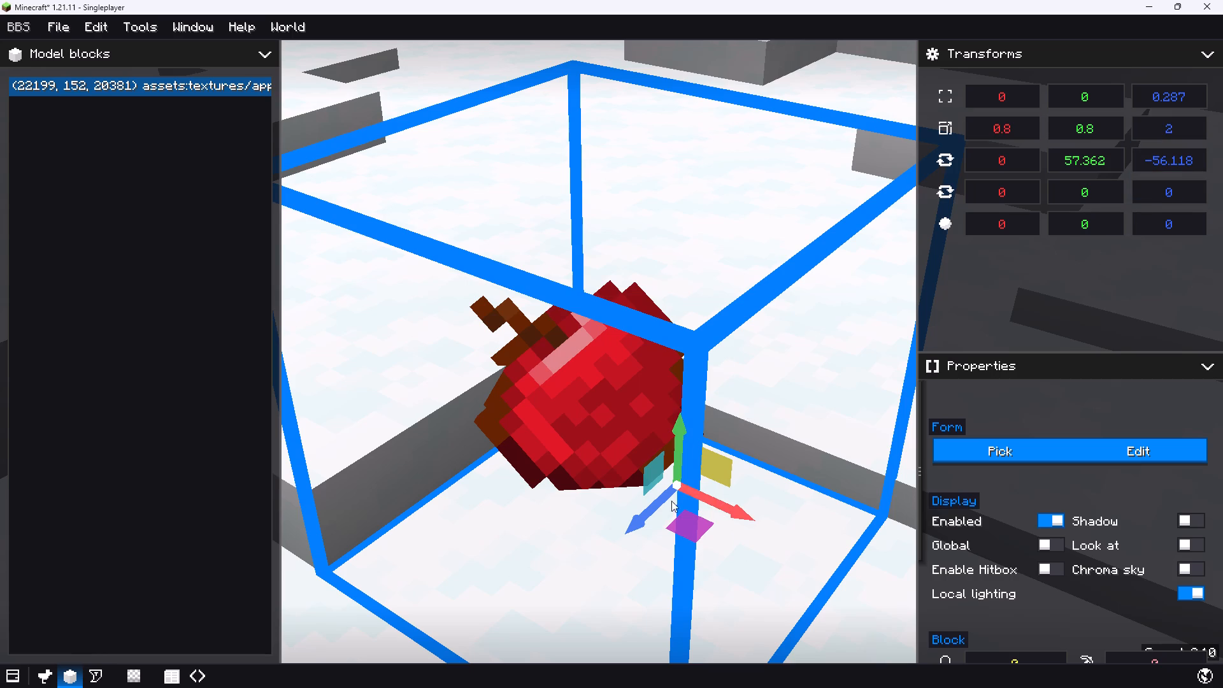
Move the apple along its Z axis to about 0.224.
drag(643, 520, 634, 508)
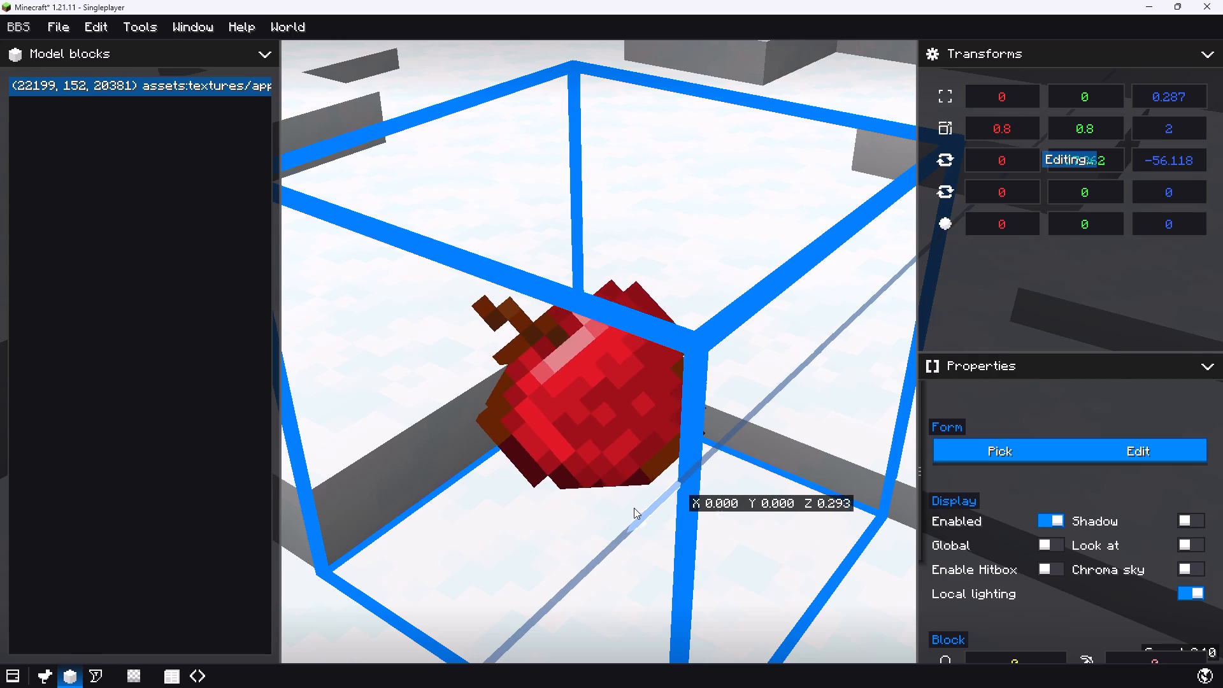
drag(634, 508, 606, 507)
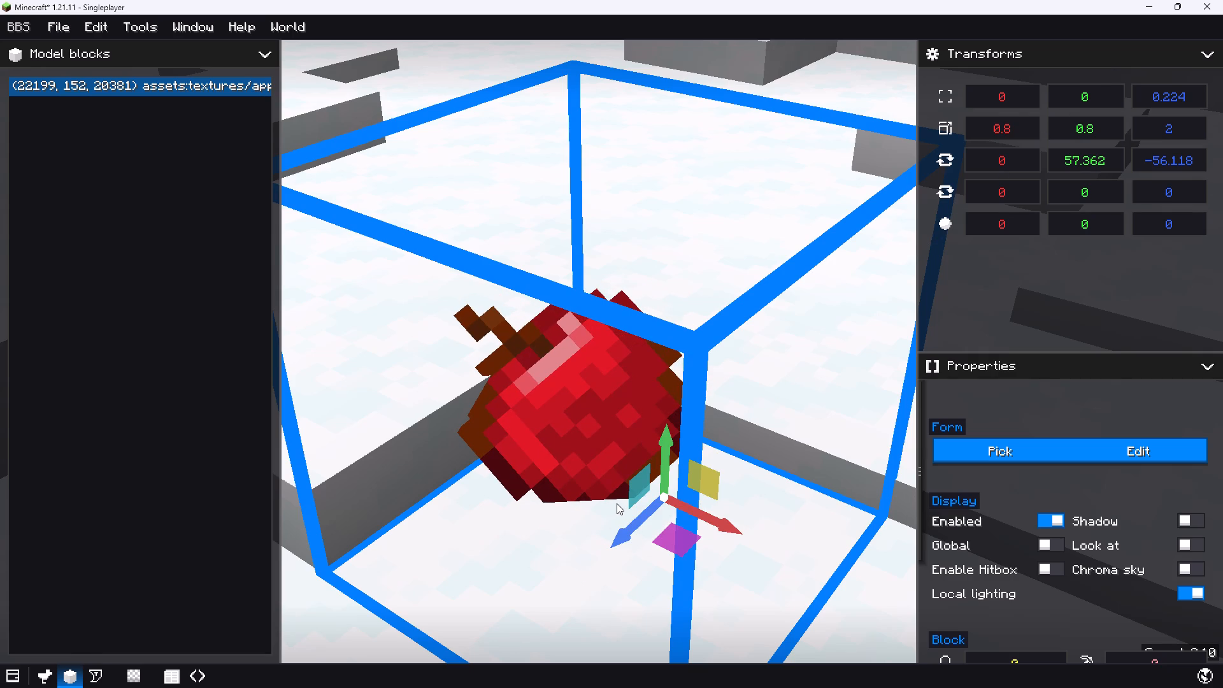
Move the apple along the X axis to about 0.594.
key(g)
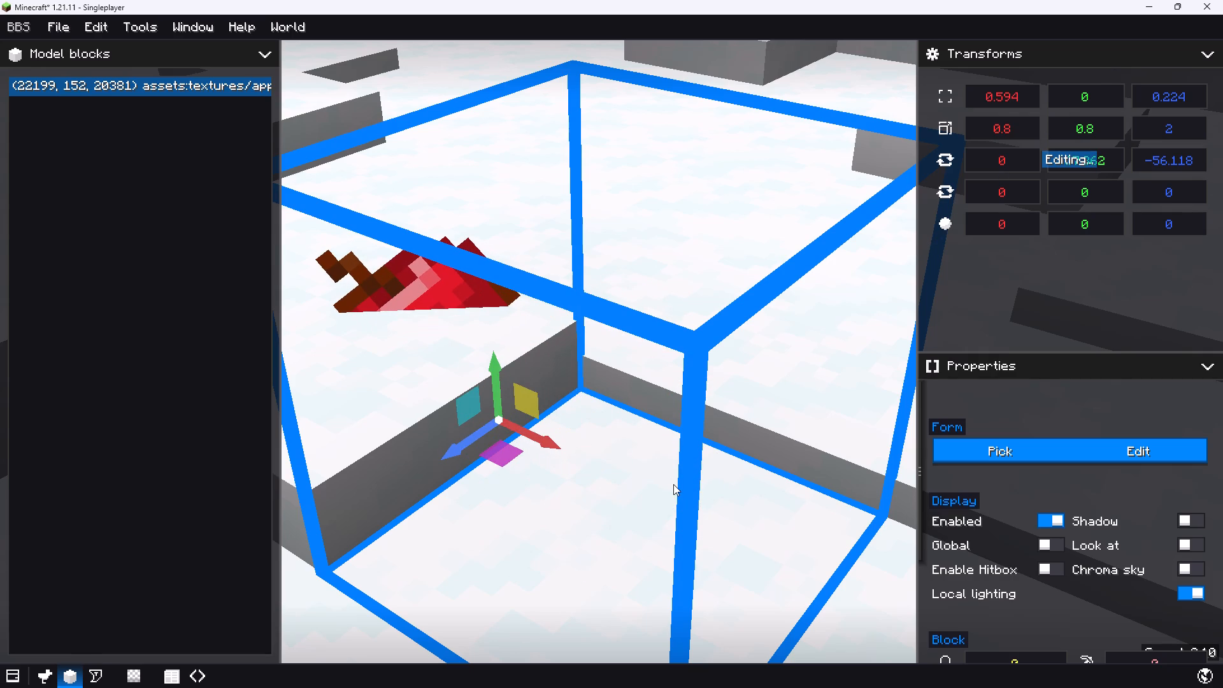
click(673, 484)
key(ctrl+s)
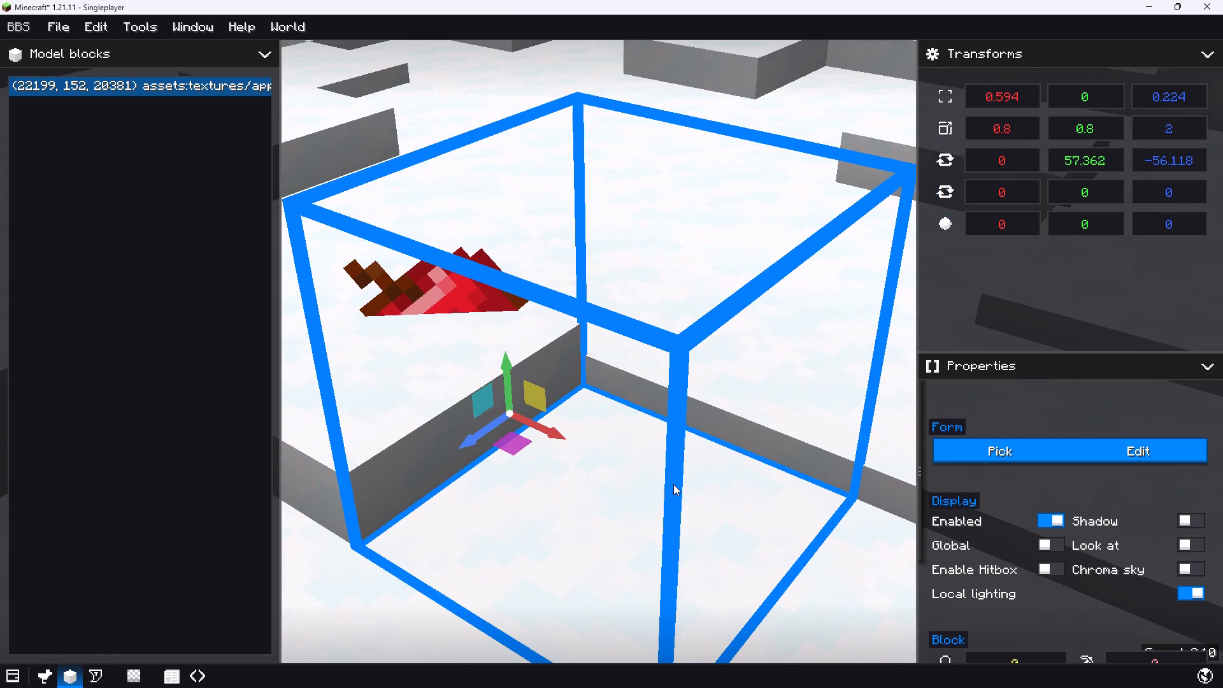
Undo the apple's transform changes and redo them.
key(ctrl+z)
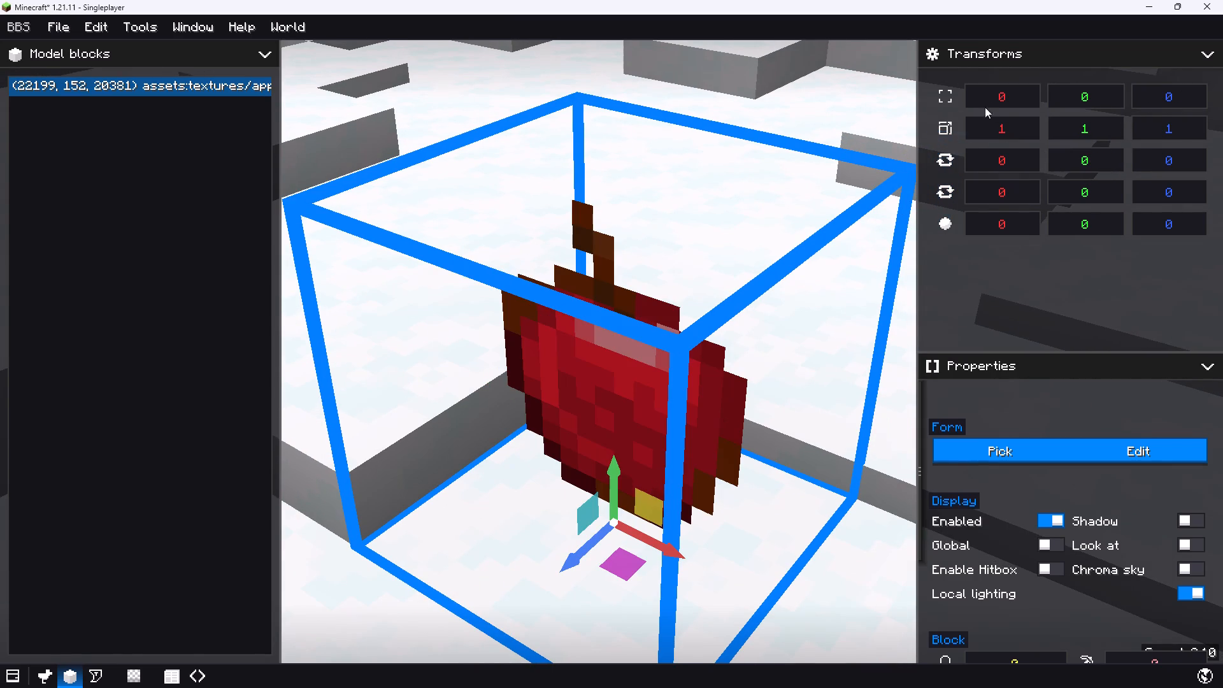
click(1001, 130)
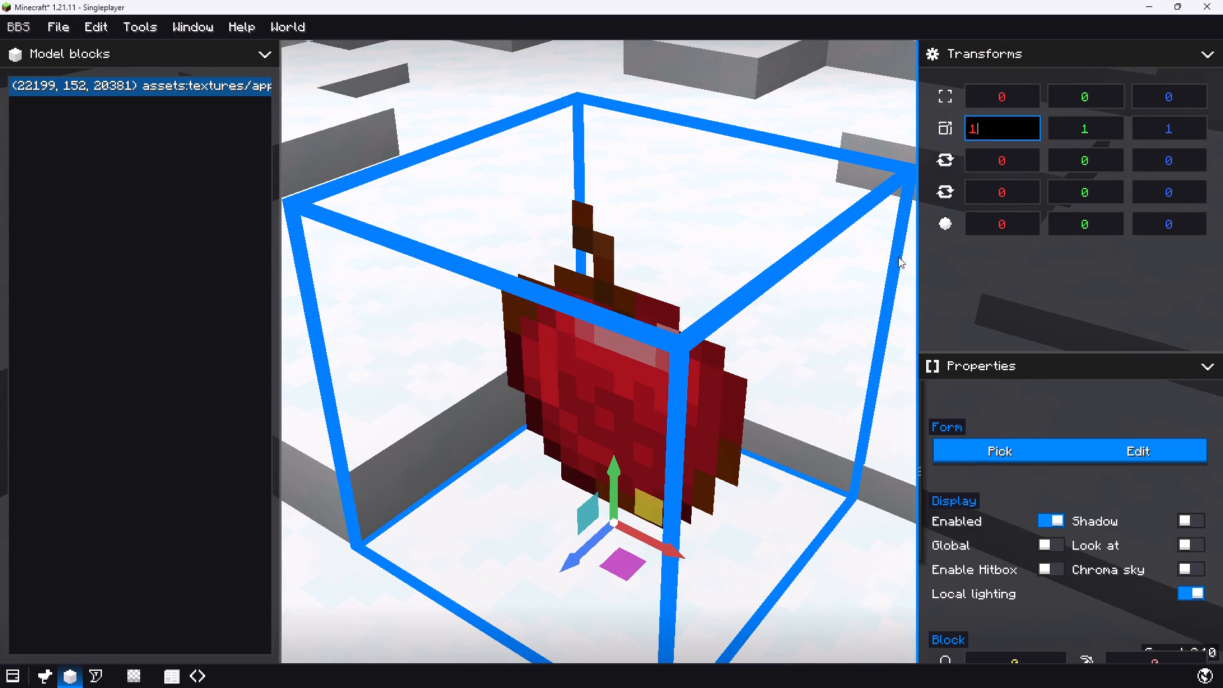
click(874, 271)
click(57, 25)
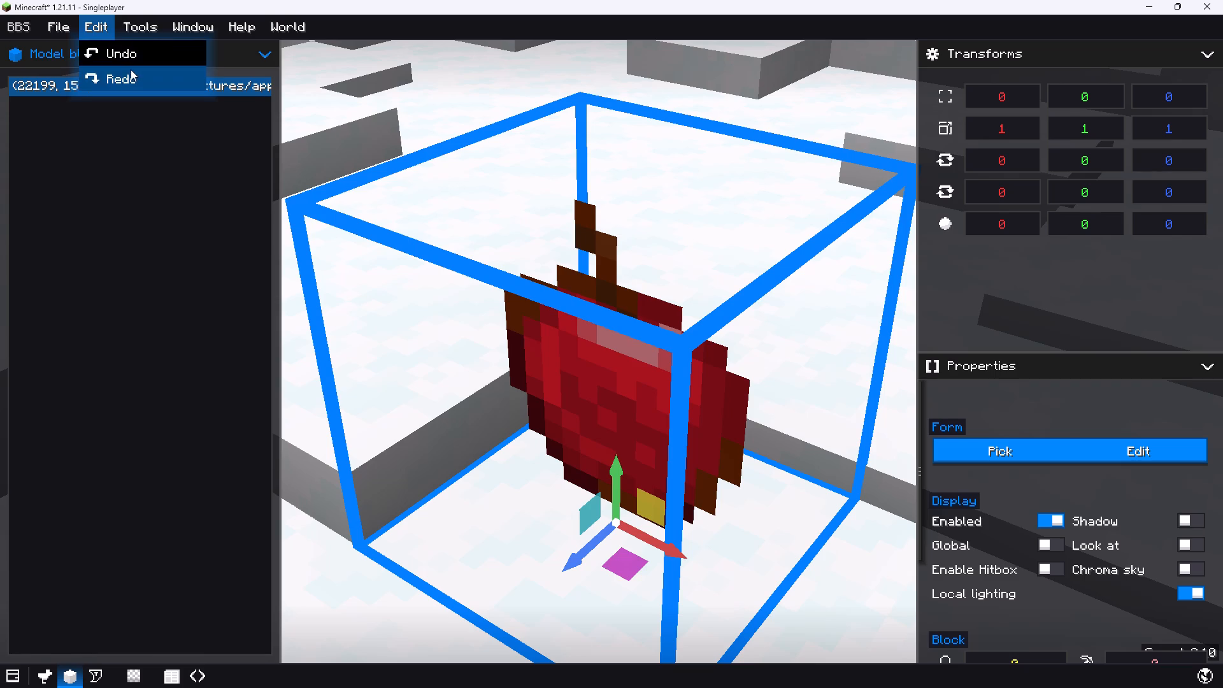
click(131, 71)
Move the apple back along the X axis to about -0.026.
drag(550, 427, 636, 477)
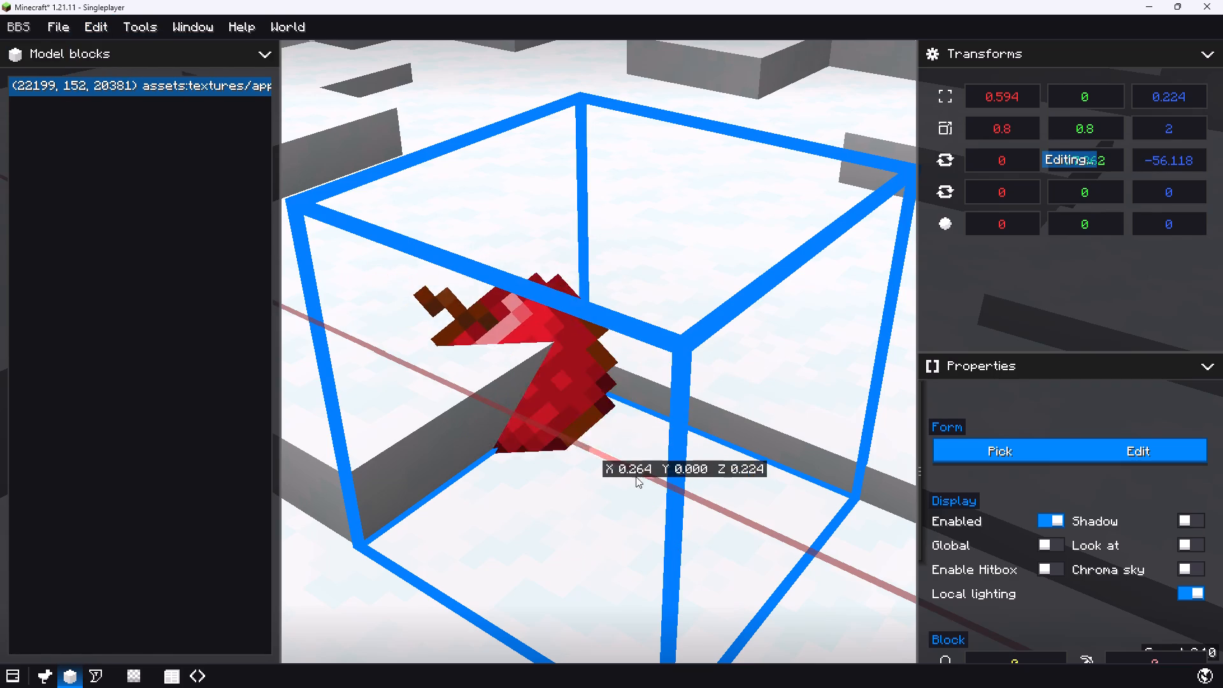
drag(636, 477, 708, 519)
Rotate the apple to about -27.1° on X, 86.0° on Y and -86.7° on Z.
key(r)
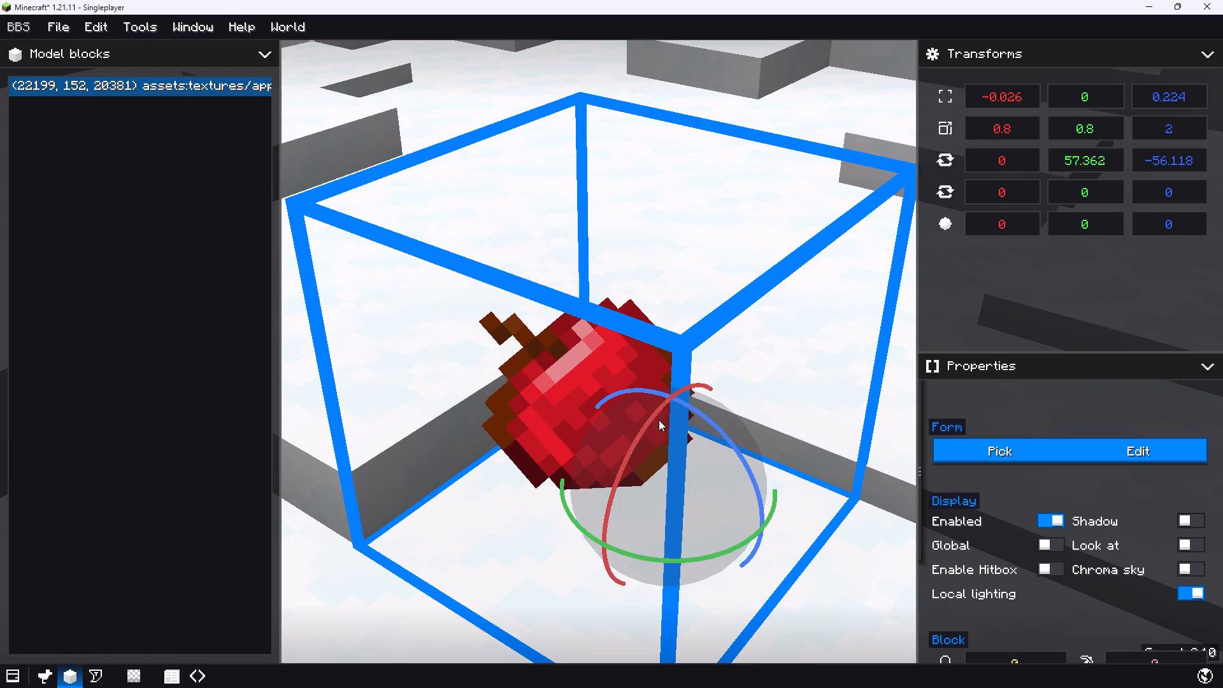
drag(645, 424, 656, 405)
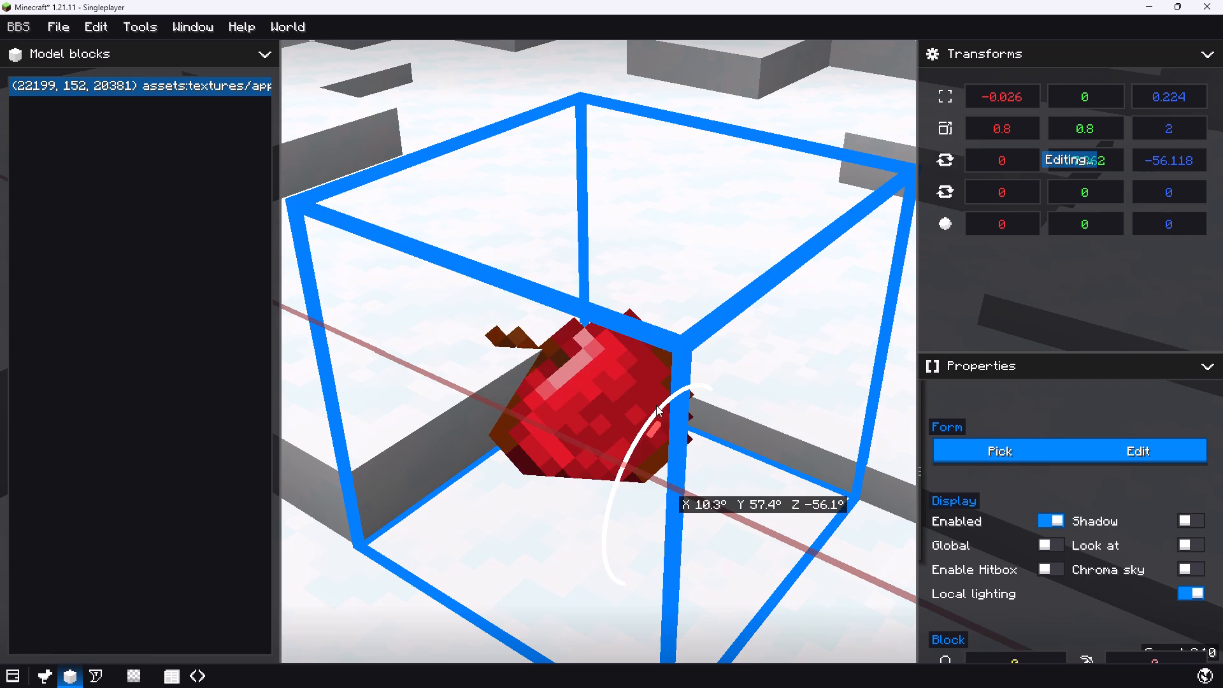
drag(656, 405, 613, 471)
drag(682, 559, 712, 560)
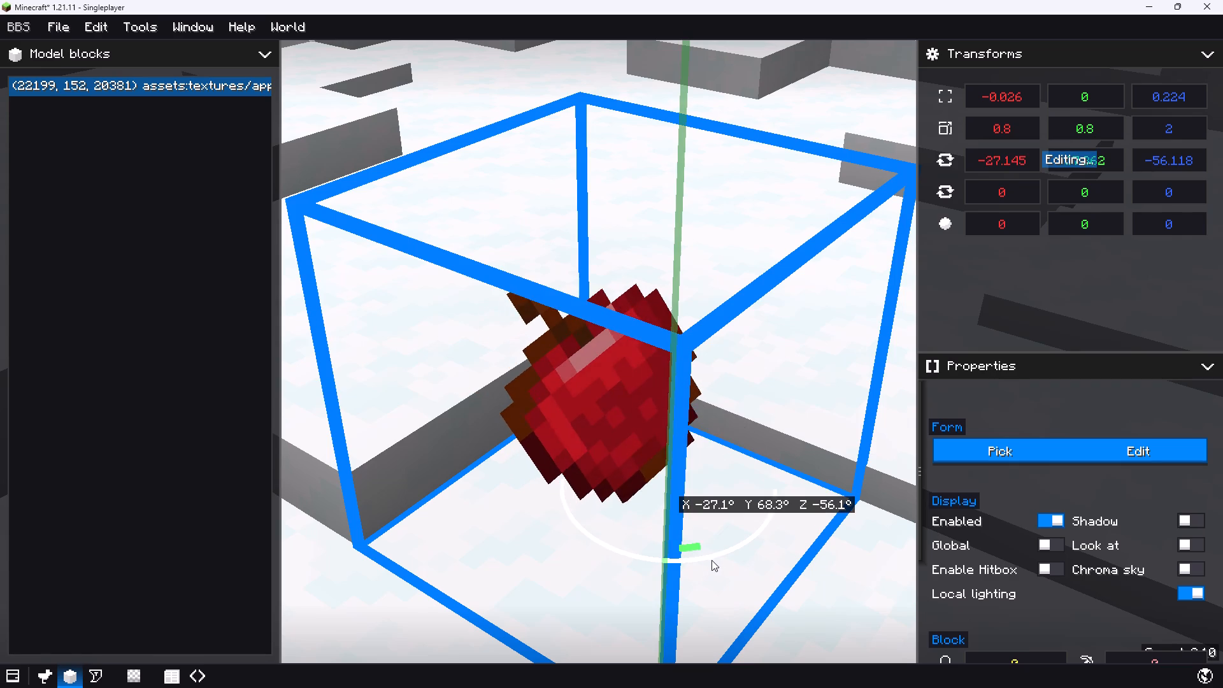
drag(712, 560, 736, 548)
drag(734, 447, 702, 392)
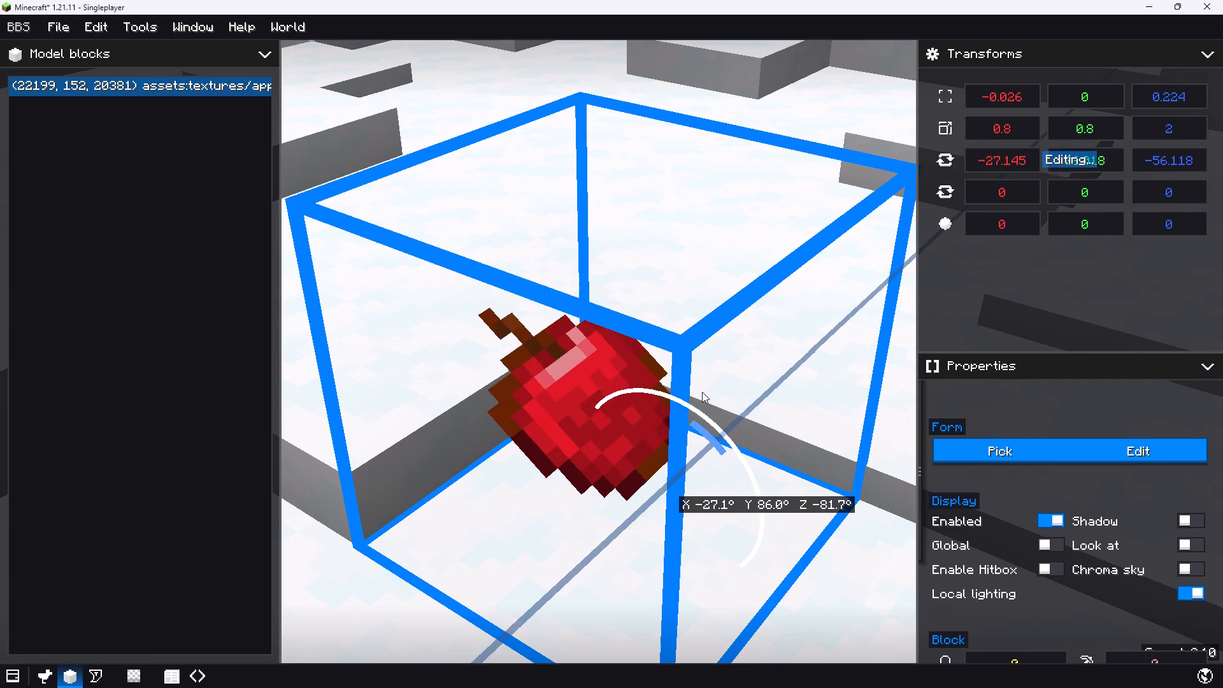
drag(702, 392, 705, 358)
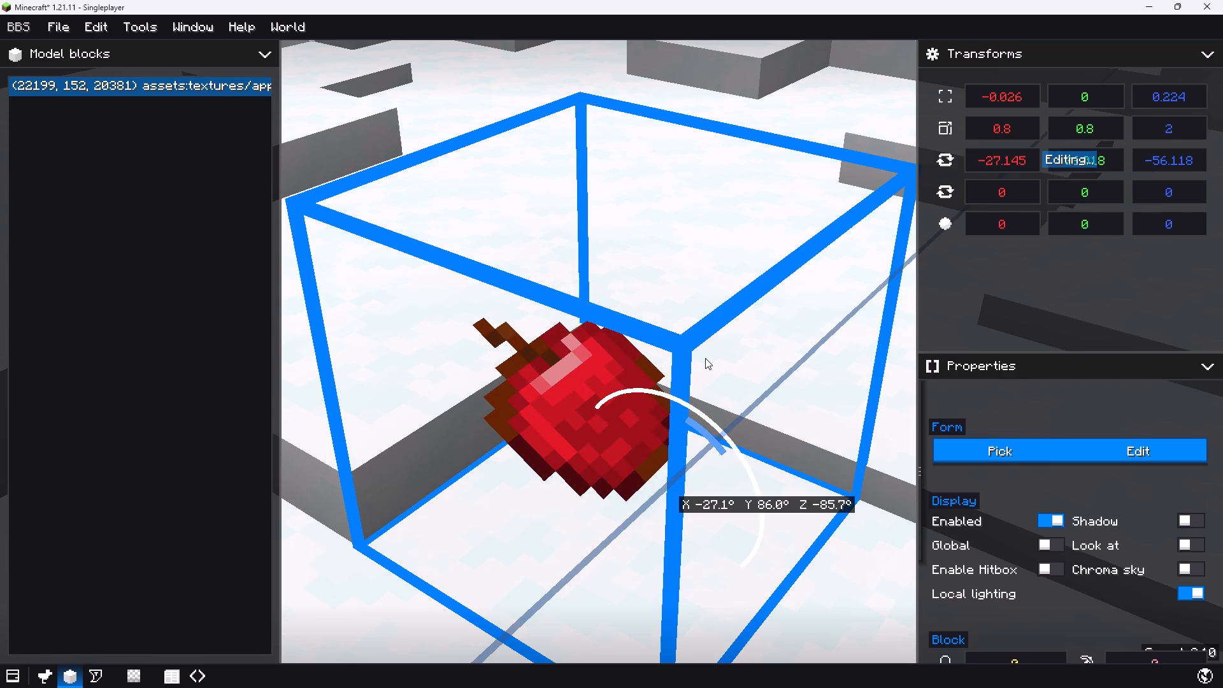
drag(705, 358, 703, 356)
Shift the apple along the X axis to about 0.046.
key(g)
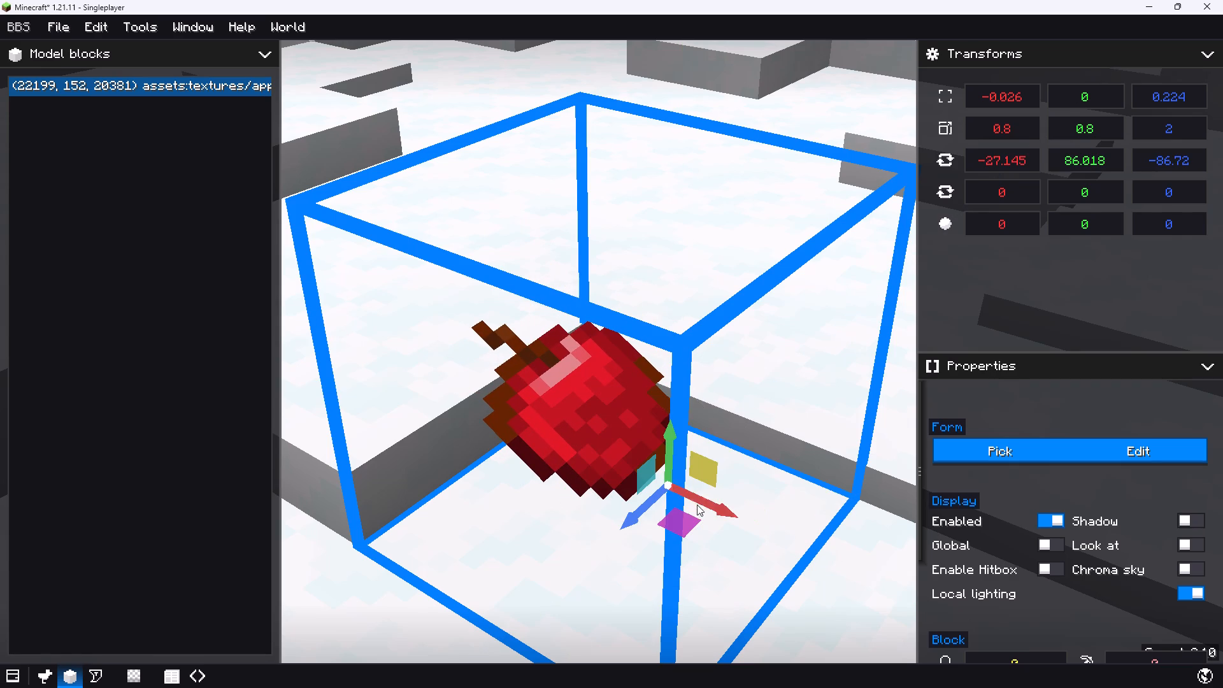
drag(720, 508, 683, 486)
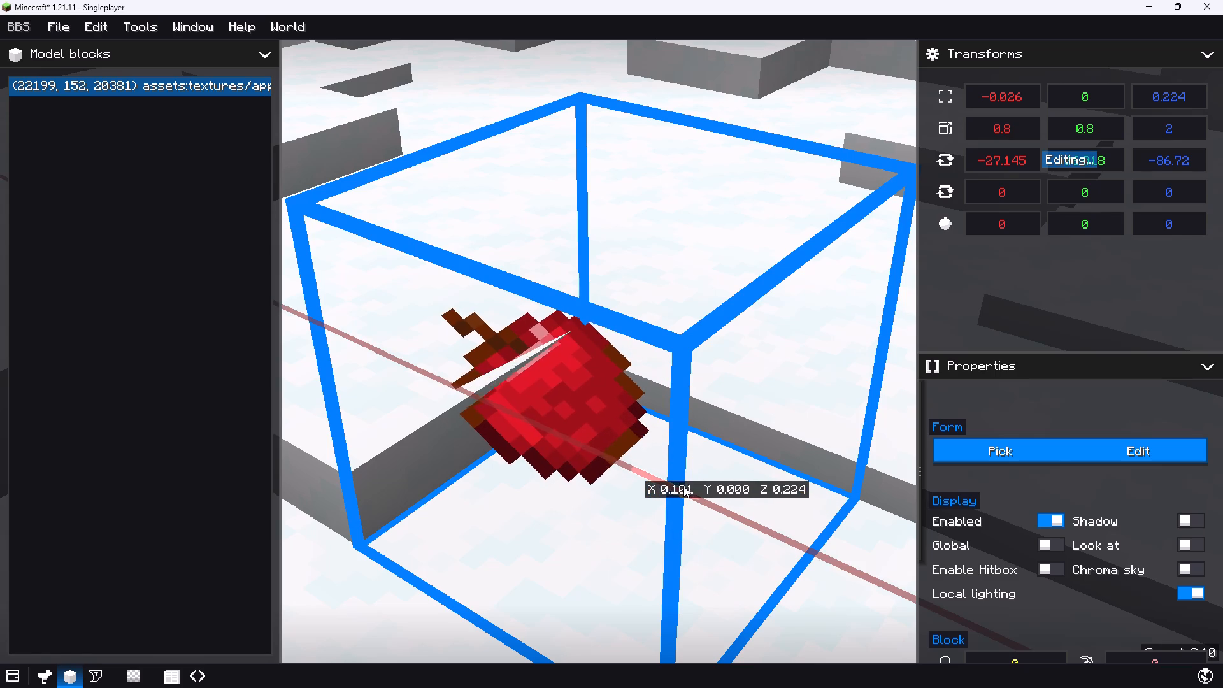
drag(683, 486, 702, 493)
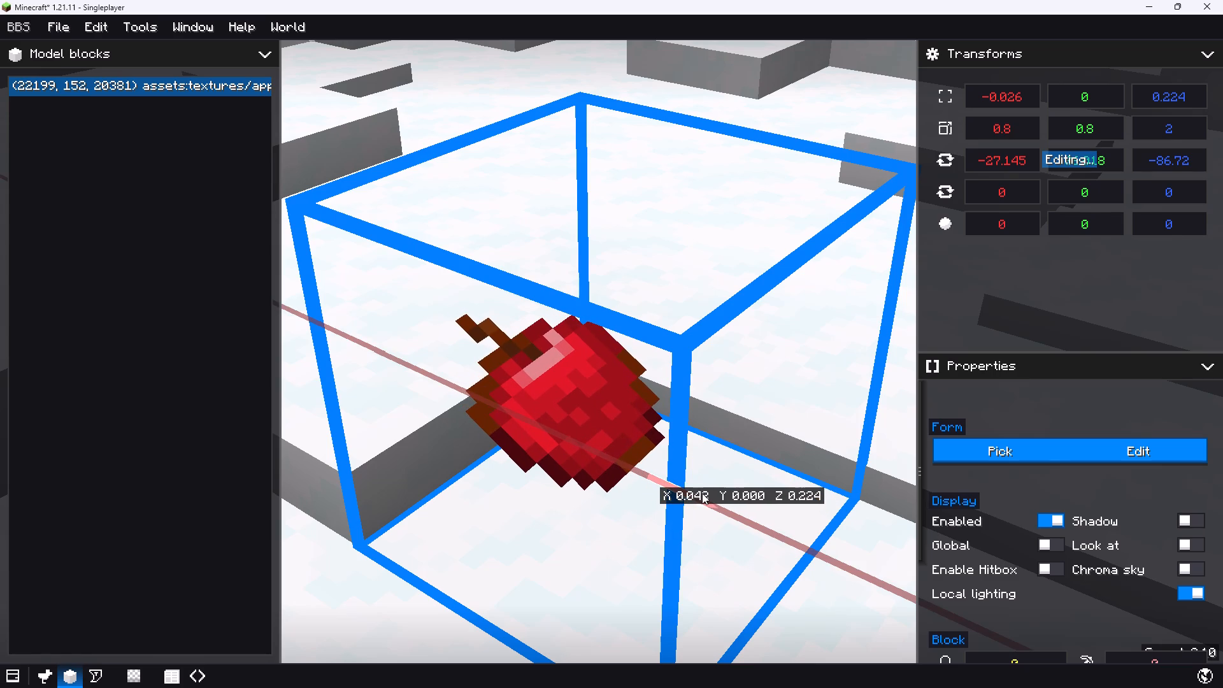
drag(702, 493, 701, 492)
Fine-tune the apple's Y rotation to about 88.5°.
key(r)
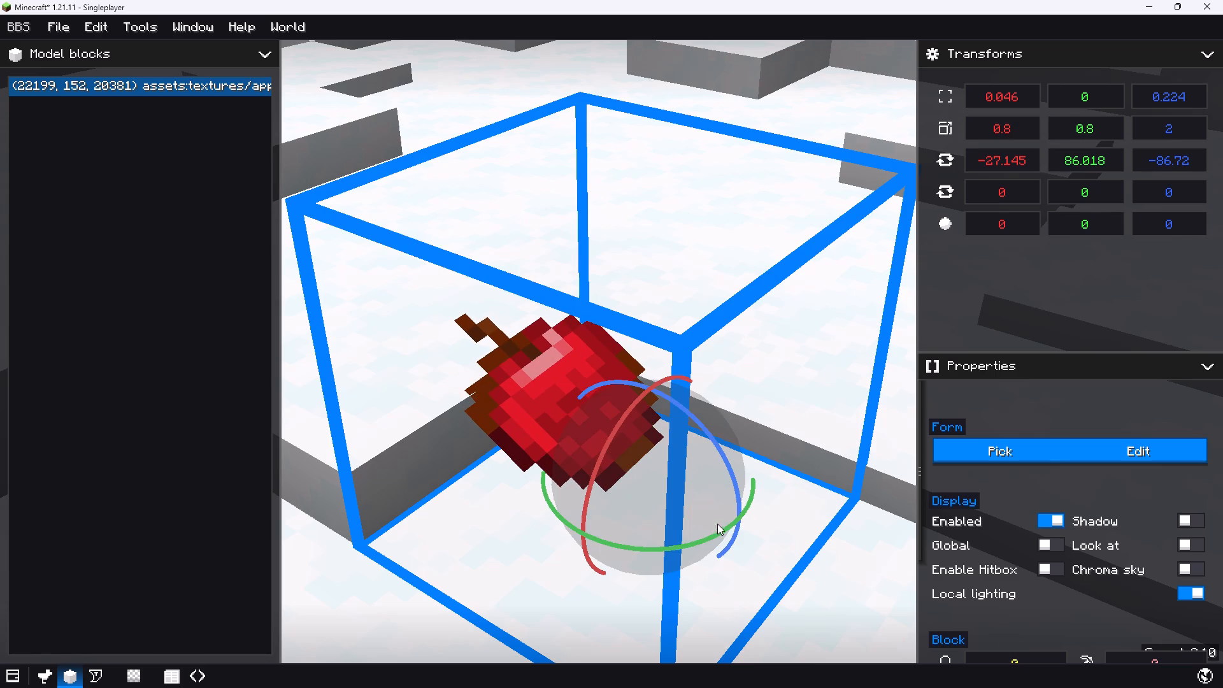
click(719, 530)
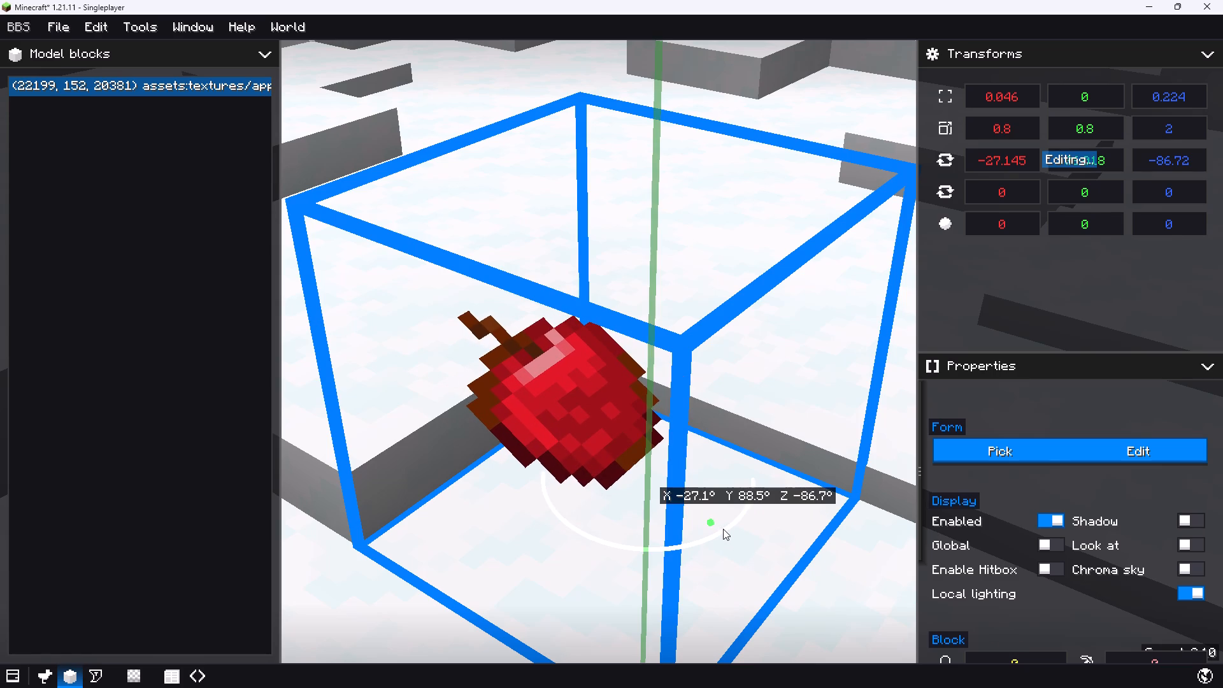
Reposition the apple along the X axis to about 0.075.
key(g)
drag(707, 501, 699, 498)
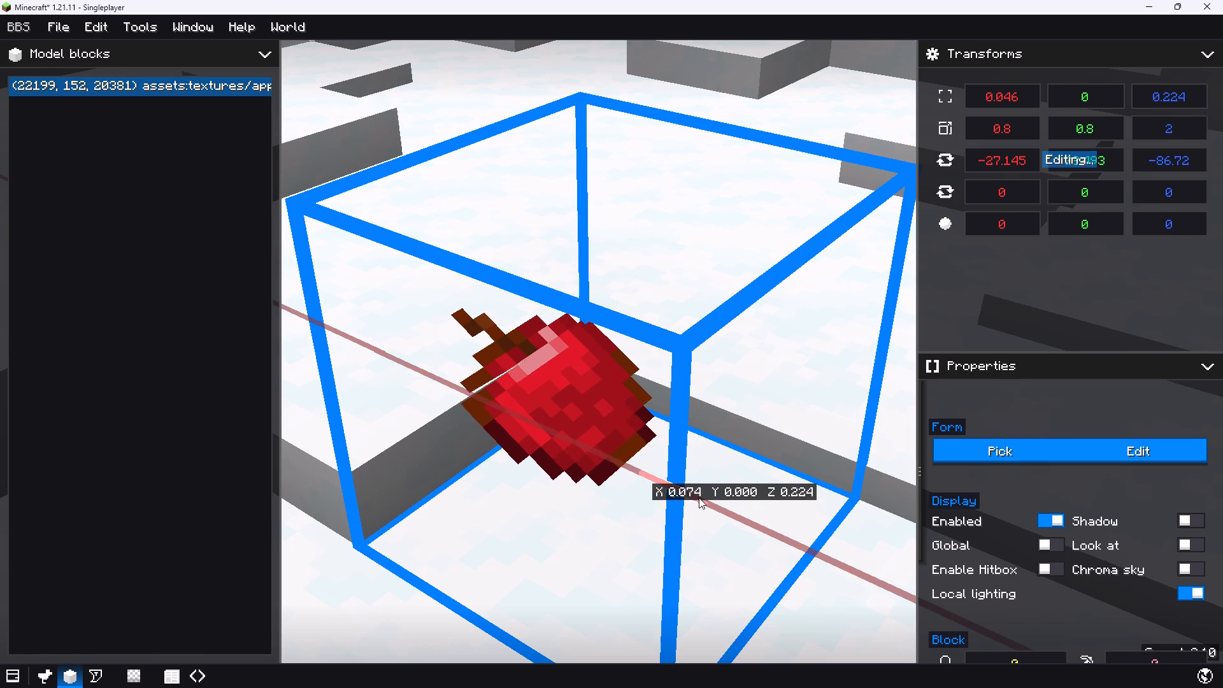
drag(699, 498, 696, 495)
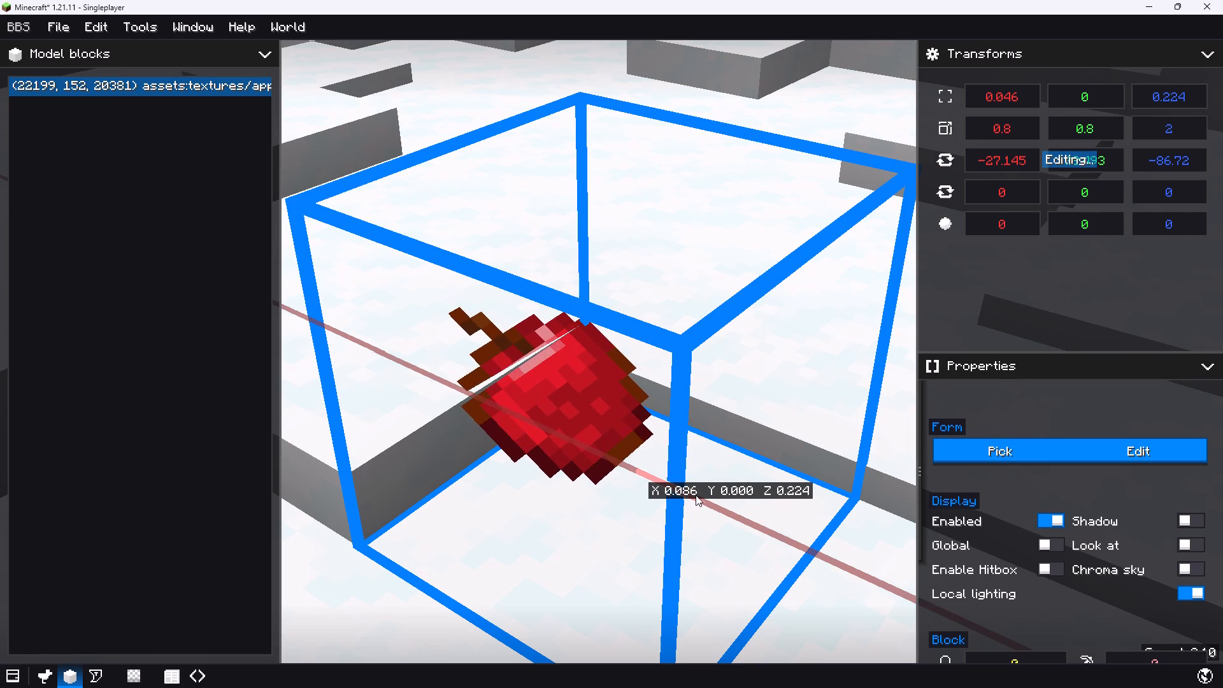
drag(696, 495, 698, 497)
key(g)
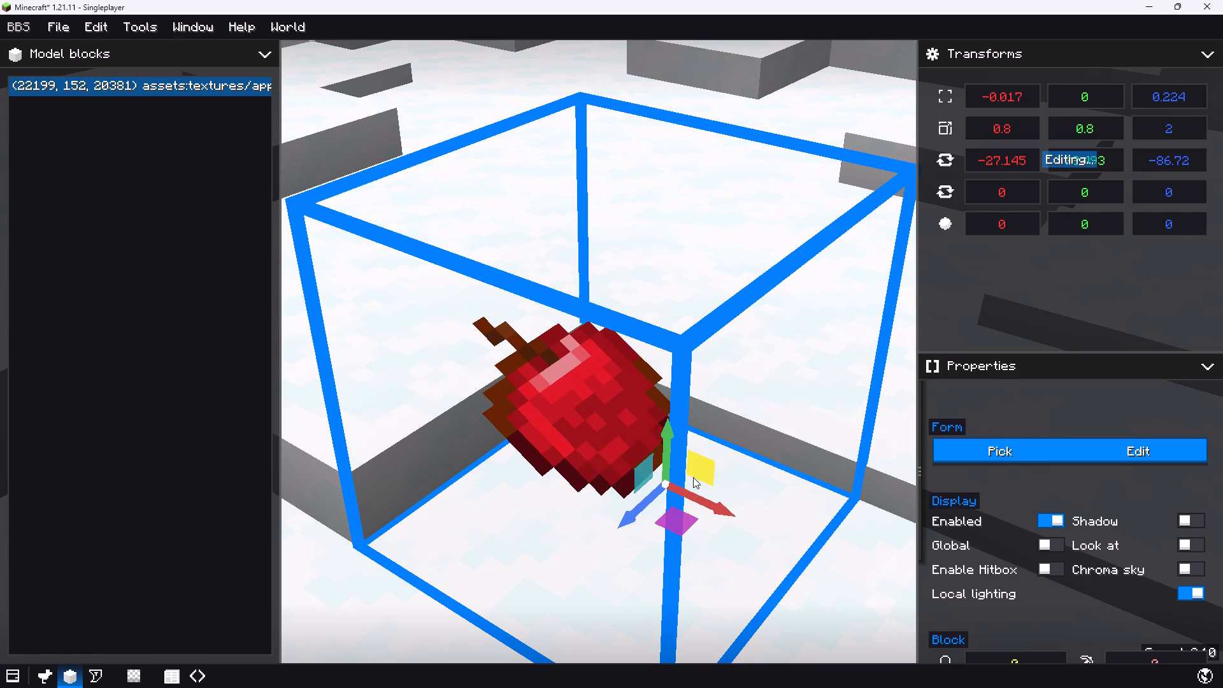
click(701, 492)
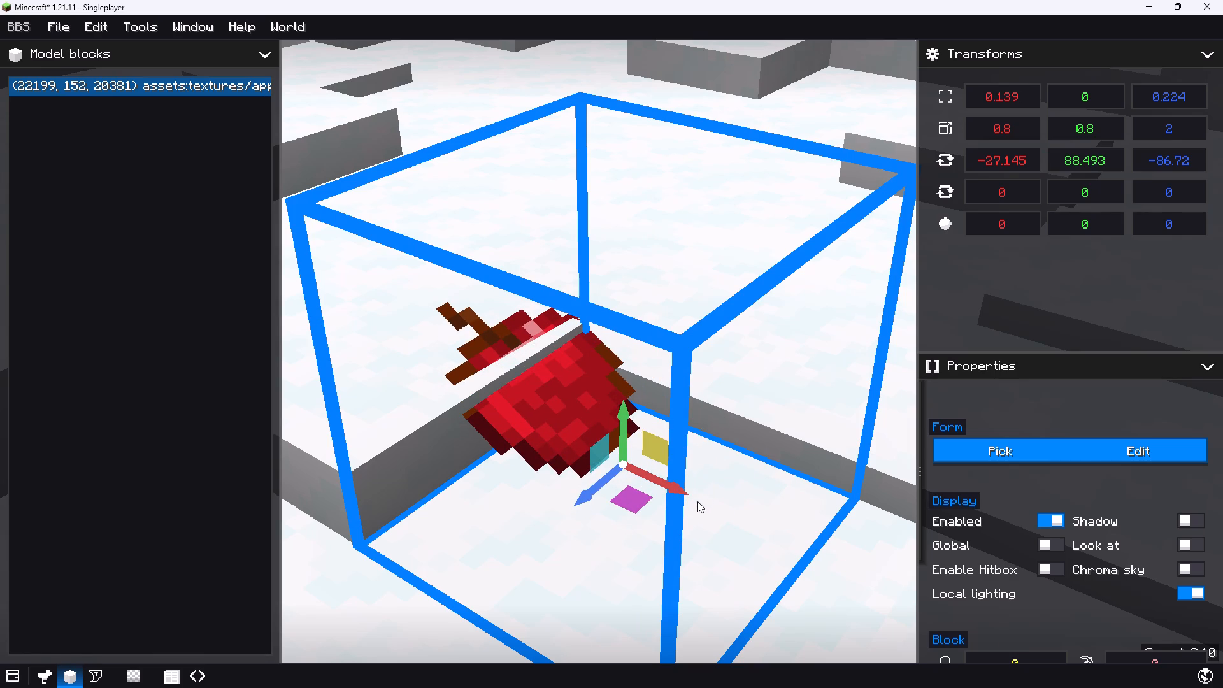
click(683, 498)
drag(670, 484, 680, 489)
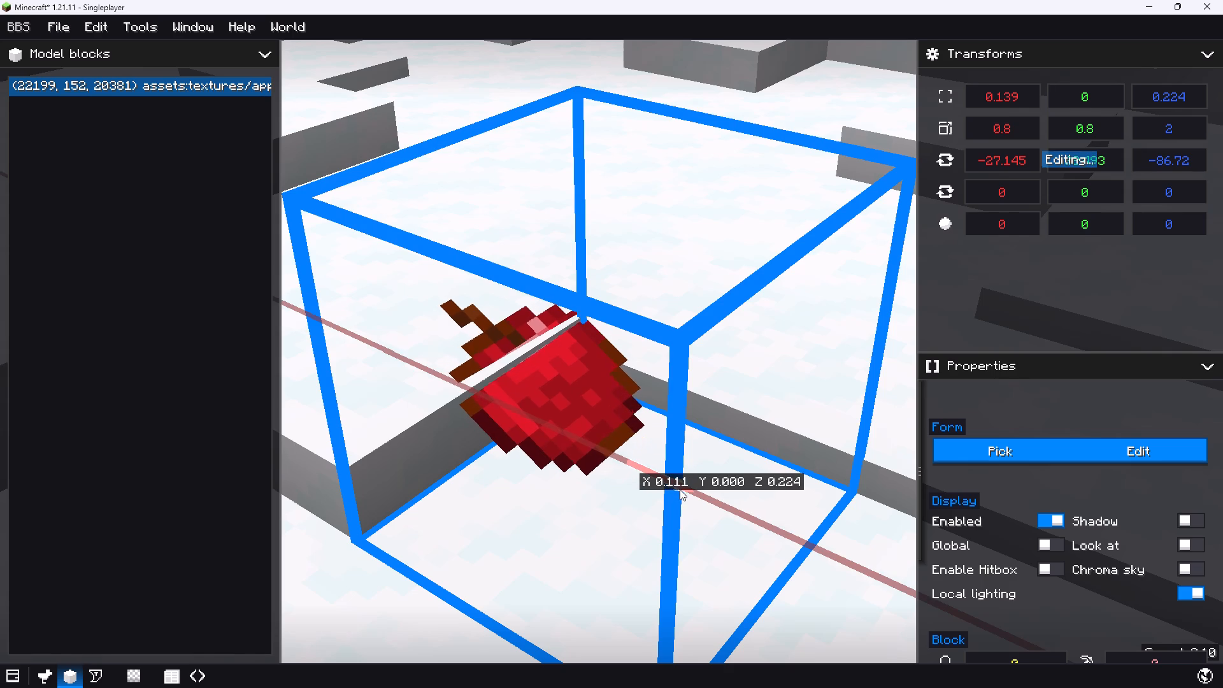
drag(680, 489, 688, 494)
Fine-tune the apple's Y rotation to about 90.0°.
key(r)
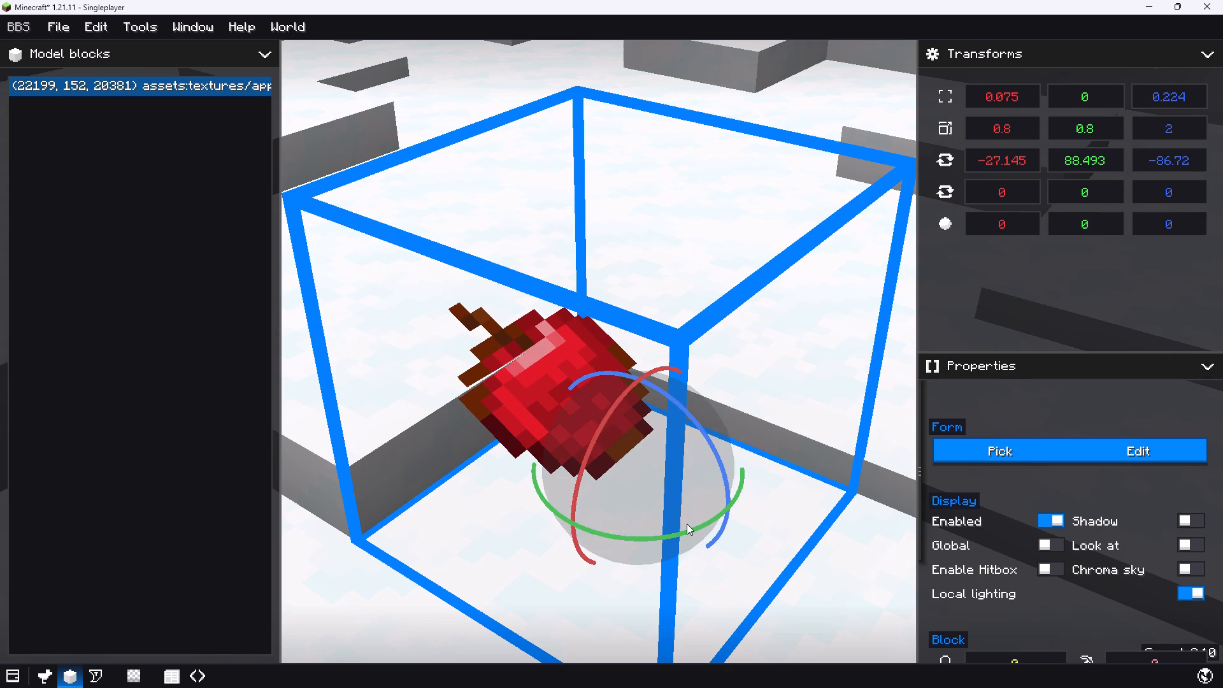
click(689, 529)
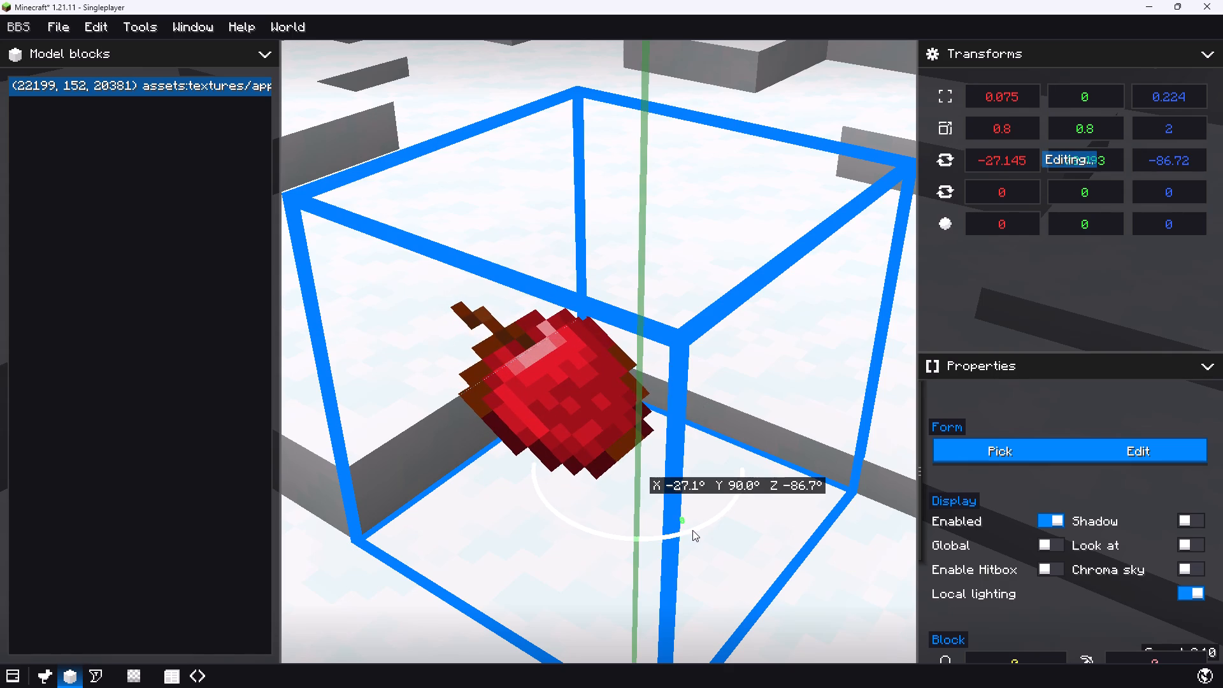
Nudge the apple along the X axis to about 0.067.
key(g)
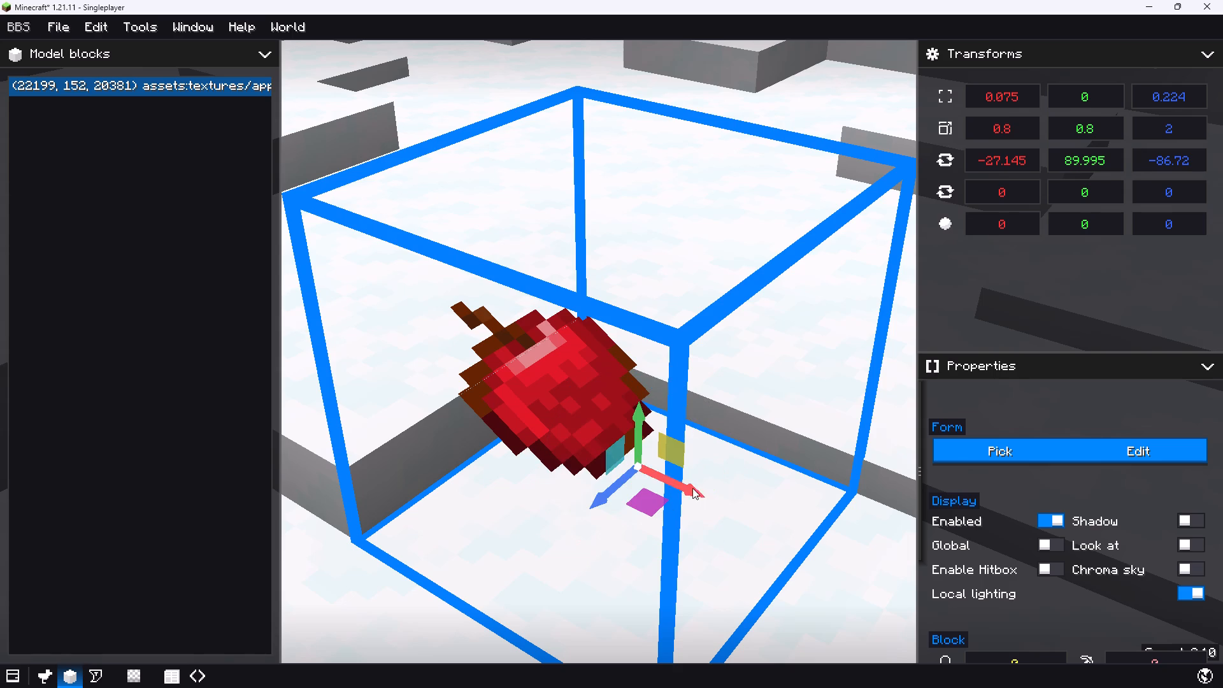
click(692, 491)
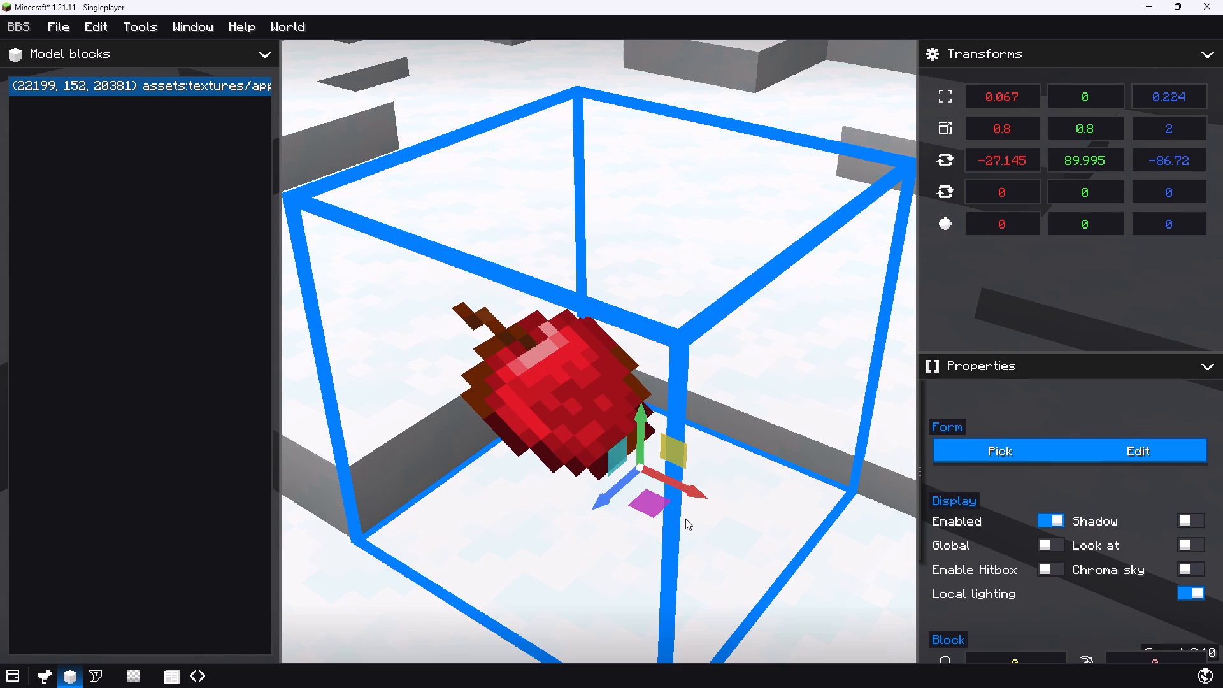
Set the apple's Z scale to 10 and return to the game world.
click(1172, 132)
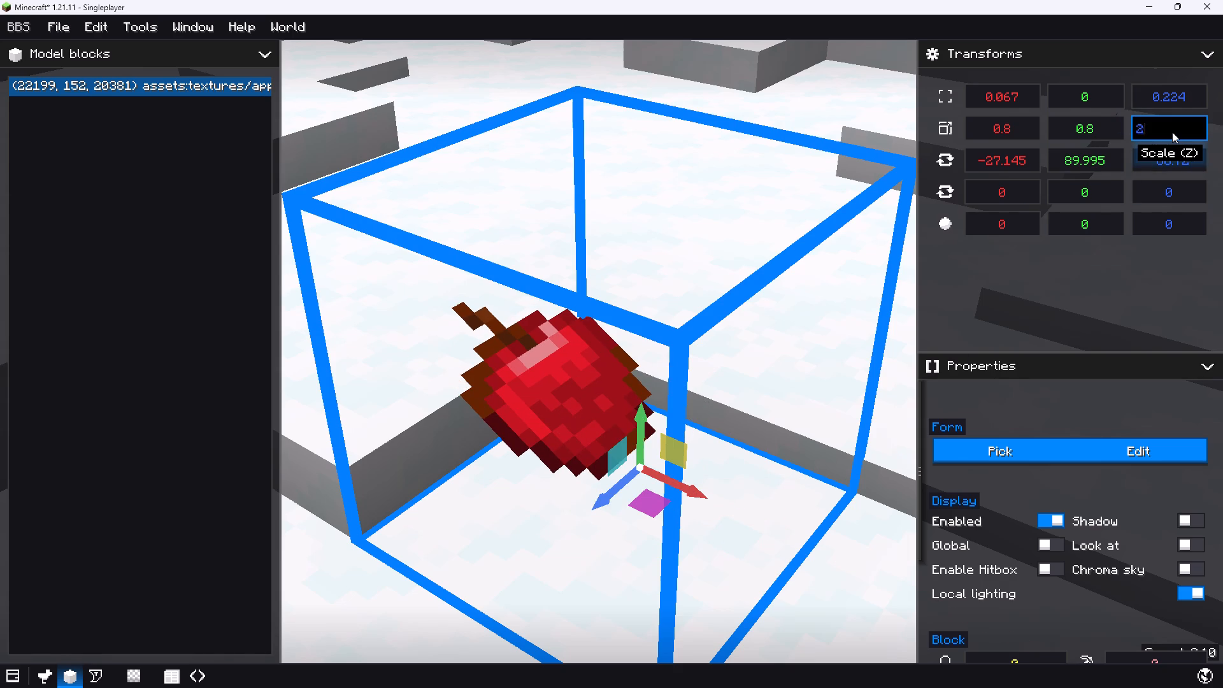
key(BackSpace)
text(10)
key(Return)
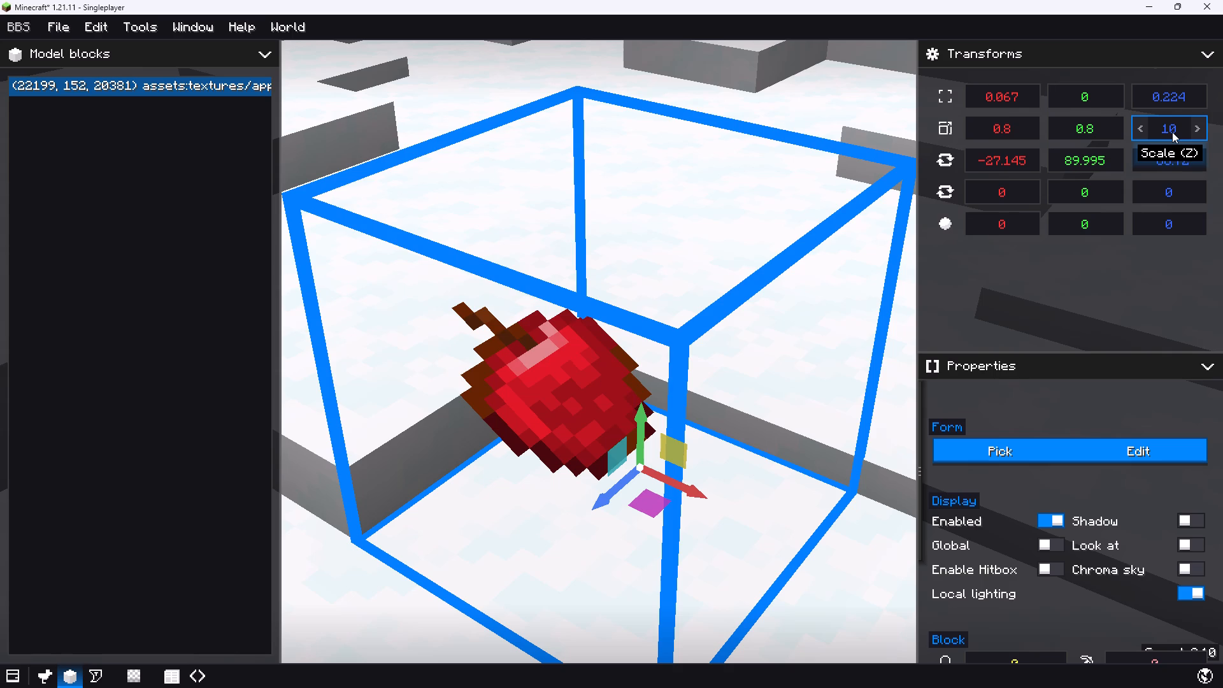
key(Escape)
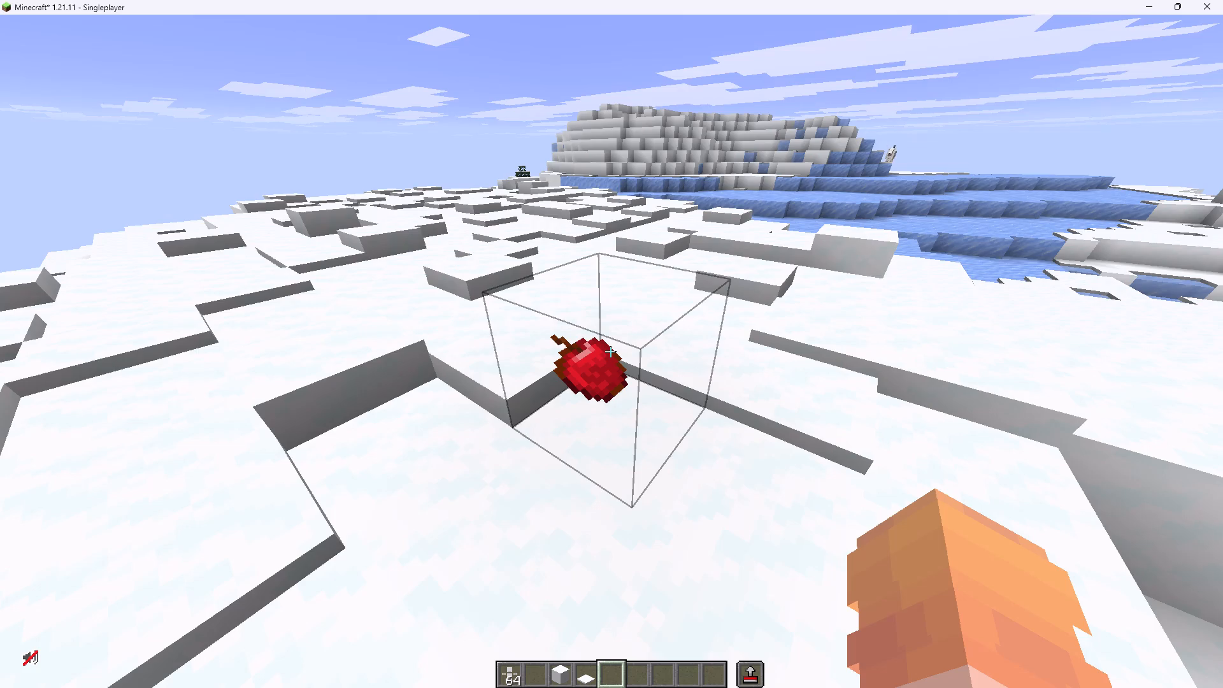
Walk around the apple in the snowfield and examine its shape and placement from several sides.
key(a)
key(a)
key(a)
key(a)
key(a)
text(WD)
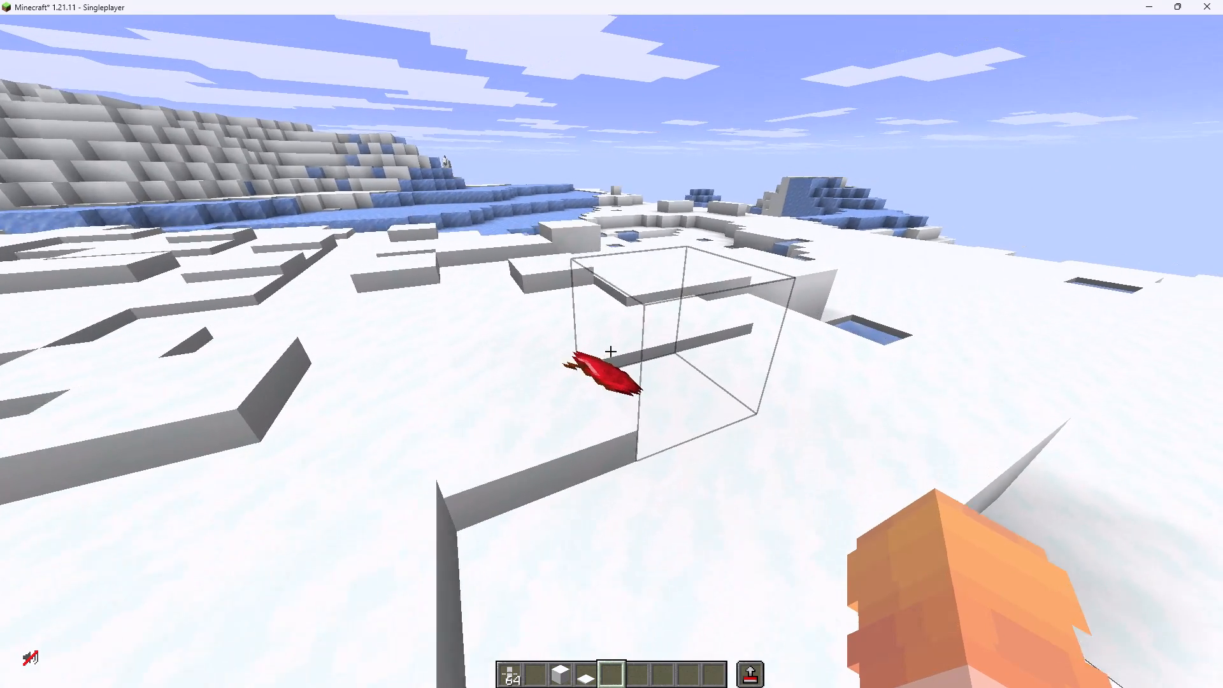
key(a)
key(a)
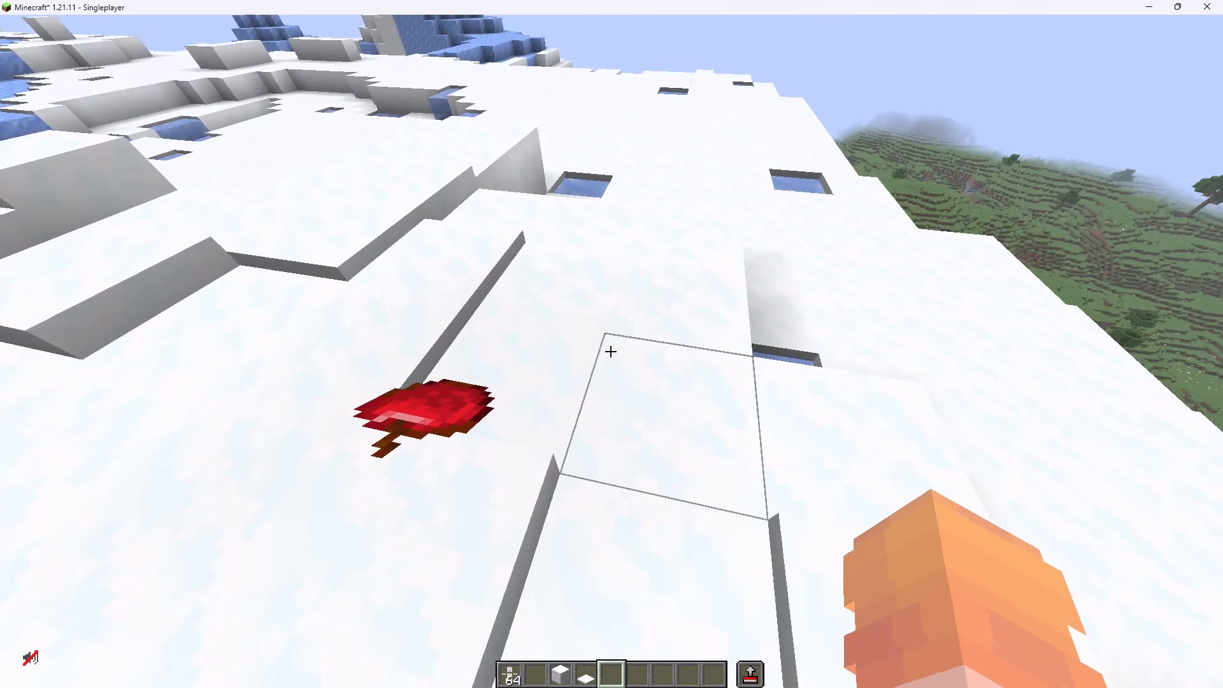
key(d)
key(a)
key(a)
key(d)
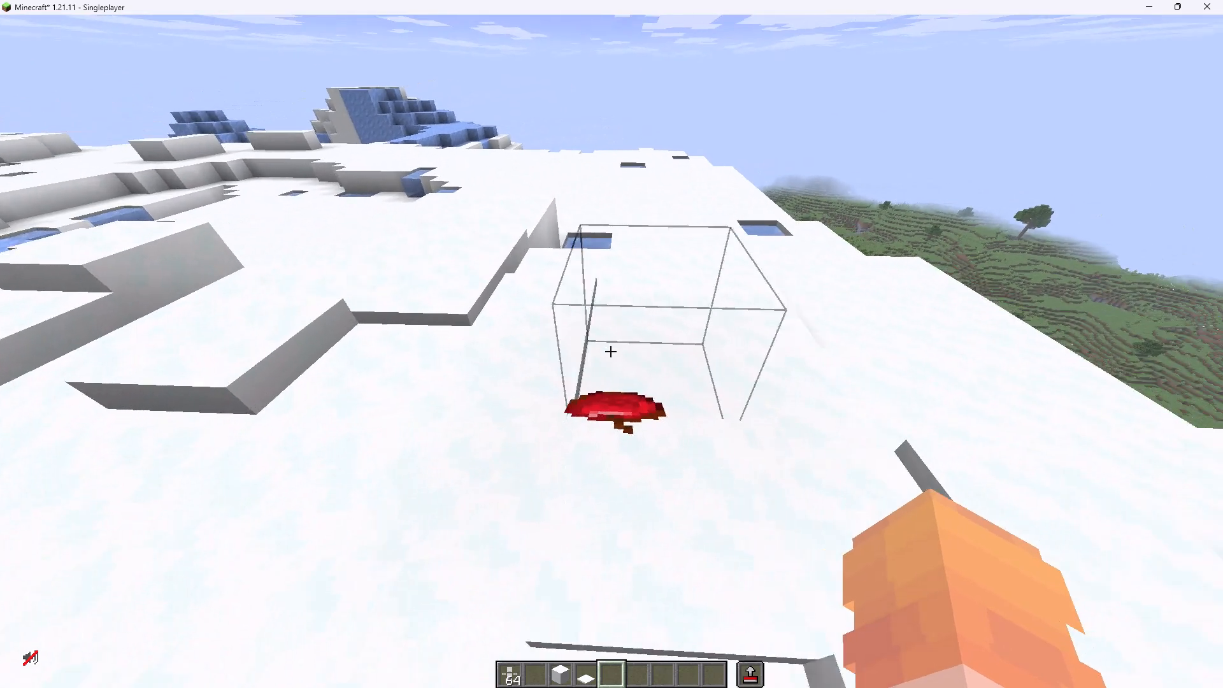
key(w)
key(d)
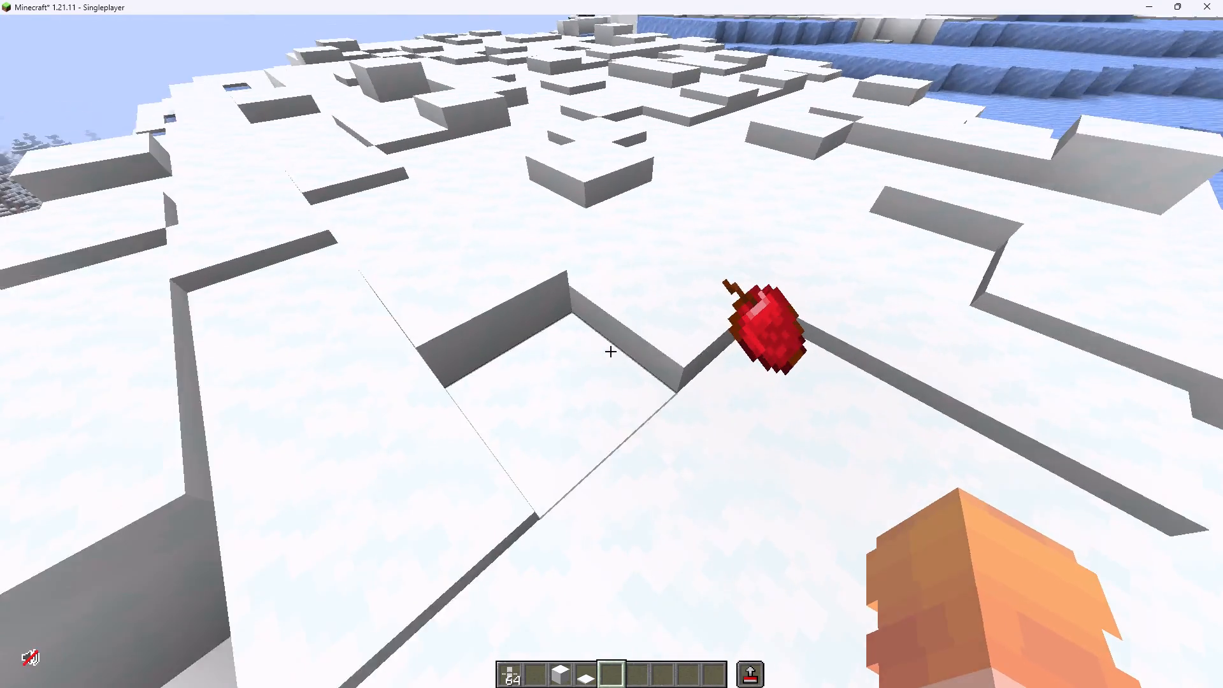
key(d)
key(s)
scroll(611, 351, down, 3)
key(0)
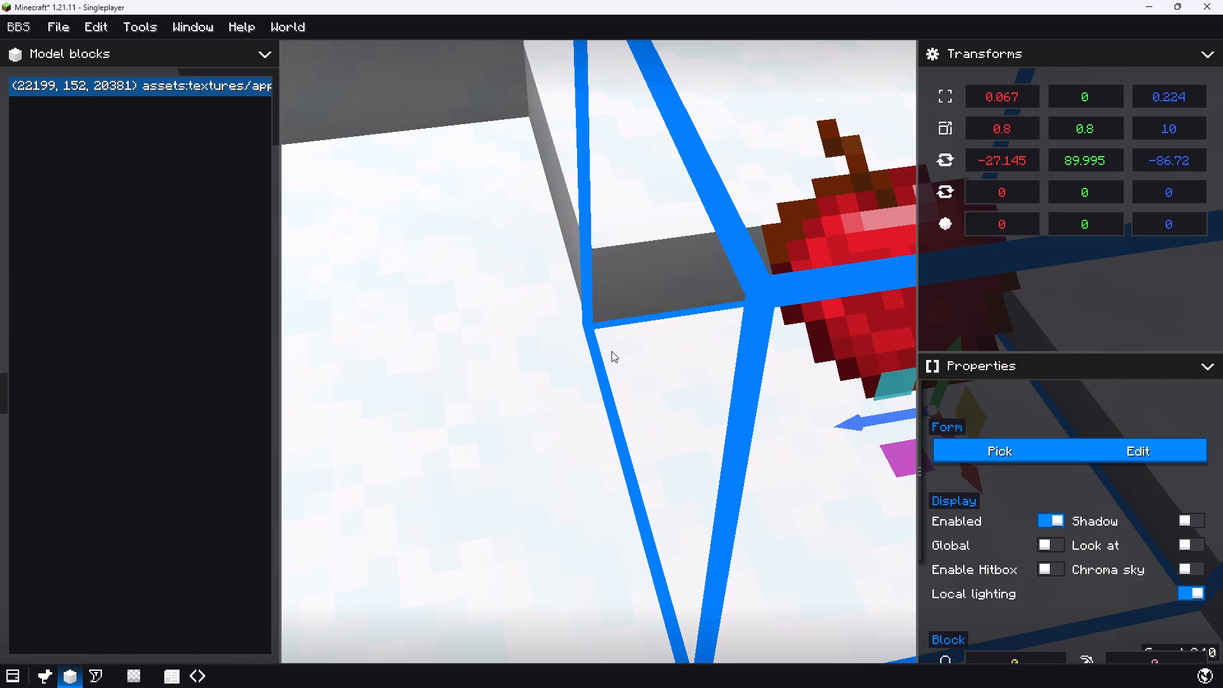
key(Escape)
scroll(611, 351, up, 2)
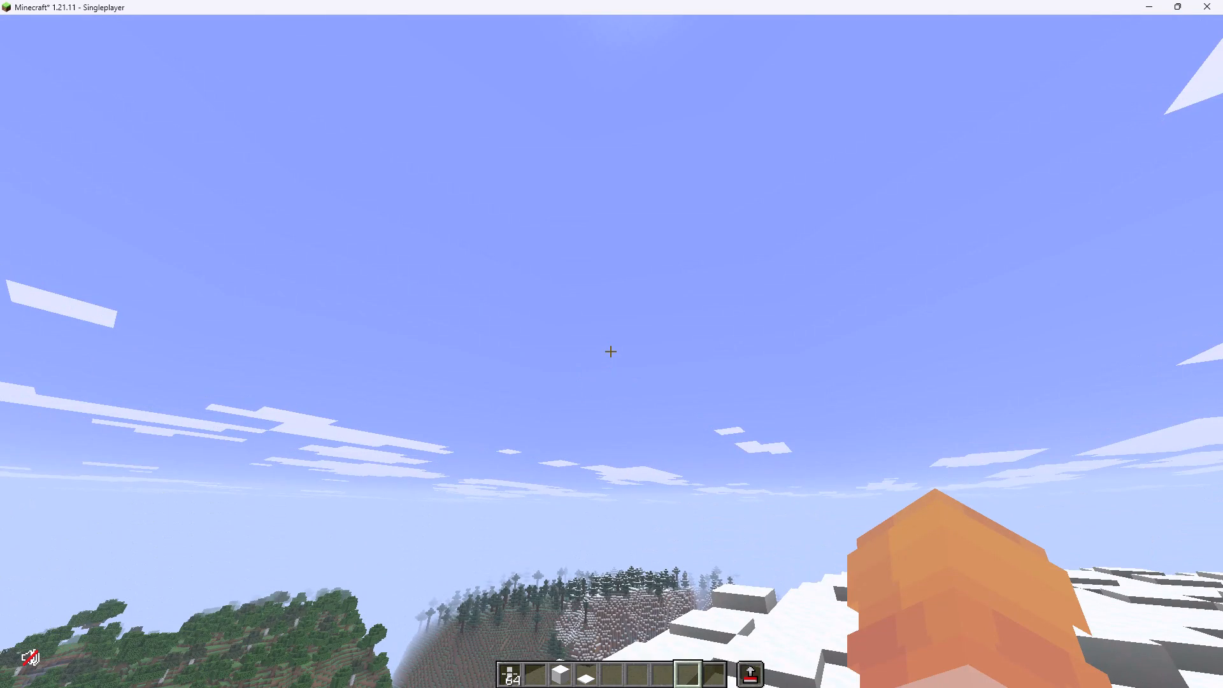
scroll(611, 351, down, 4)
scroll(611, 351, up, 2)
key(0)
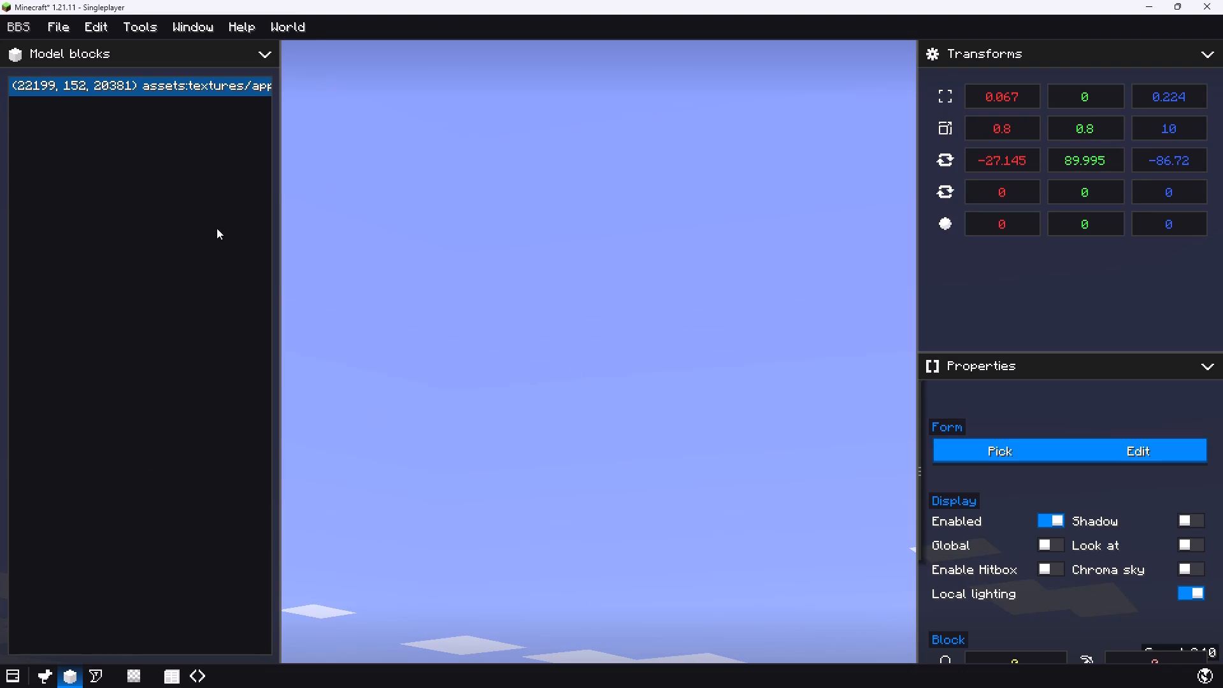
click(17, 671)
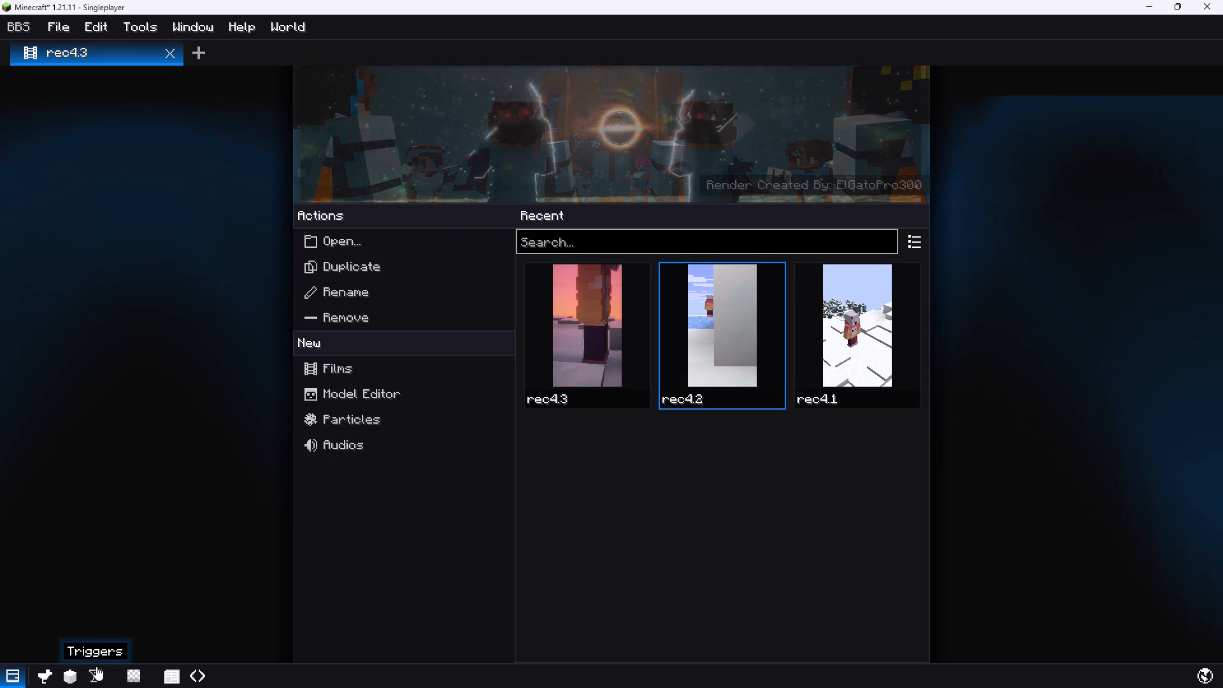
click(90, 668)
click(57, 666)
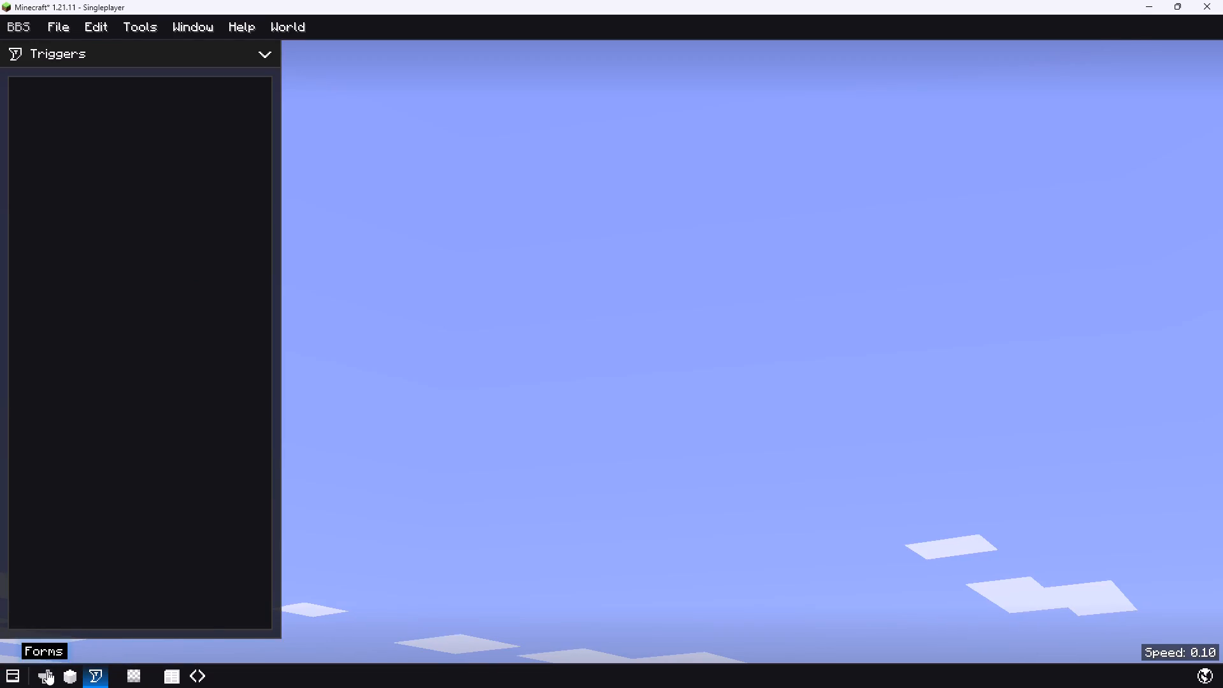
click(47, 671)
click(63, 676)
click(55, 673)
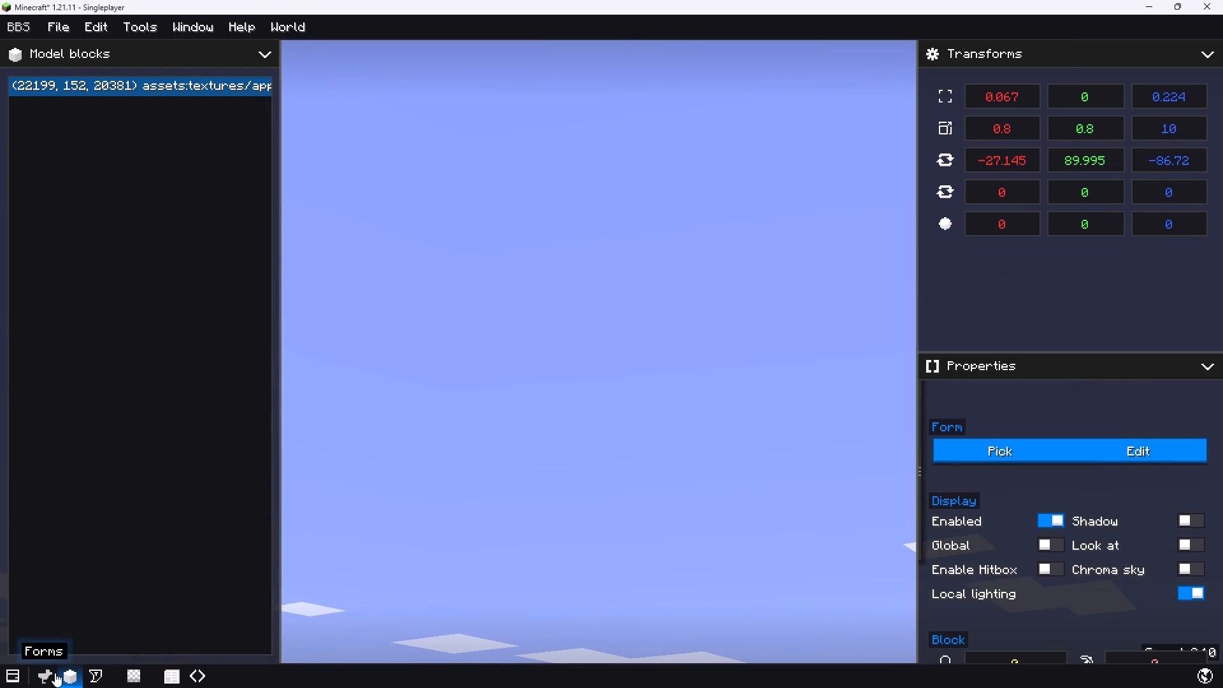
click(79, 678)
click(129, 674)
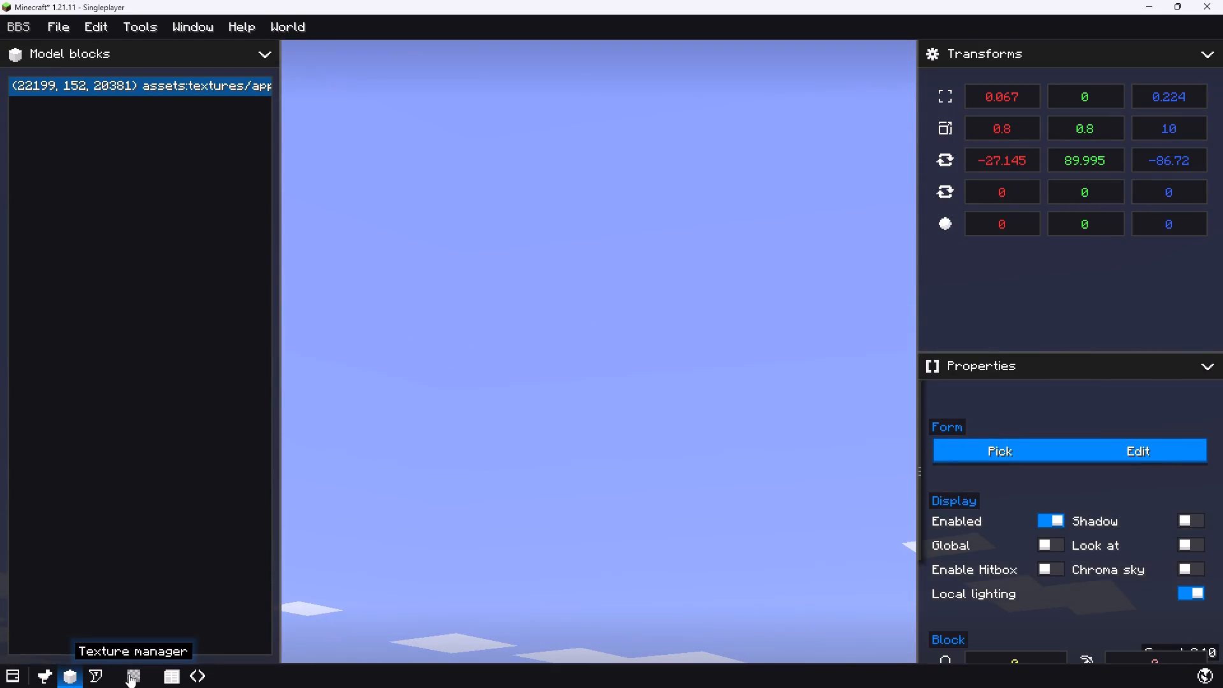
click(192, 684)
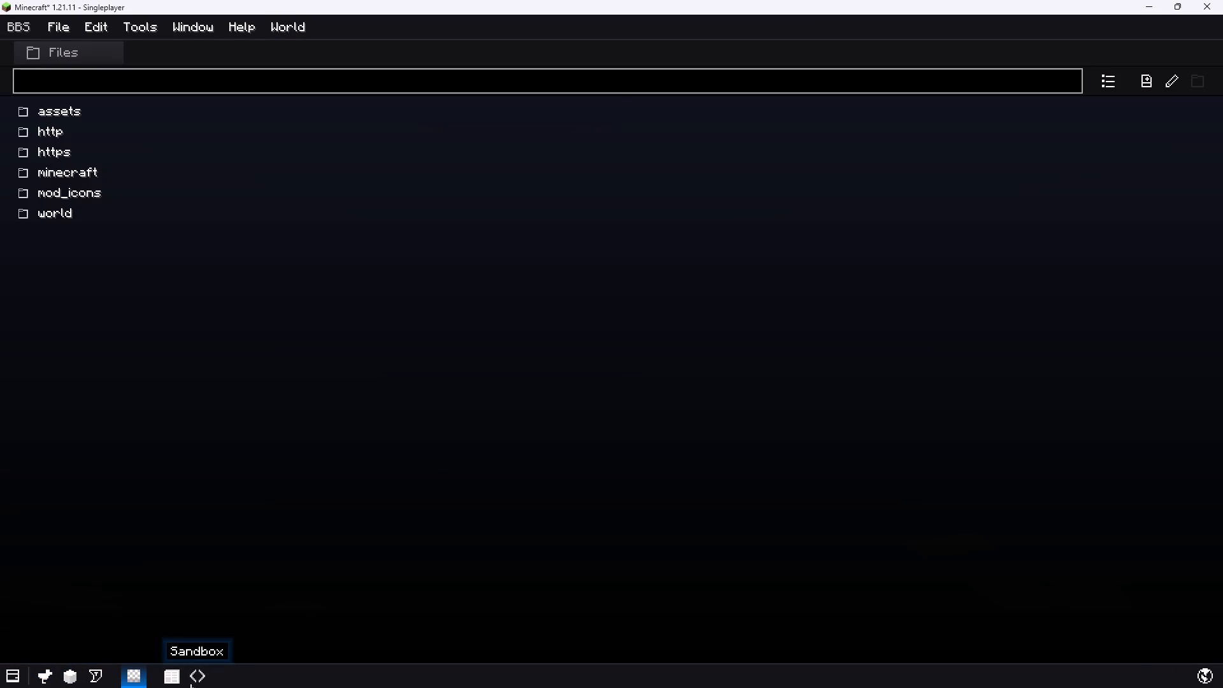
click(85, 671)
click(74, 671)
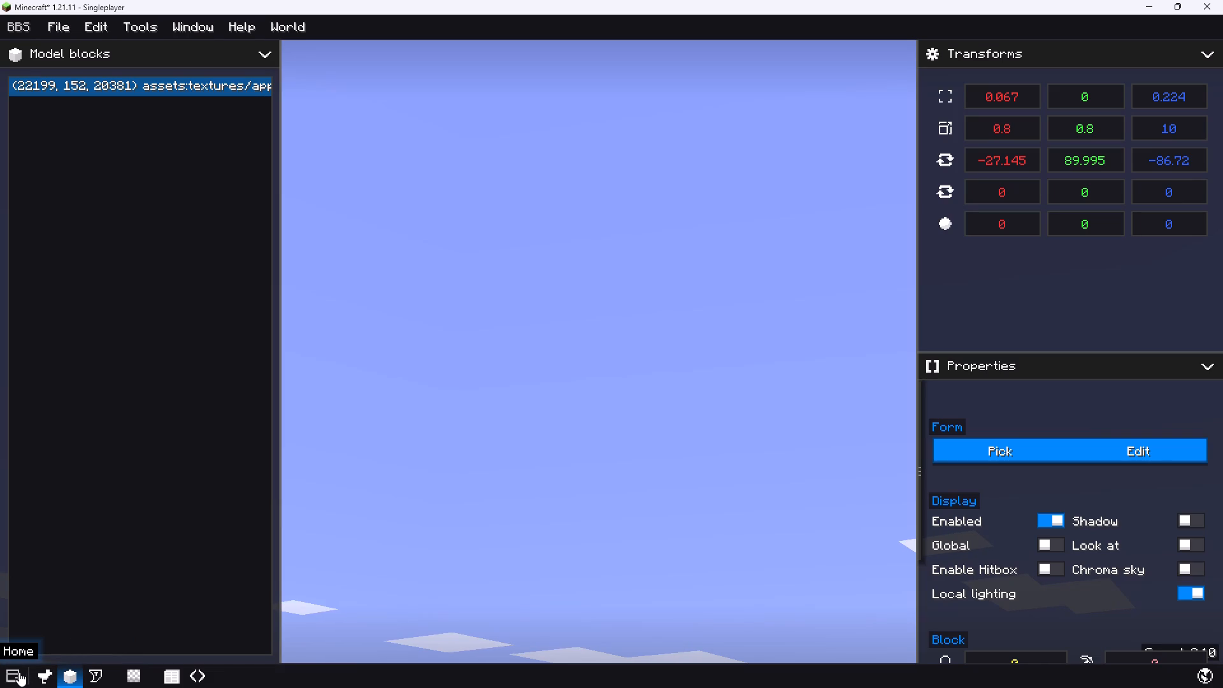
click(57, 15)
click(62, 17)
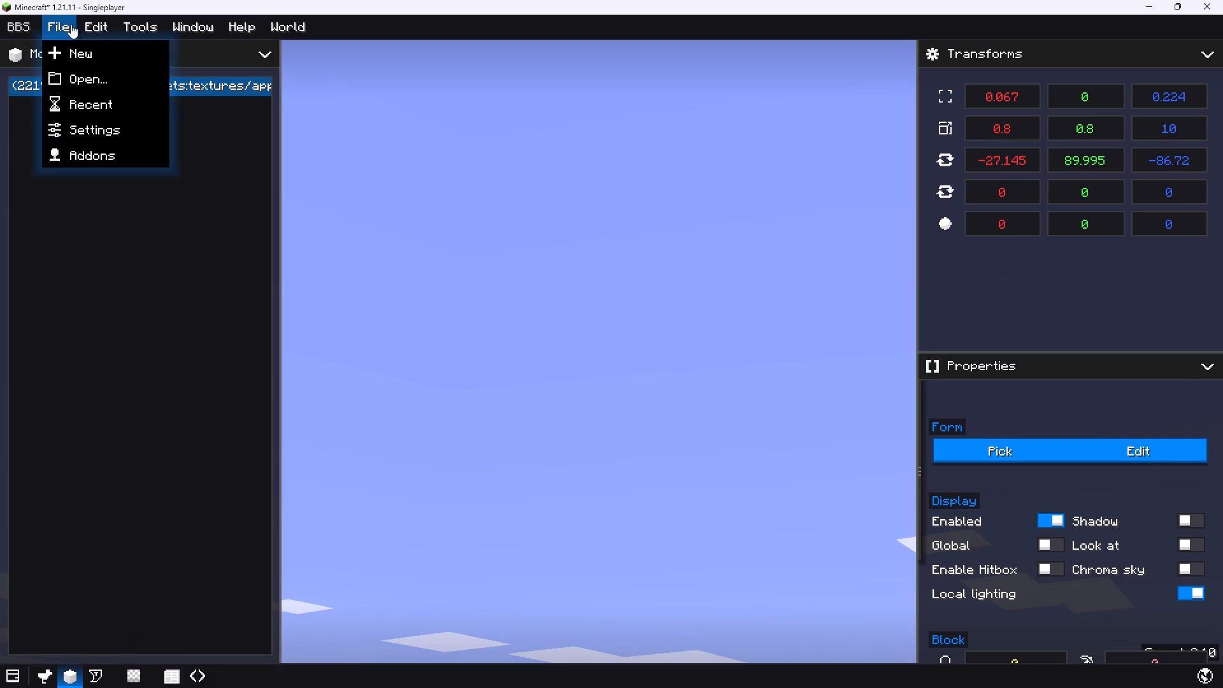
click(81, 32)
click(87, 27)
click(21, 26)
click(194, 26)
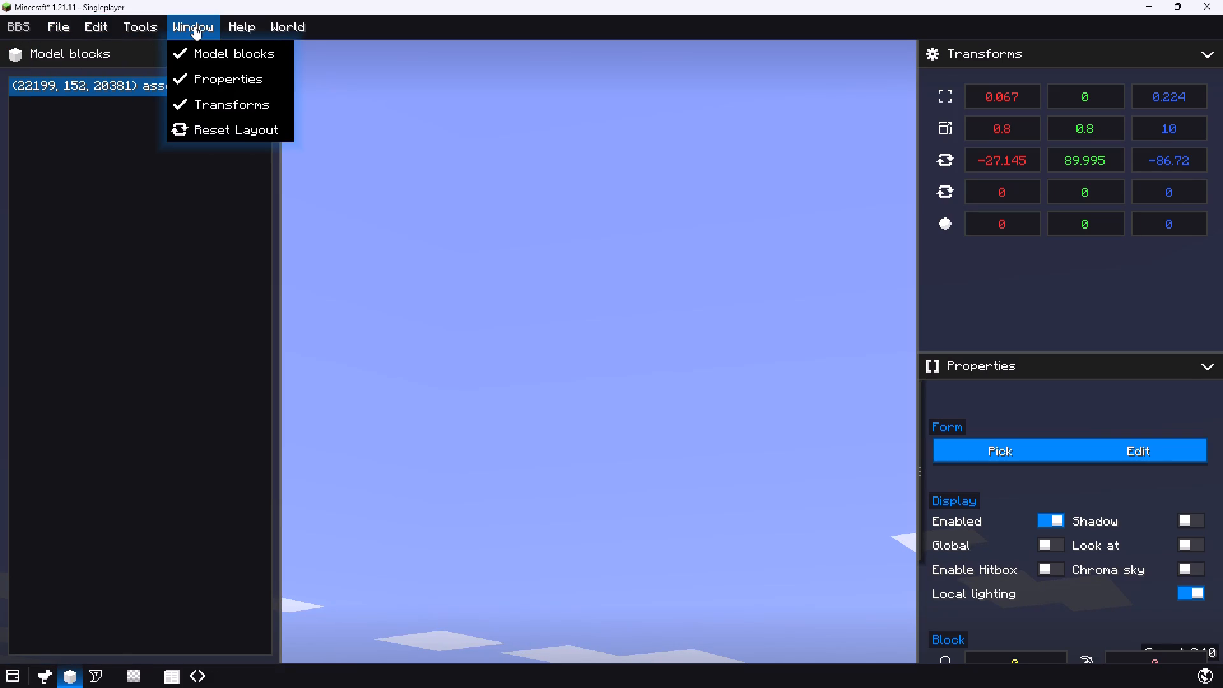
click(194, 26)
Return to the films workspace and close the rec4.3 film.
click(12, 673)
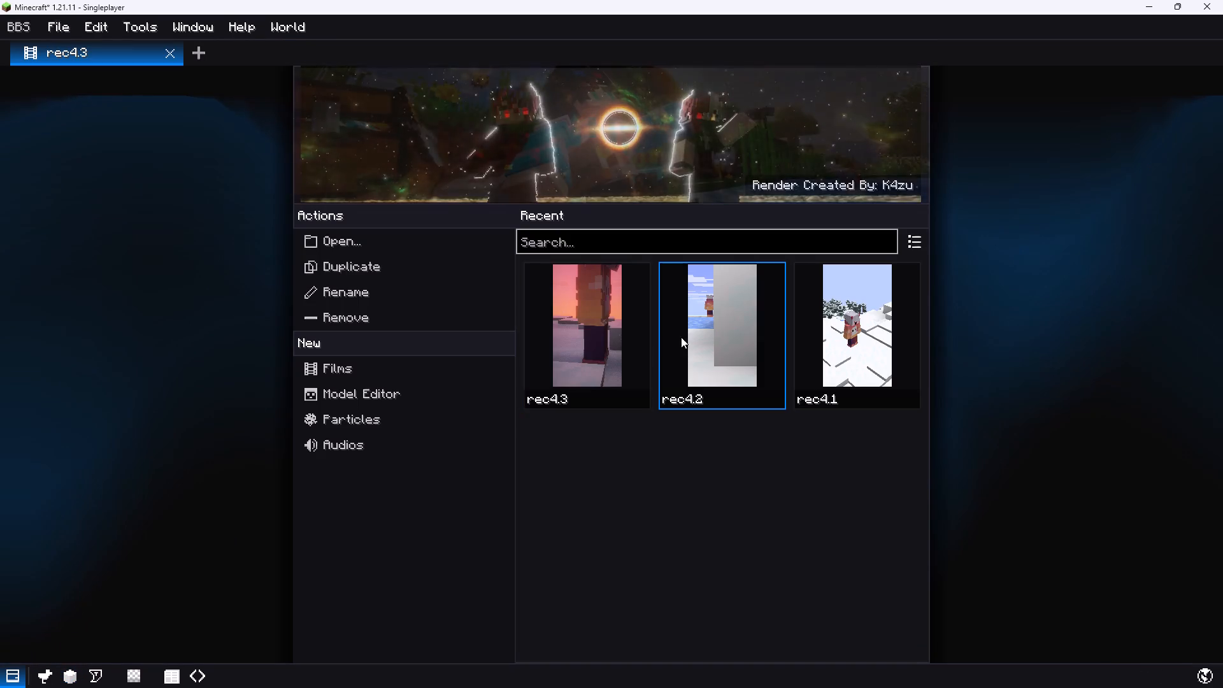
double_click(610, 328)
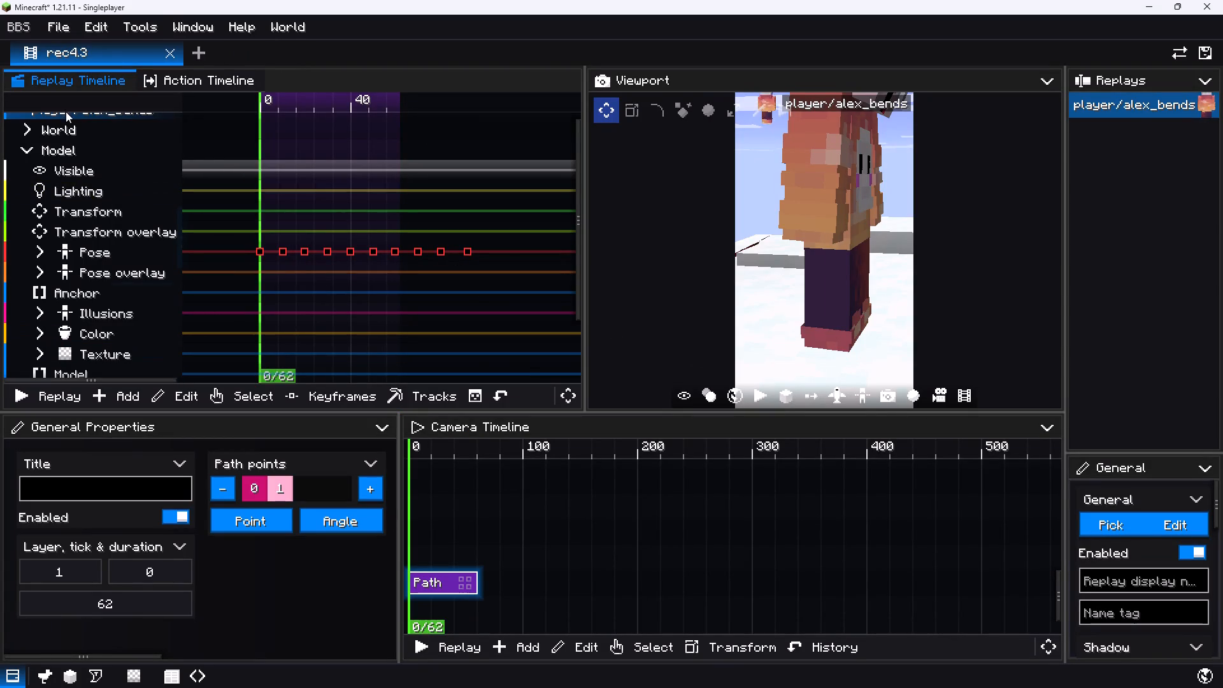
click(173, 48)
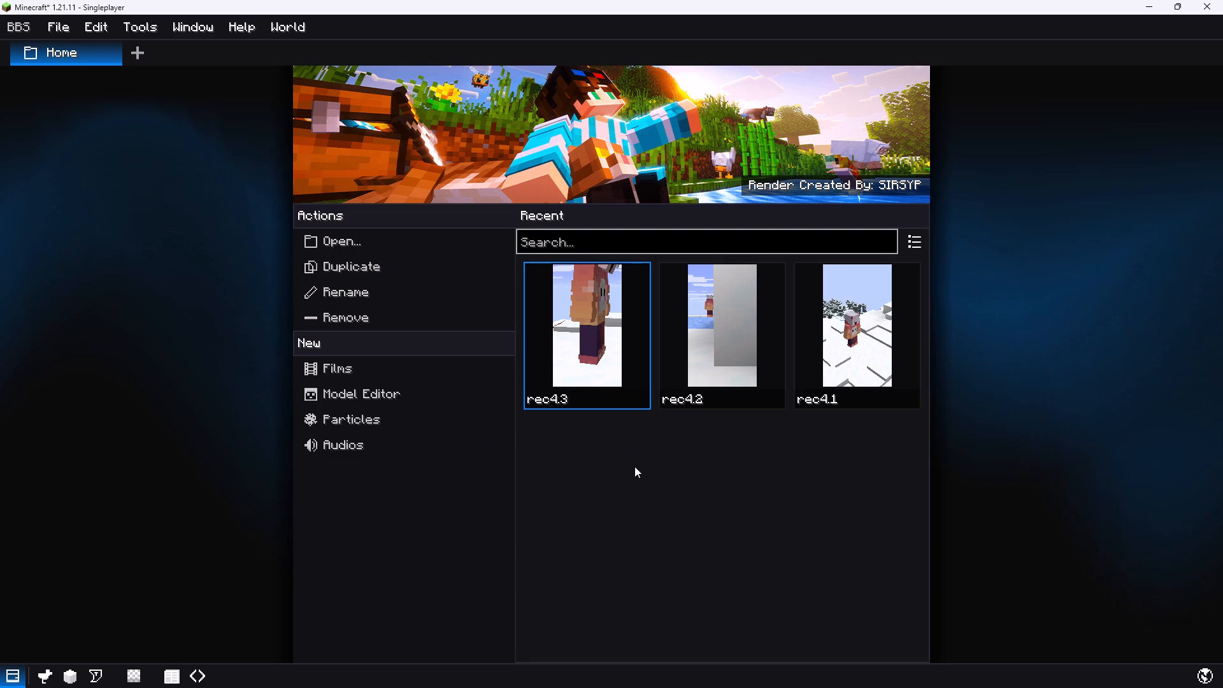
Create a new film named rec4.4 in the root folder.
click(369, 369)
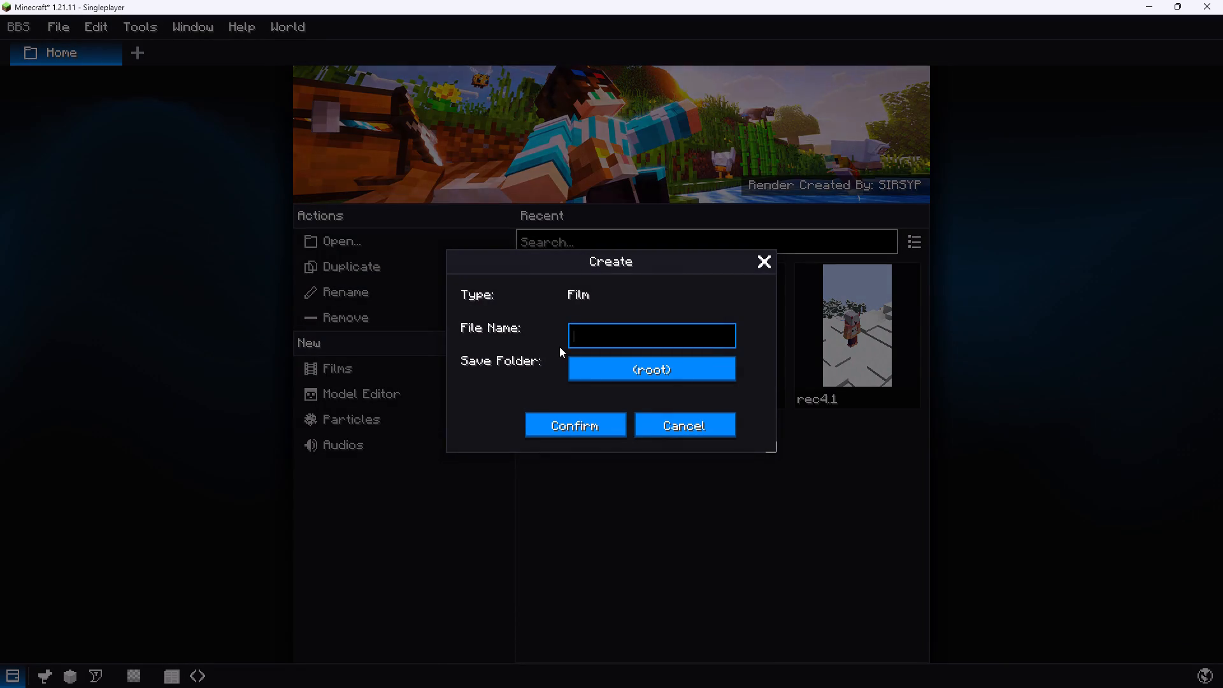
text(rec4.4)
click(610, 417)
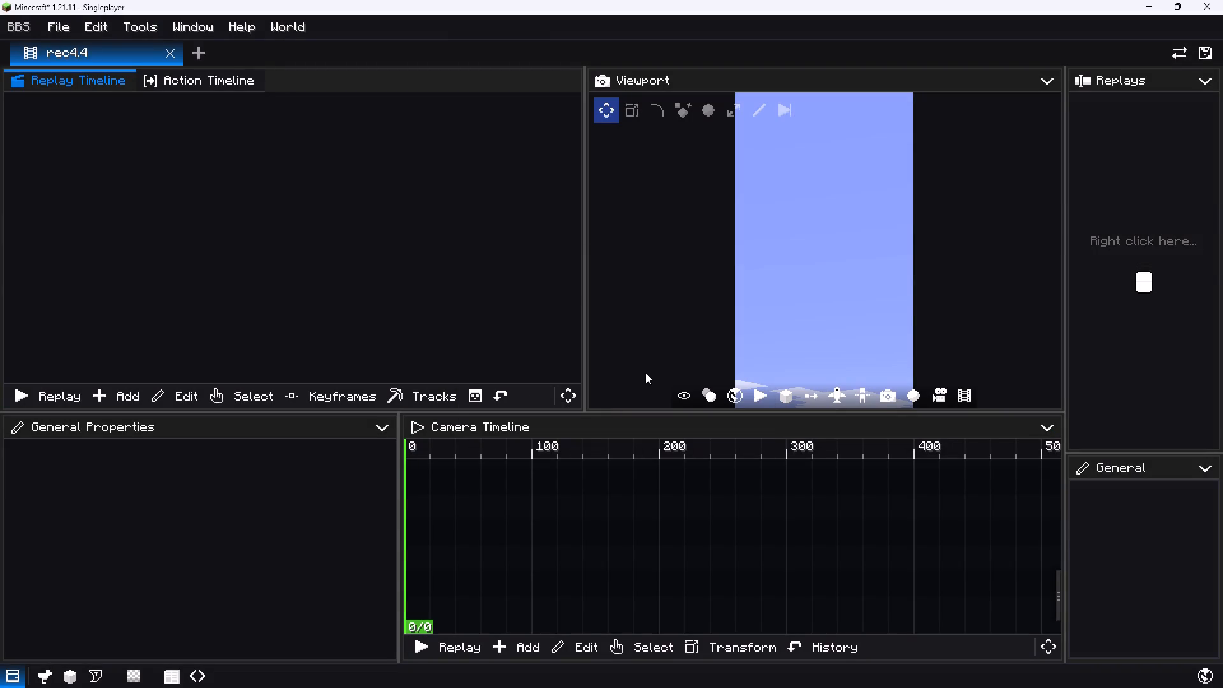
Add a Path clip to the camera timeline and move it to start at tick 0 on layer 1.
click(836, 389)
click(838, 400)
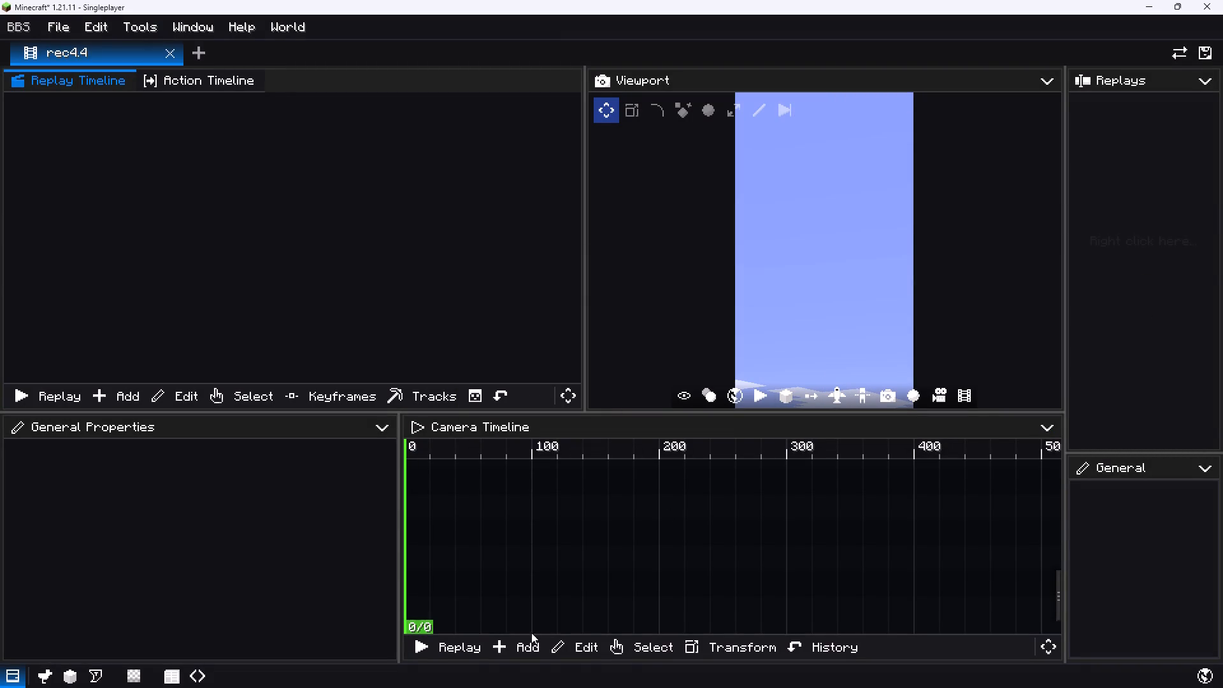
right_click(474, 559)
click(512, 592)
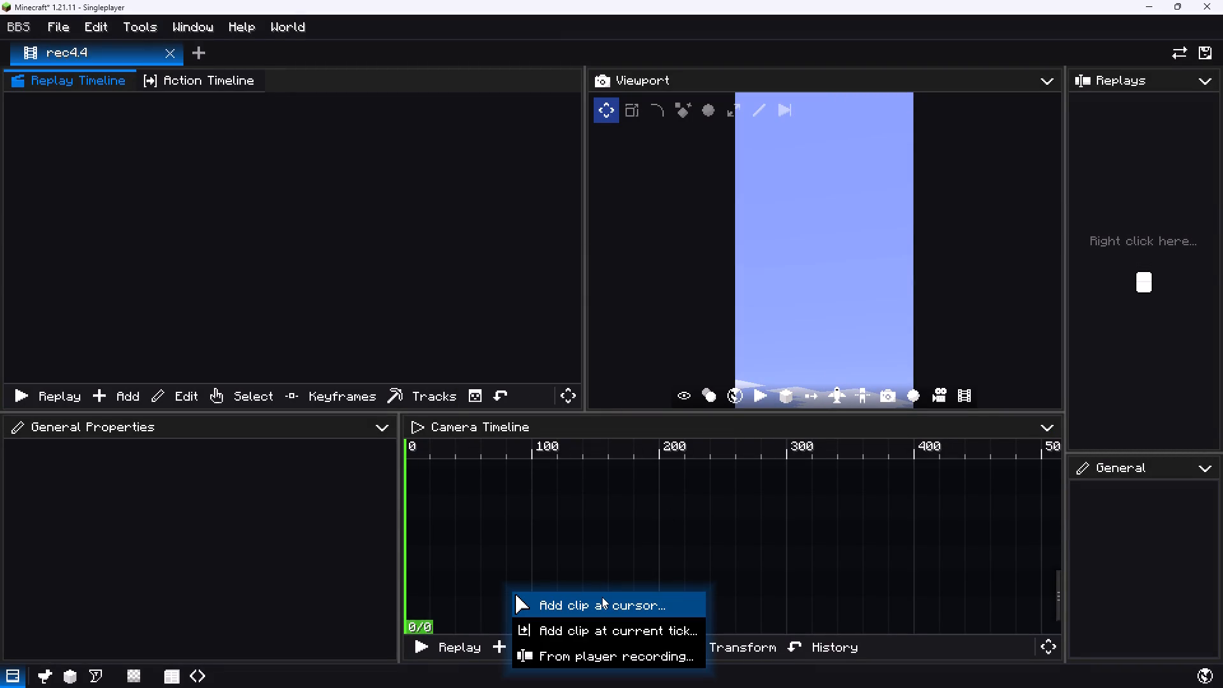
click(613, 602)
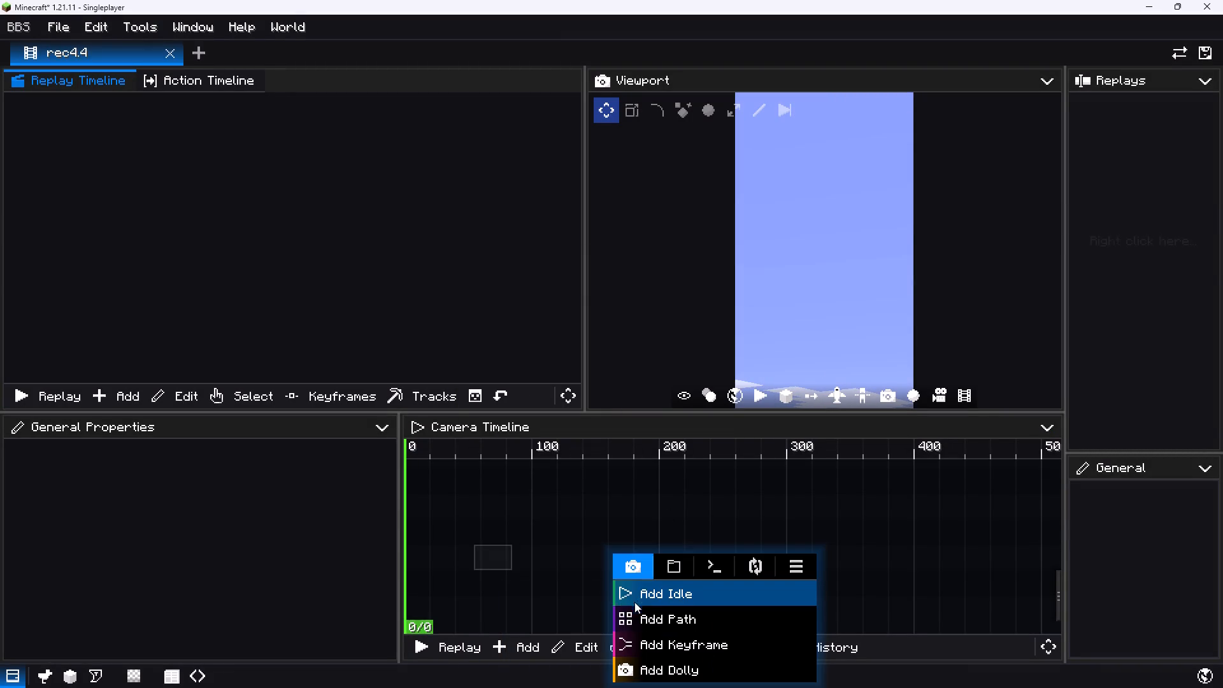
click(638, 619)
drag(484, 554, 417, 573)
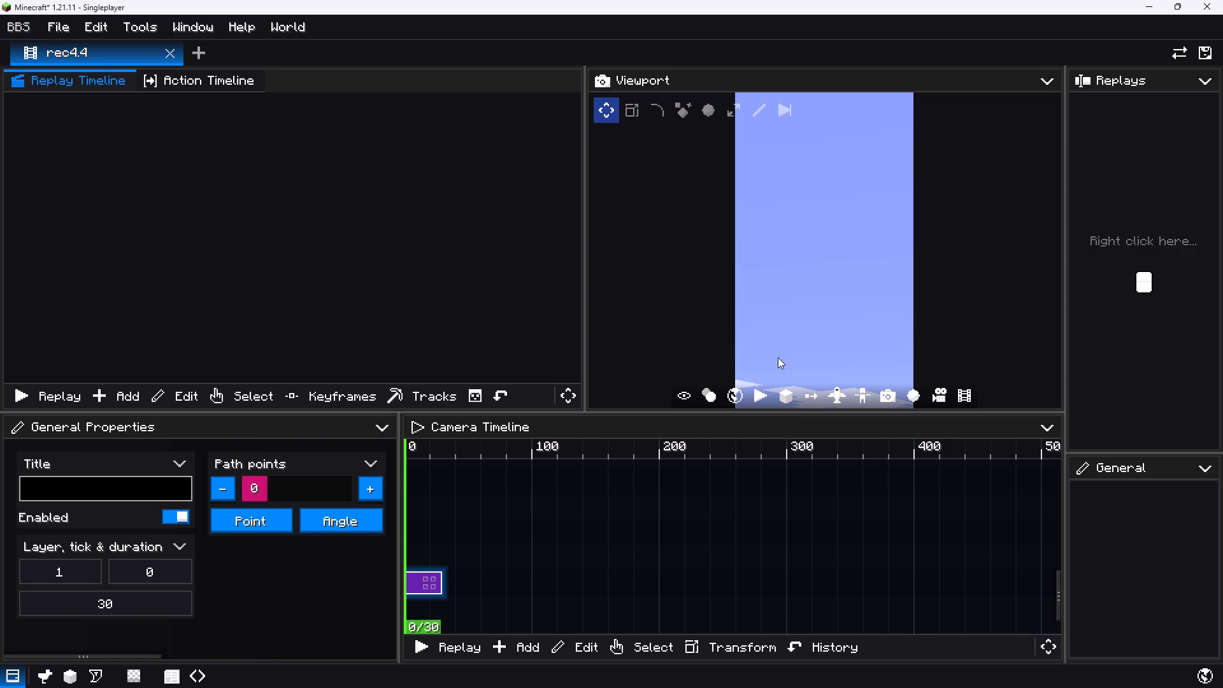
Fly the camera across the snowfield at speed 1.00 to frame the red apple from above for the Path clip, and leave flight mode.
click(846, 389)
drag(828, 303, 676, 643)
key(s)
key(s)
key(s)
key(s)
key(s)
key(s)
key(s)
key(s)
key(s)
key(s)
key(s)
key(s)
key(s)
key(s)
key(s)
key(s)
key(s)
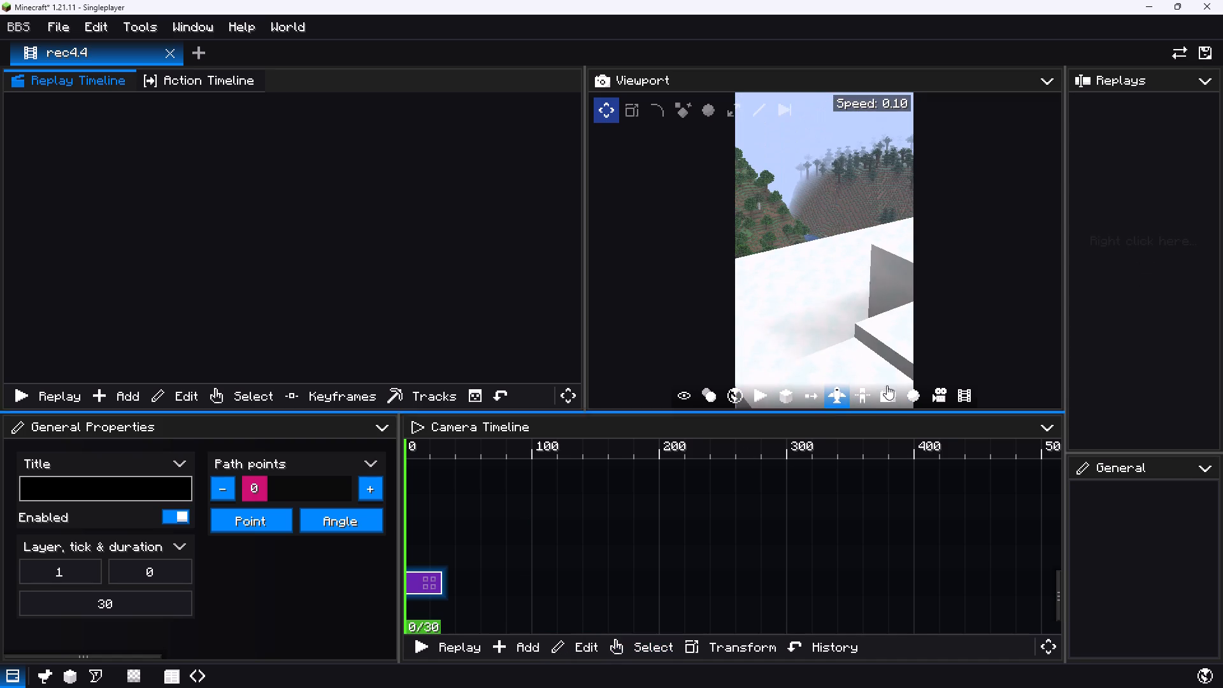
key(s)
key(s)
key(s)
key(s)
key(s)
key(s)
key(s)
key(s)
key(s)
key(s)
key(s)
key(s)
key(s)
key(s)
key(s)
key(s)
key(s)
key(s)
key(s)
key(s)
click(857, 312)
scroll(857, 312, down, 4)
scroll(857, 311, up, 14)
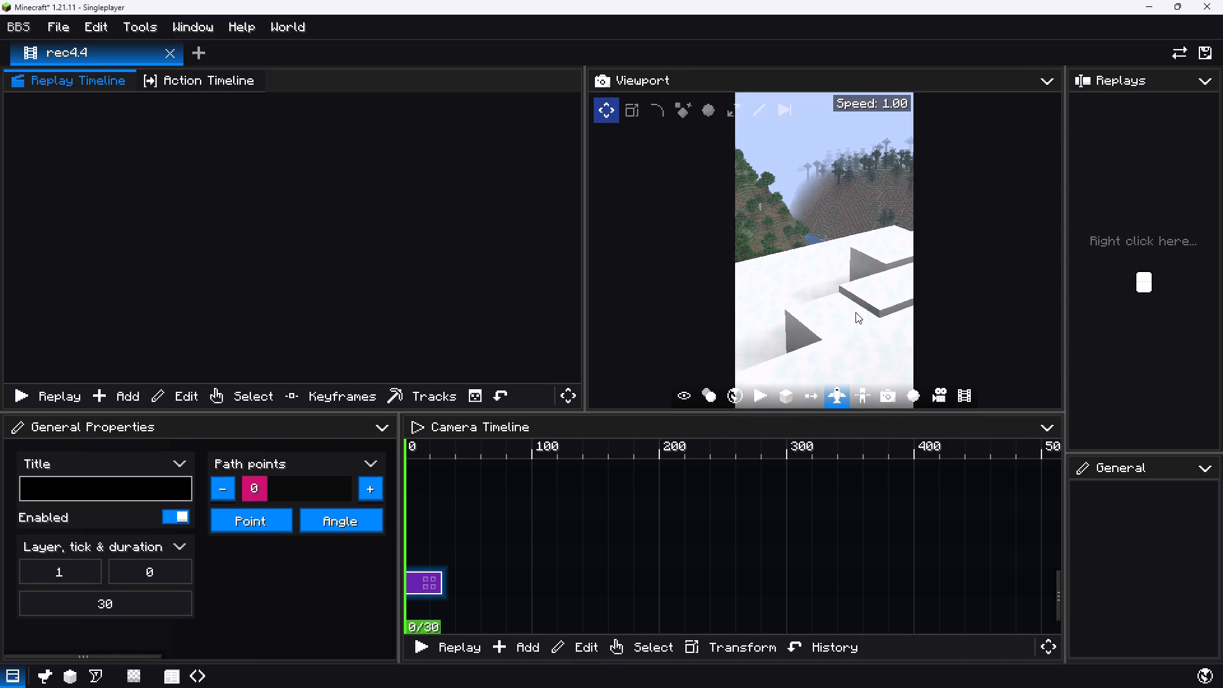
scroll(855, 312, up, 1)
key(a)
drag(834, 320, 1009, 344)
key(s)
key(a)
key(s)
key(d)
drag(843, 297, 878, 290)
key(w)
key(w)
key(w)
key(w)
key(w)
key(w)
key(w)
key(w)
key(w)
key(w)
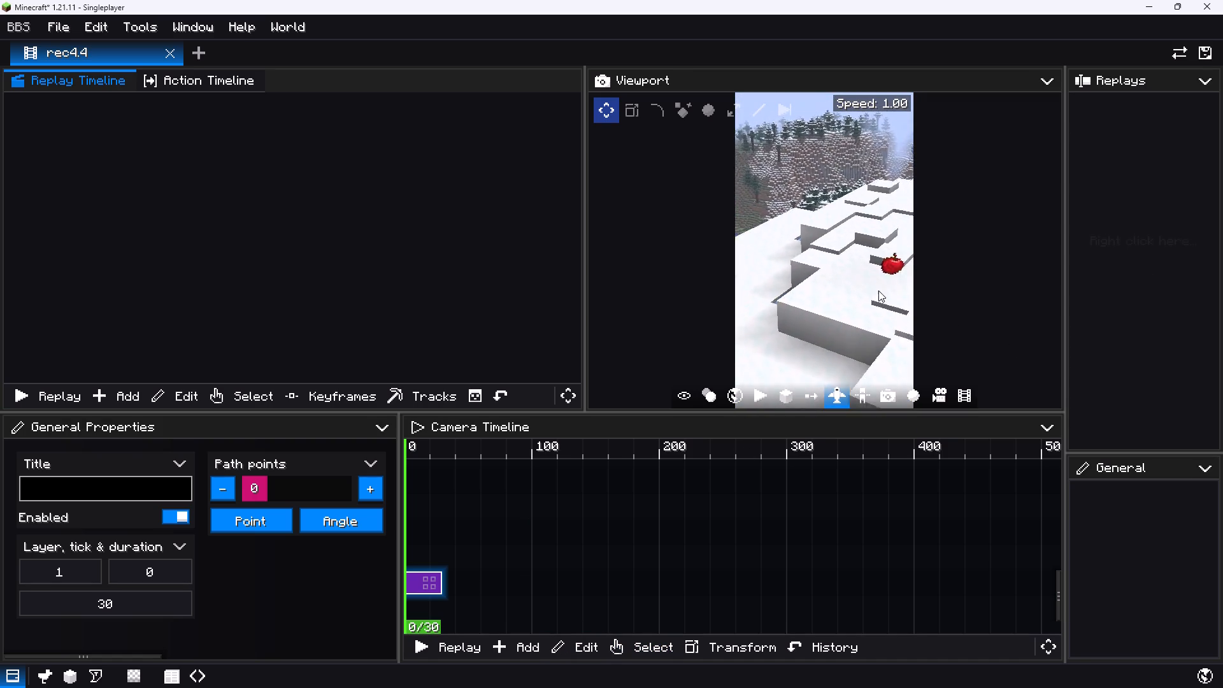
drag(878, 290, 890, 329)
key(a)
key(d)
key(space)
key(s)
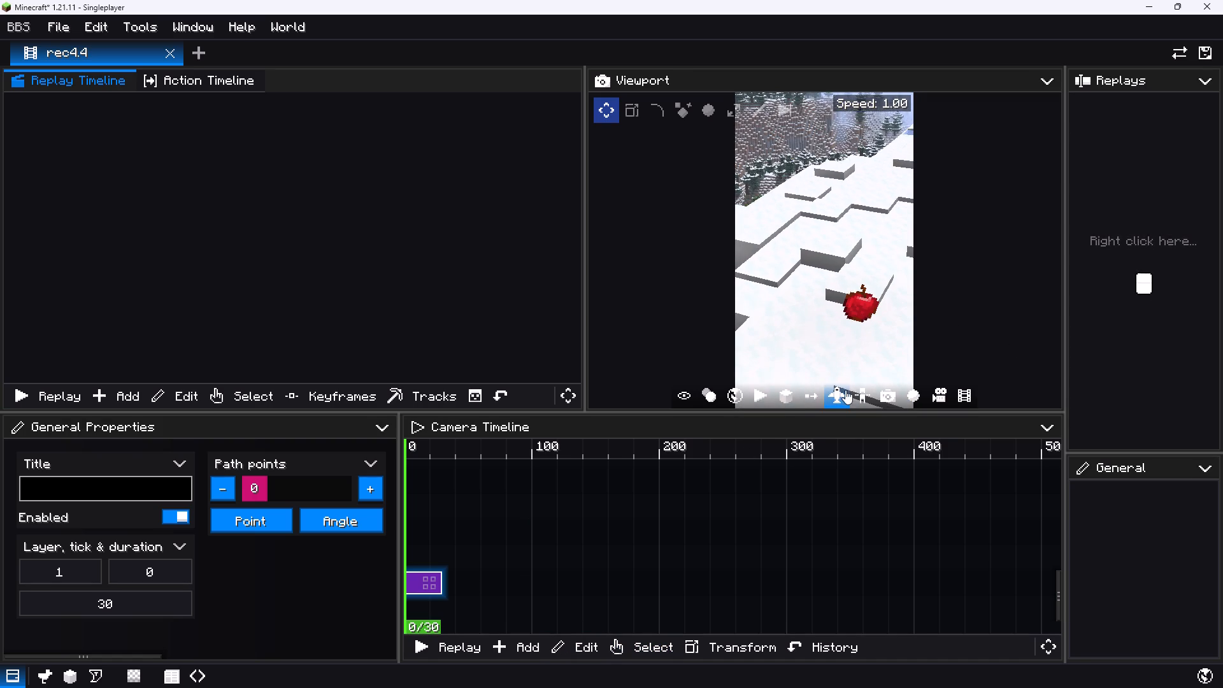
click(840, 392)
right_click(794, 299)
click(861, 313)
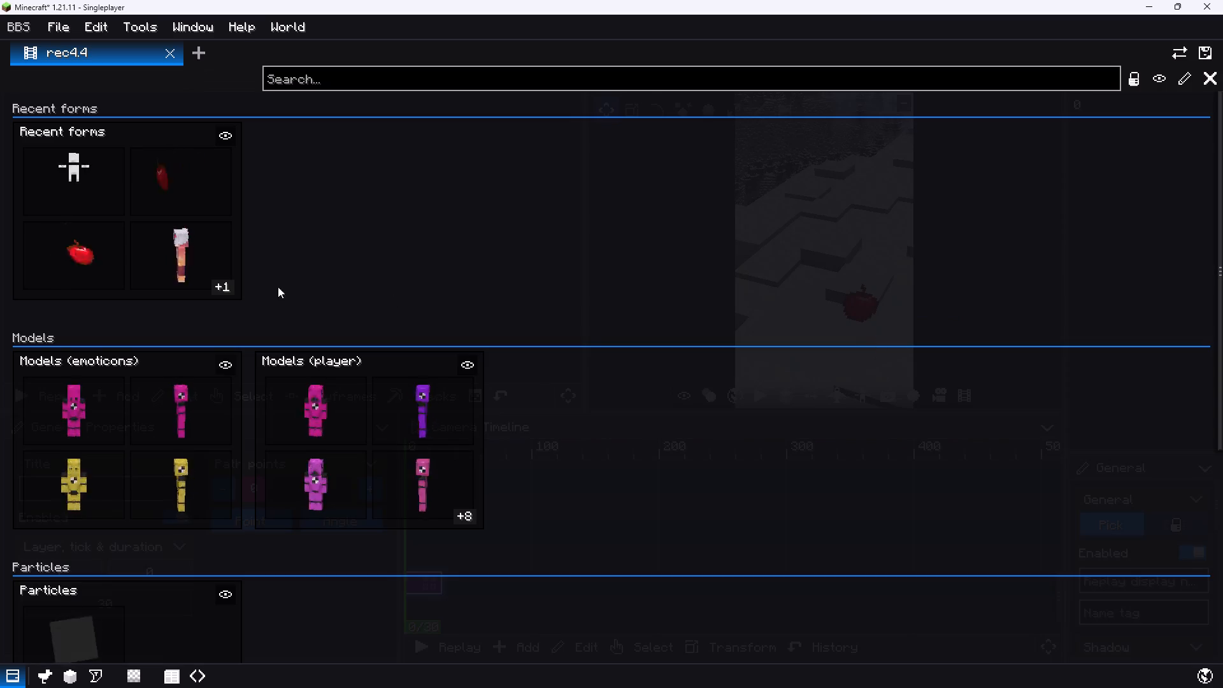
click(201, 255)
click(420, 409)
key(Escape)
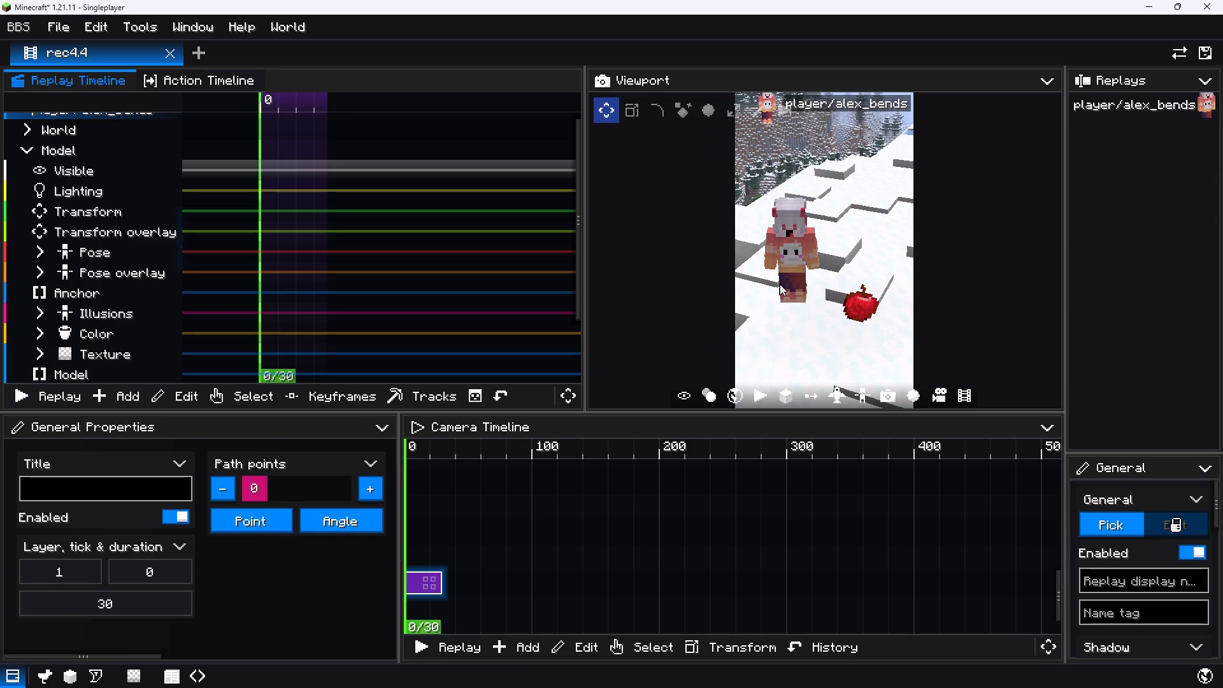
Add a keyframe at tick 0 on the character's Pose track.
ctrl+click(257, 251)
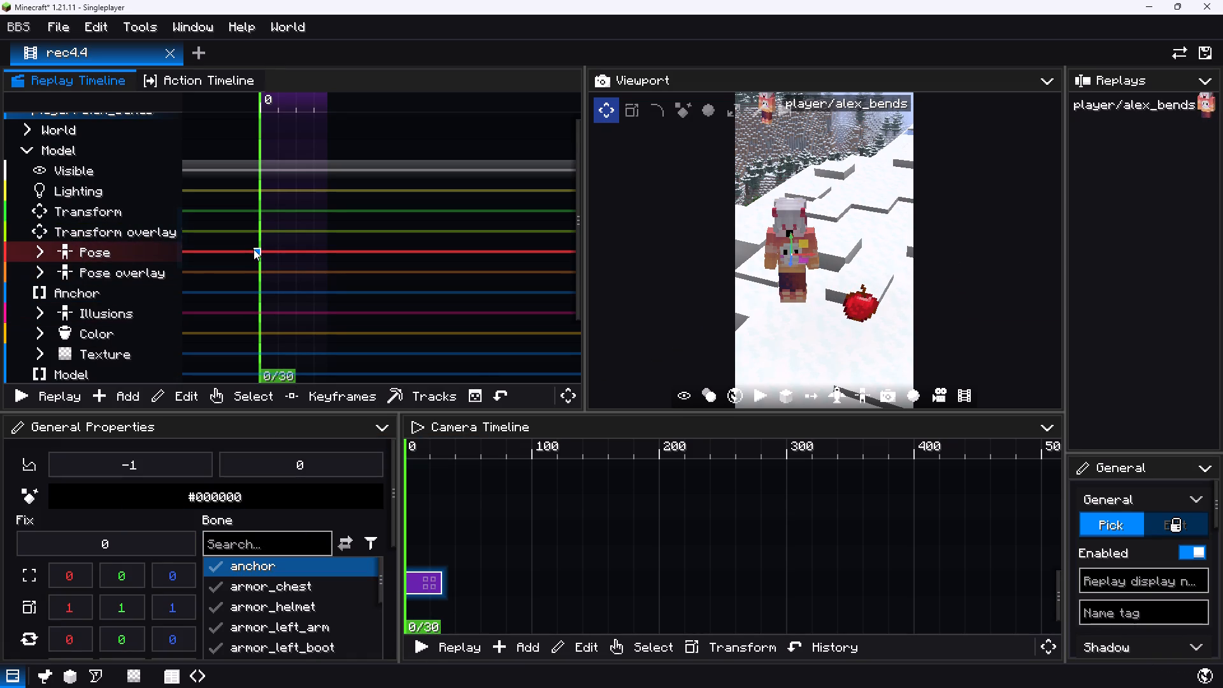
click(254, 249)
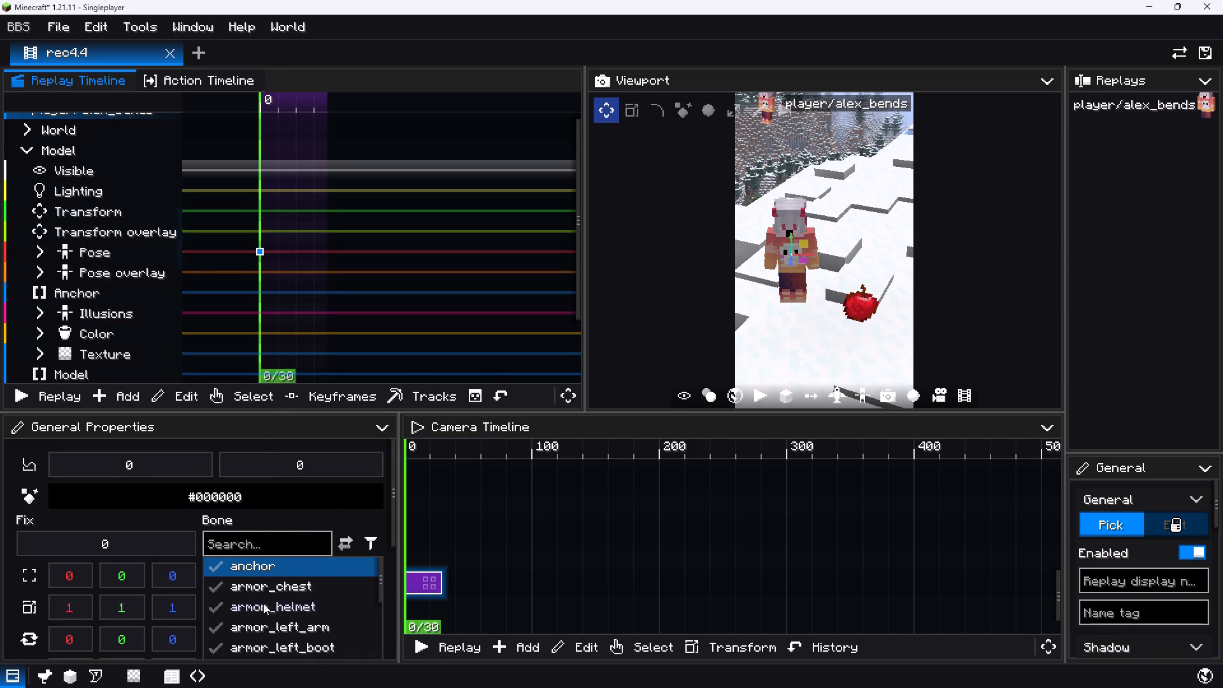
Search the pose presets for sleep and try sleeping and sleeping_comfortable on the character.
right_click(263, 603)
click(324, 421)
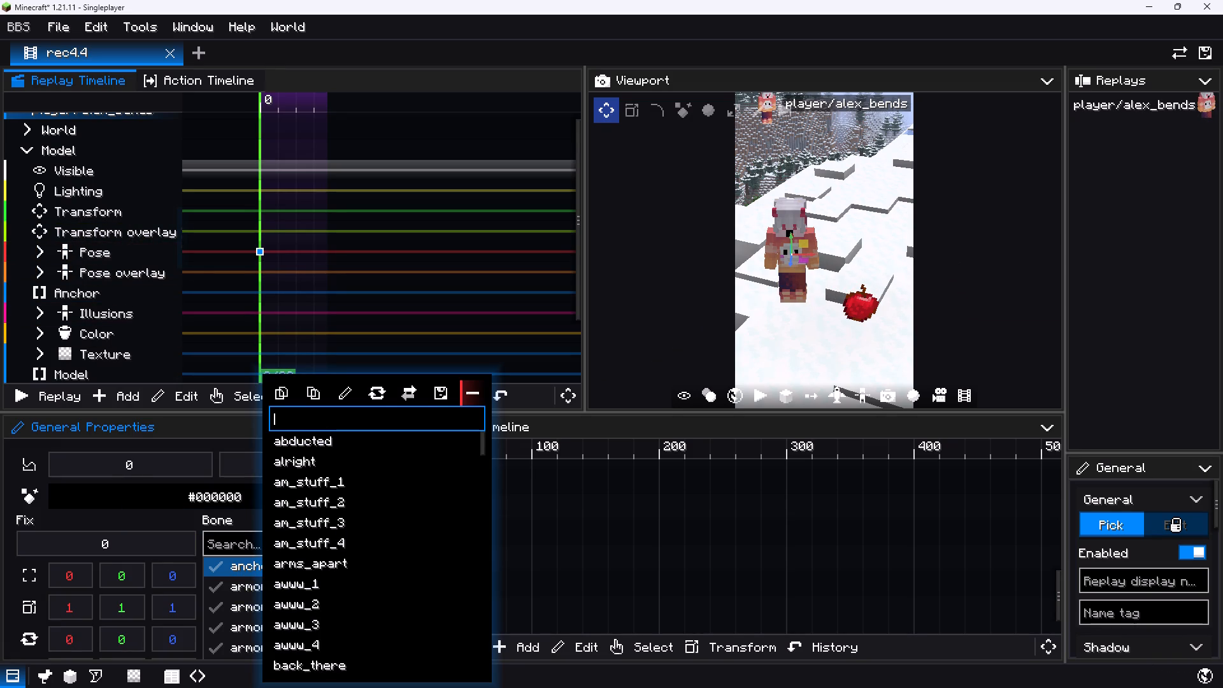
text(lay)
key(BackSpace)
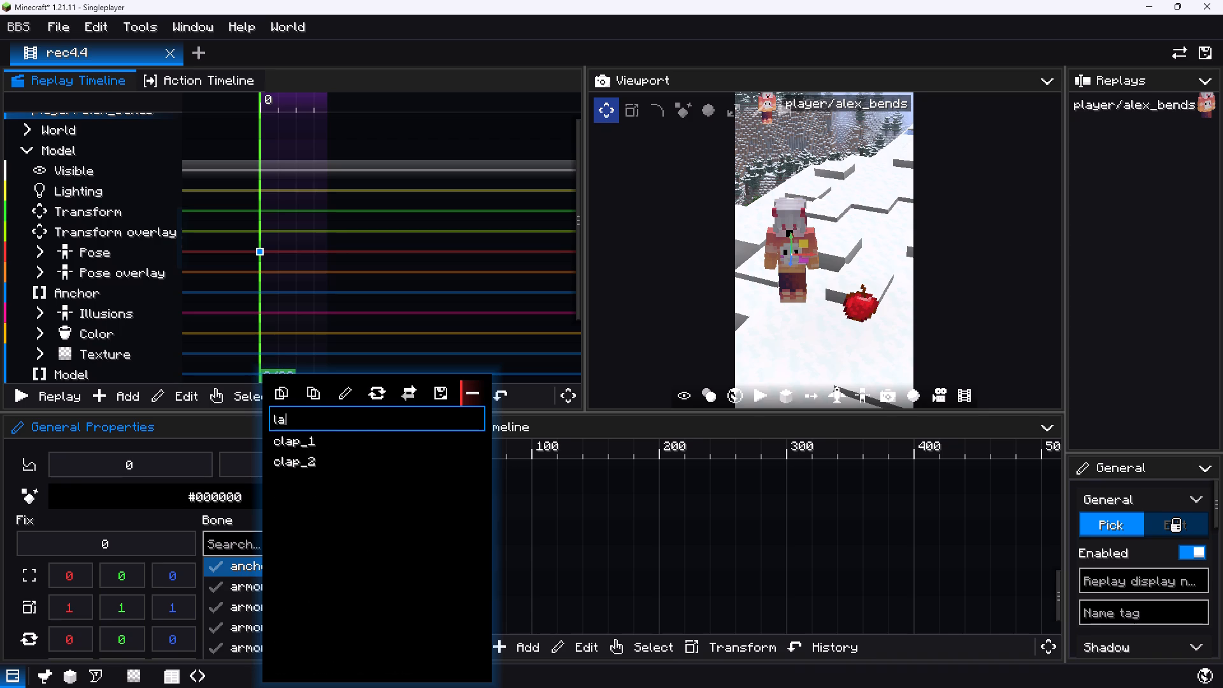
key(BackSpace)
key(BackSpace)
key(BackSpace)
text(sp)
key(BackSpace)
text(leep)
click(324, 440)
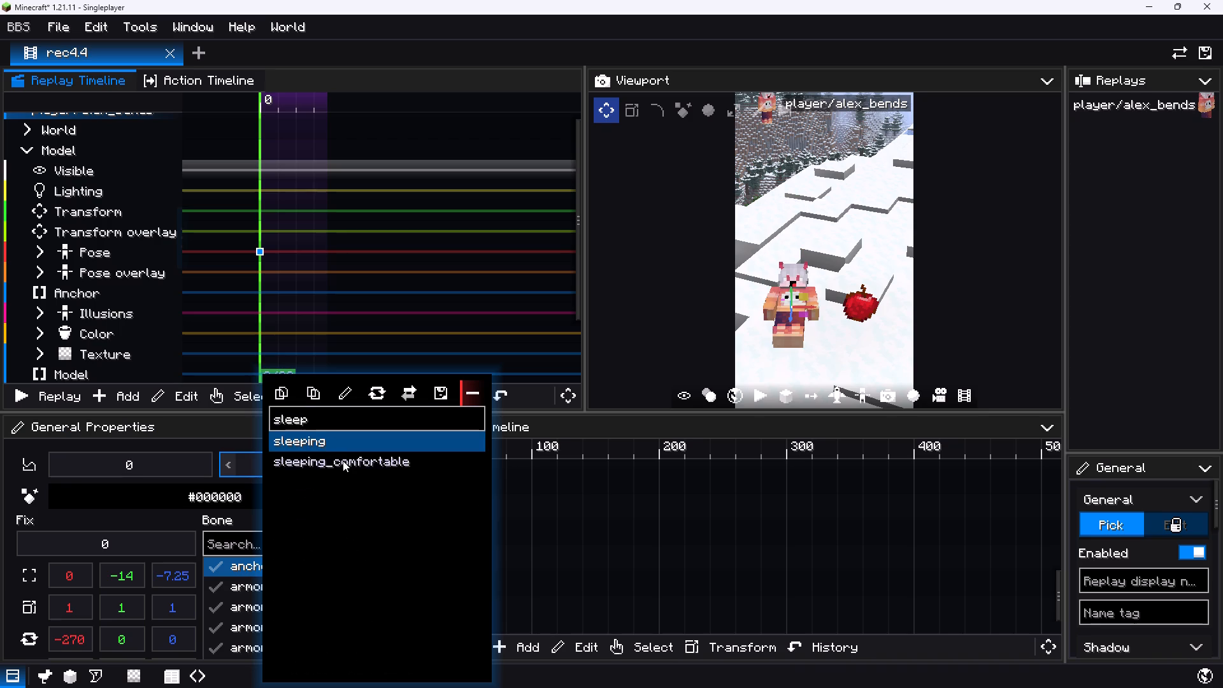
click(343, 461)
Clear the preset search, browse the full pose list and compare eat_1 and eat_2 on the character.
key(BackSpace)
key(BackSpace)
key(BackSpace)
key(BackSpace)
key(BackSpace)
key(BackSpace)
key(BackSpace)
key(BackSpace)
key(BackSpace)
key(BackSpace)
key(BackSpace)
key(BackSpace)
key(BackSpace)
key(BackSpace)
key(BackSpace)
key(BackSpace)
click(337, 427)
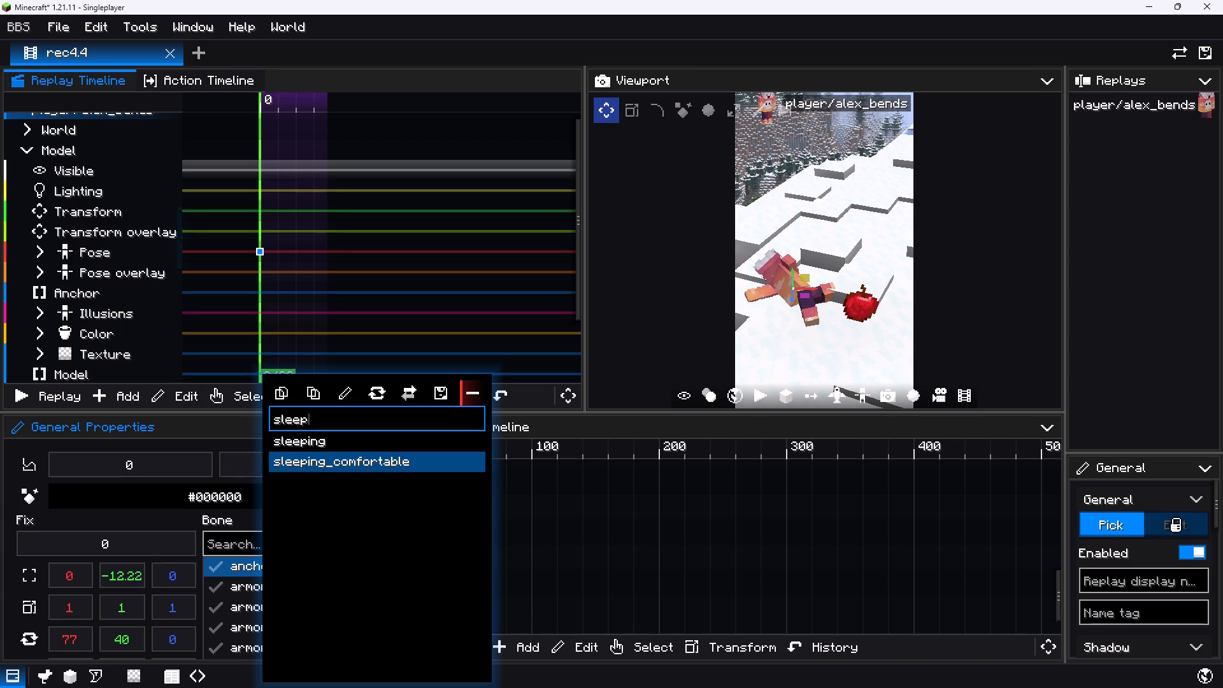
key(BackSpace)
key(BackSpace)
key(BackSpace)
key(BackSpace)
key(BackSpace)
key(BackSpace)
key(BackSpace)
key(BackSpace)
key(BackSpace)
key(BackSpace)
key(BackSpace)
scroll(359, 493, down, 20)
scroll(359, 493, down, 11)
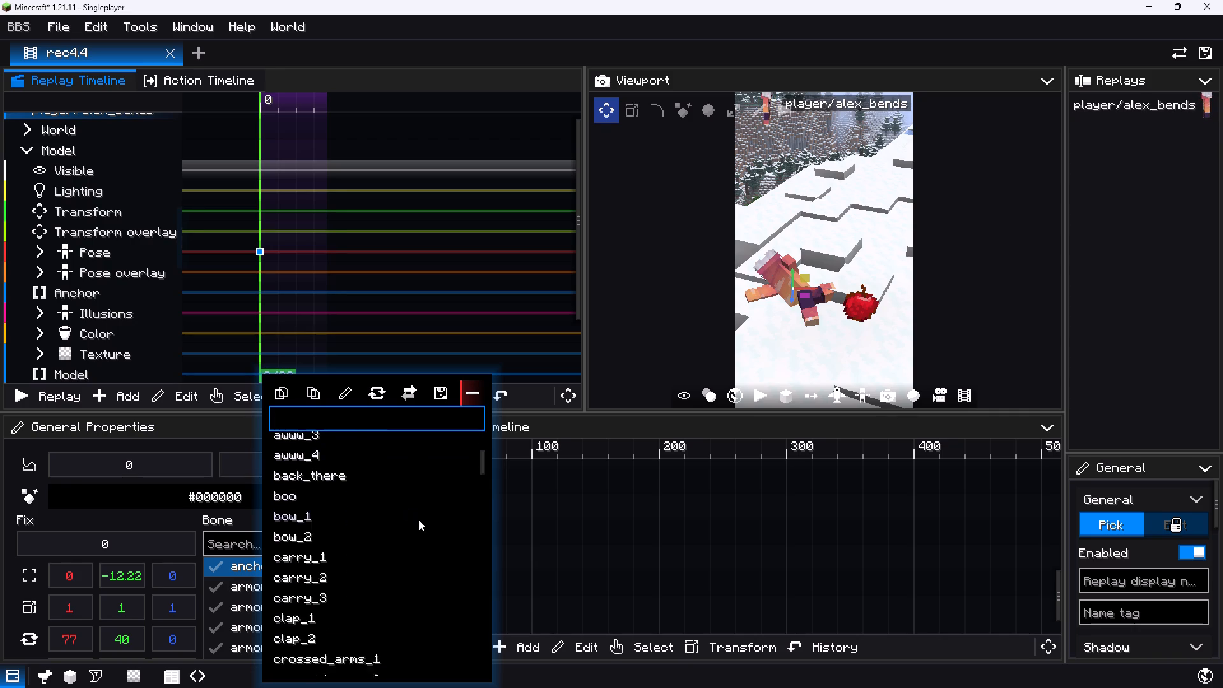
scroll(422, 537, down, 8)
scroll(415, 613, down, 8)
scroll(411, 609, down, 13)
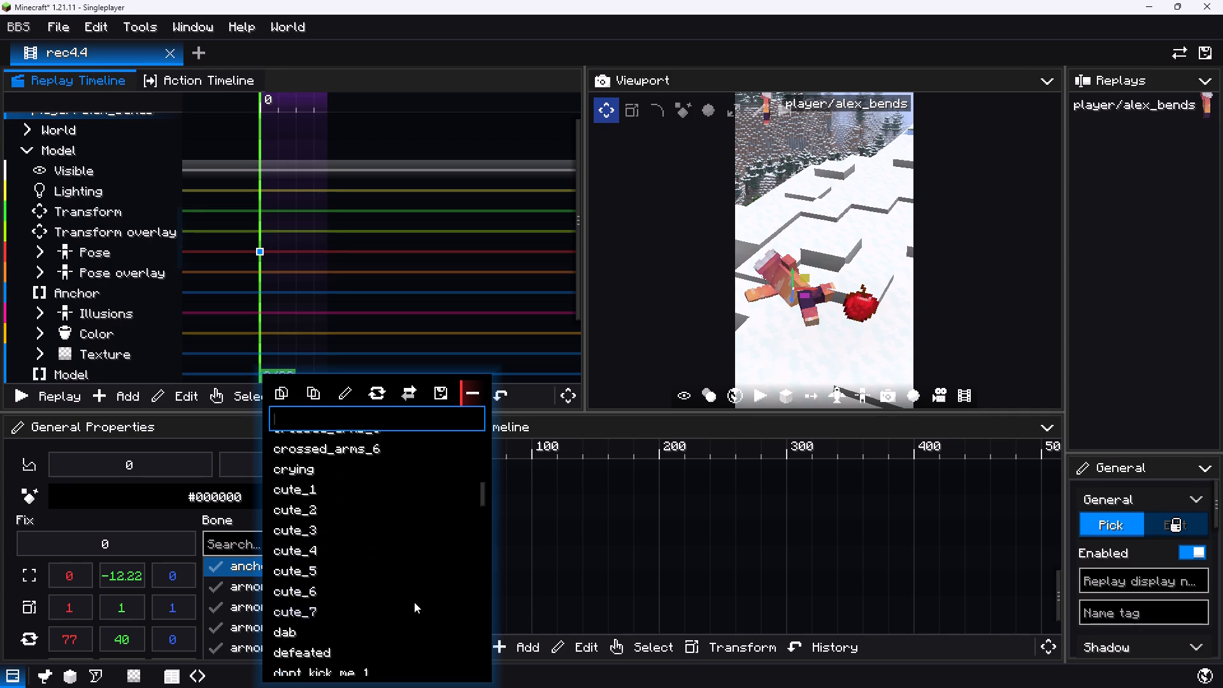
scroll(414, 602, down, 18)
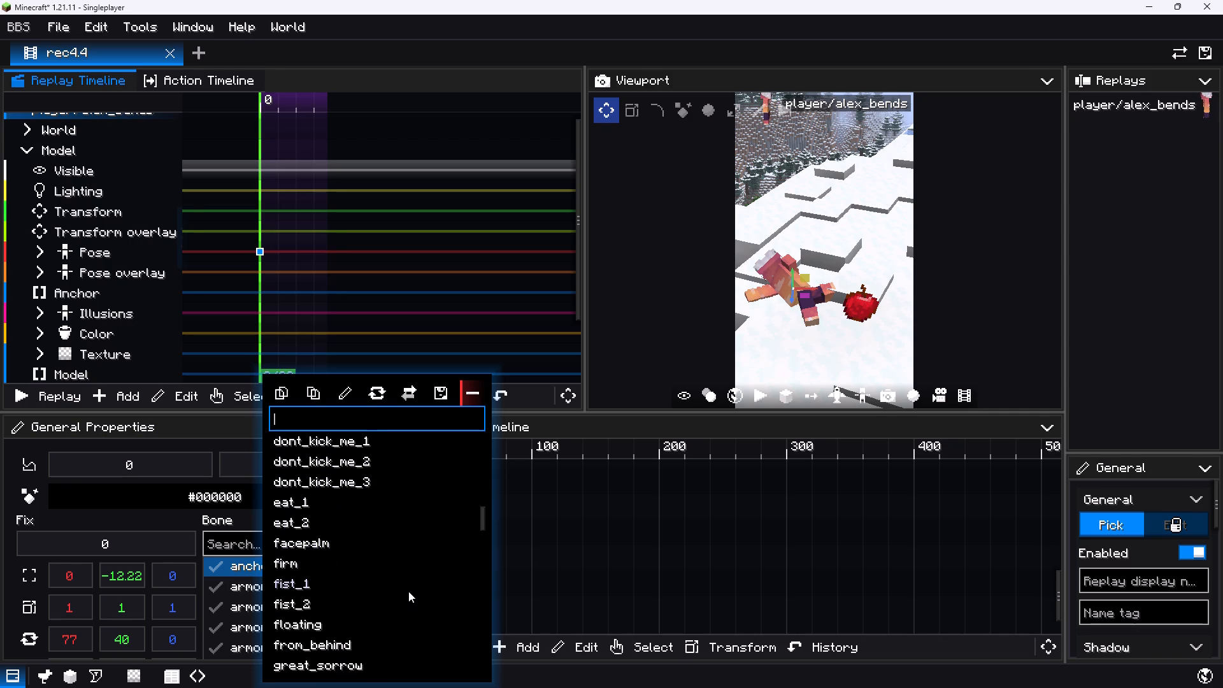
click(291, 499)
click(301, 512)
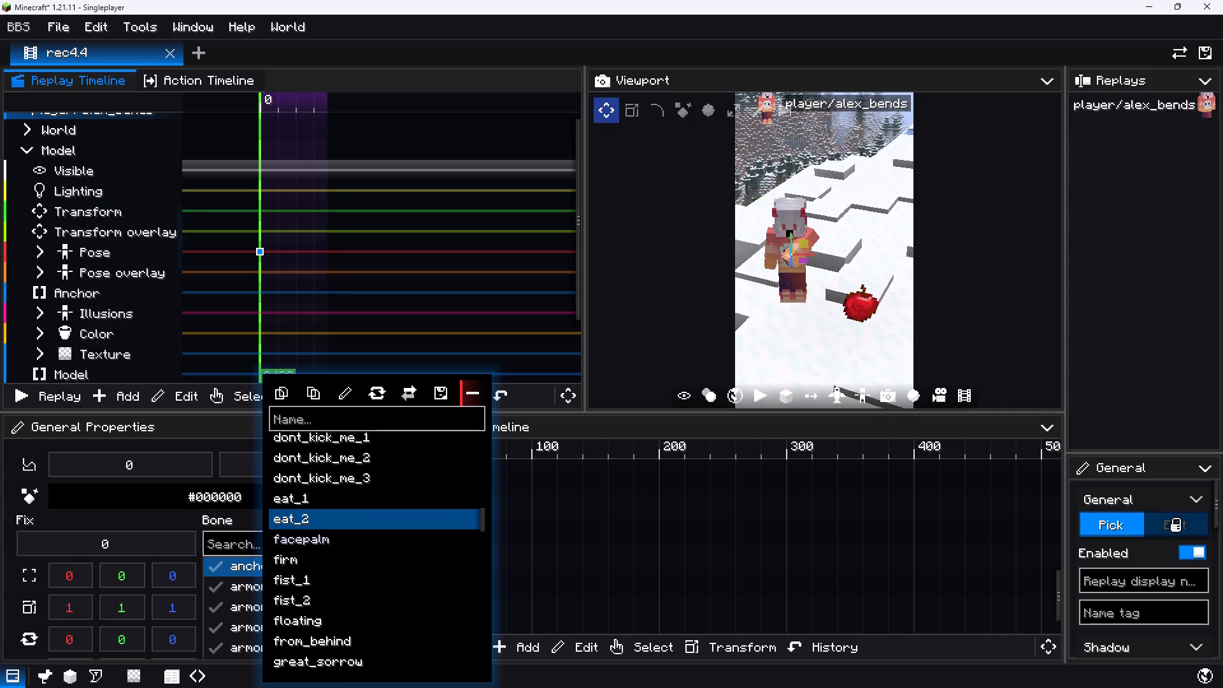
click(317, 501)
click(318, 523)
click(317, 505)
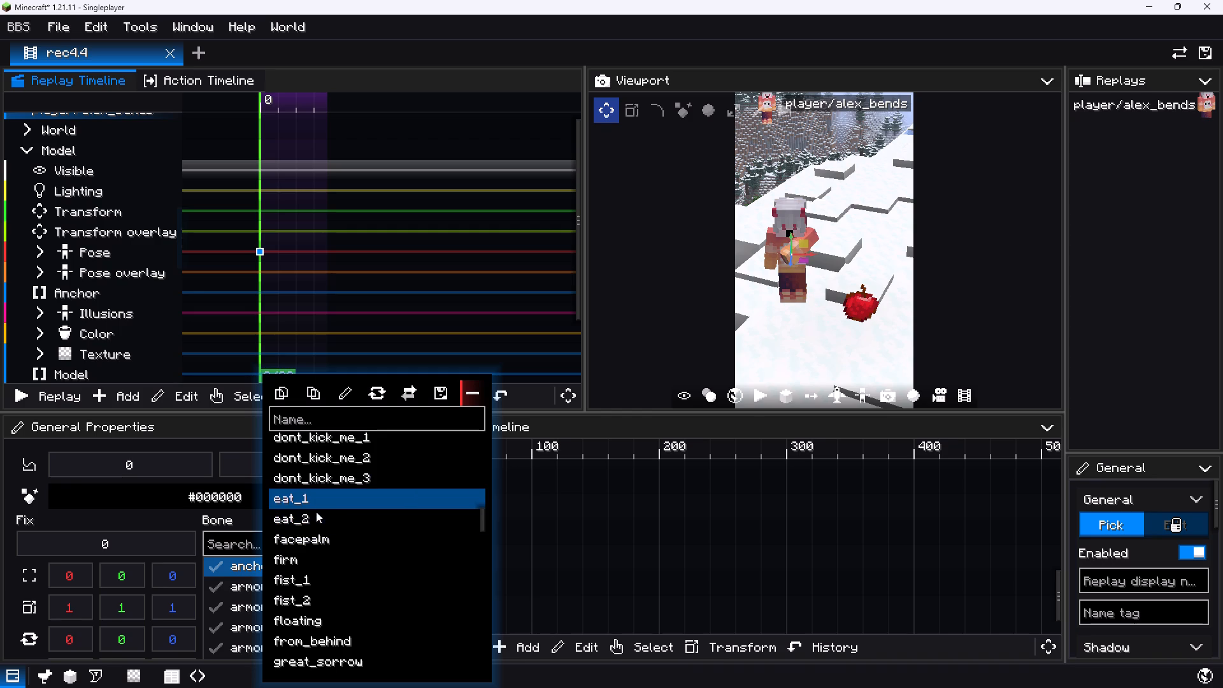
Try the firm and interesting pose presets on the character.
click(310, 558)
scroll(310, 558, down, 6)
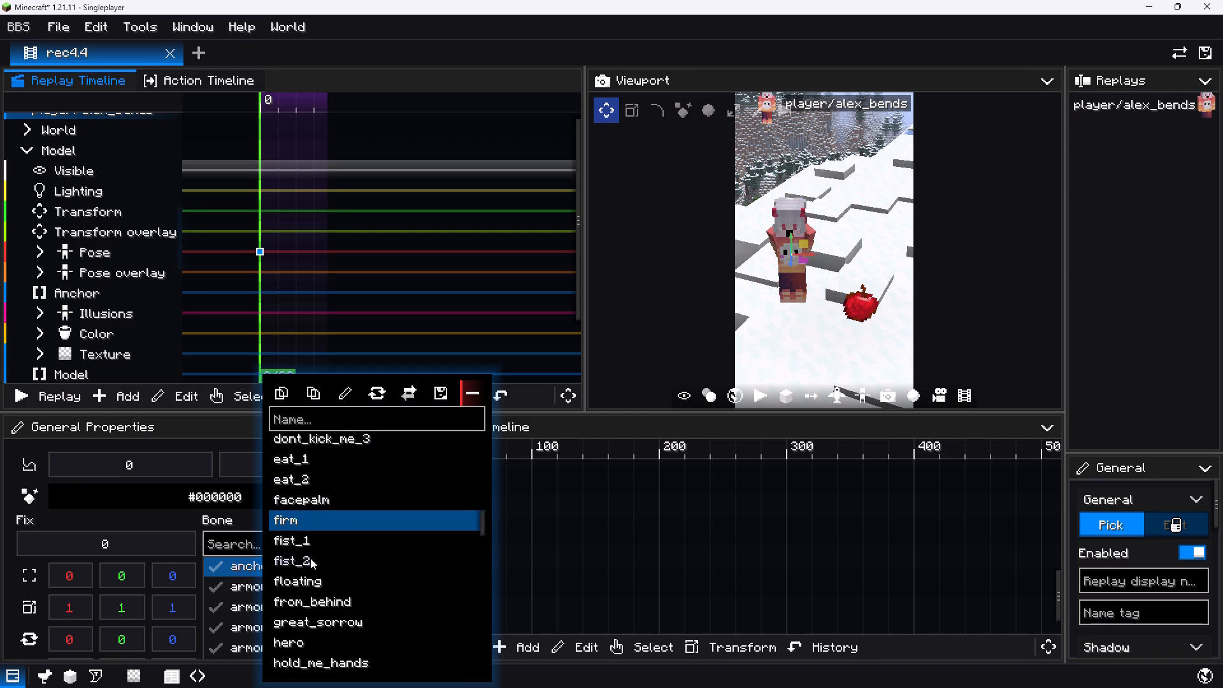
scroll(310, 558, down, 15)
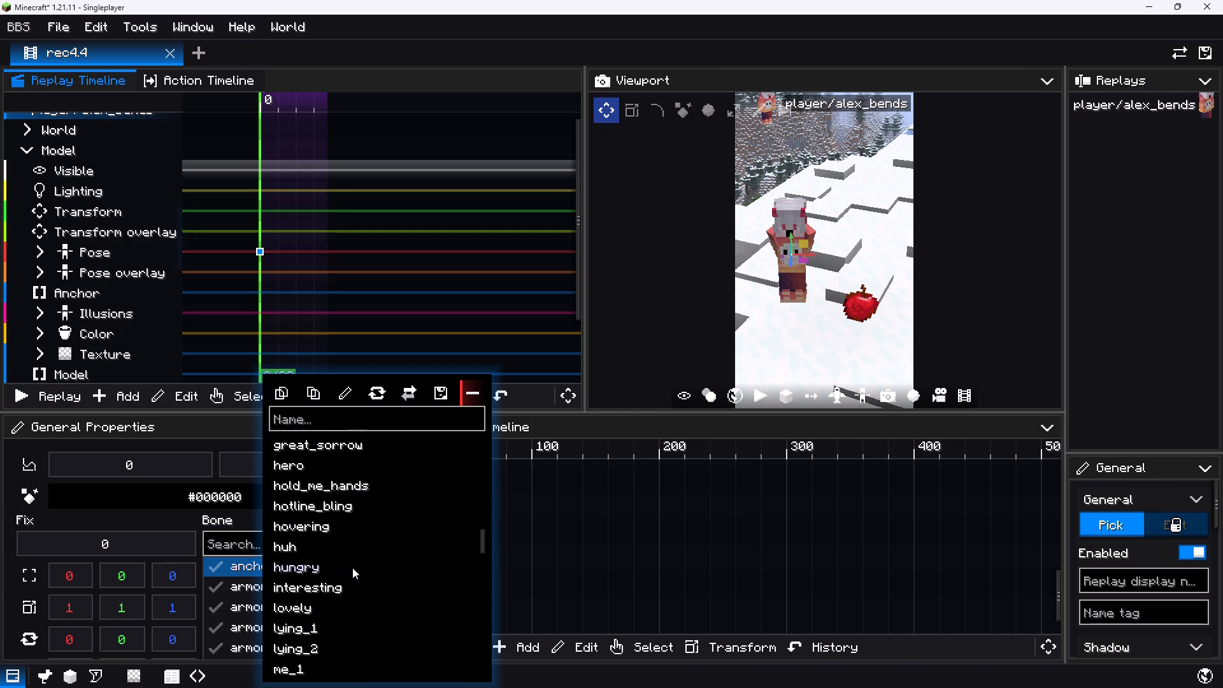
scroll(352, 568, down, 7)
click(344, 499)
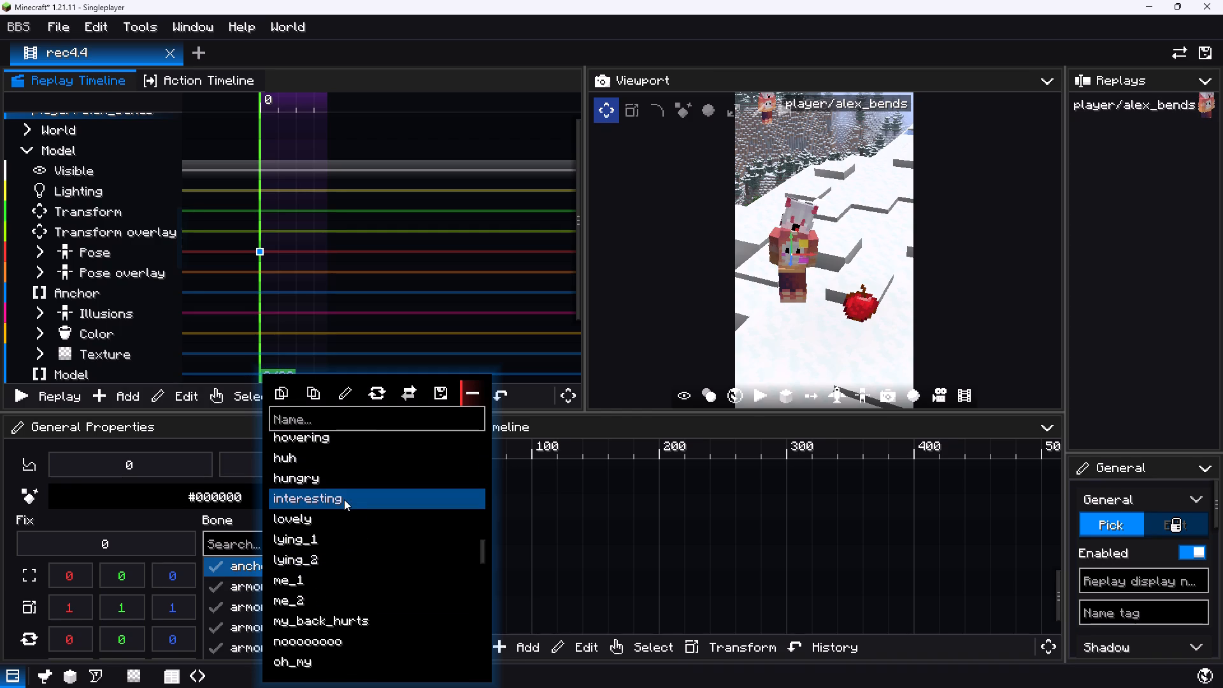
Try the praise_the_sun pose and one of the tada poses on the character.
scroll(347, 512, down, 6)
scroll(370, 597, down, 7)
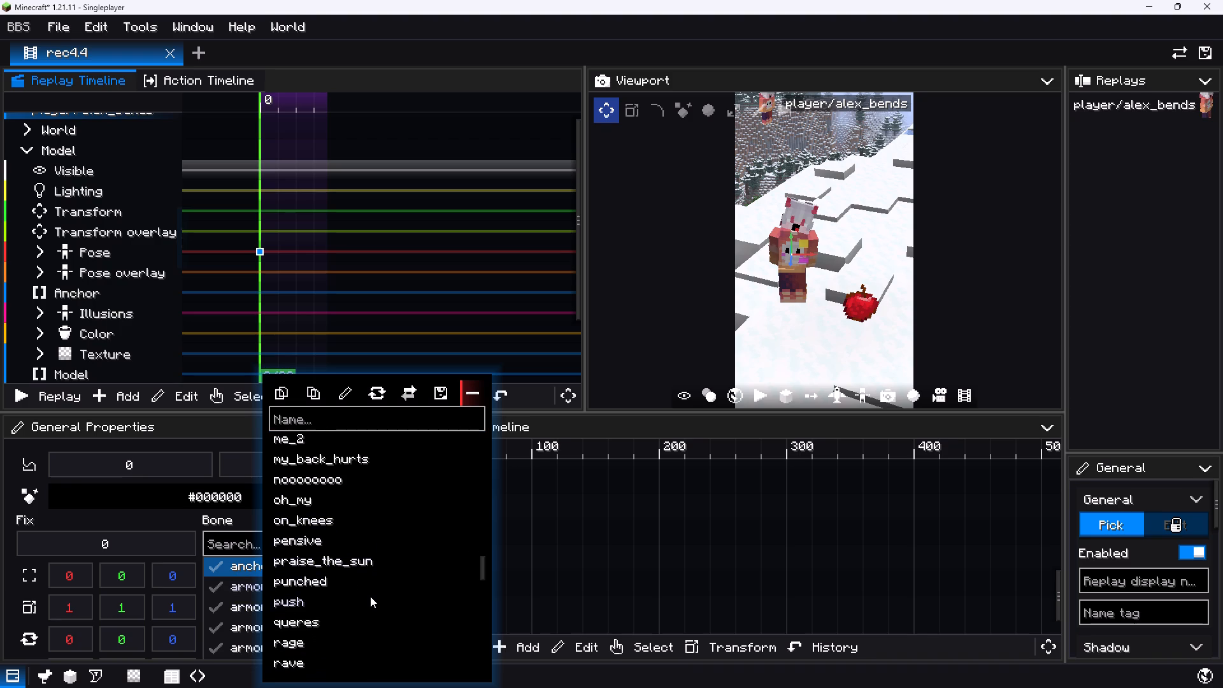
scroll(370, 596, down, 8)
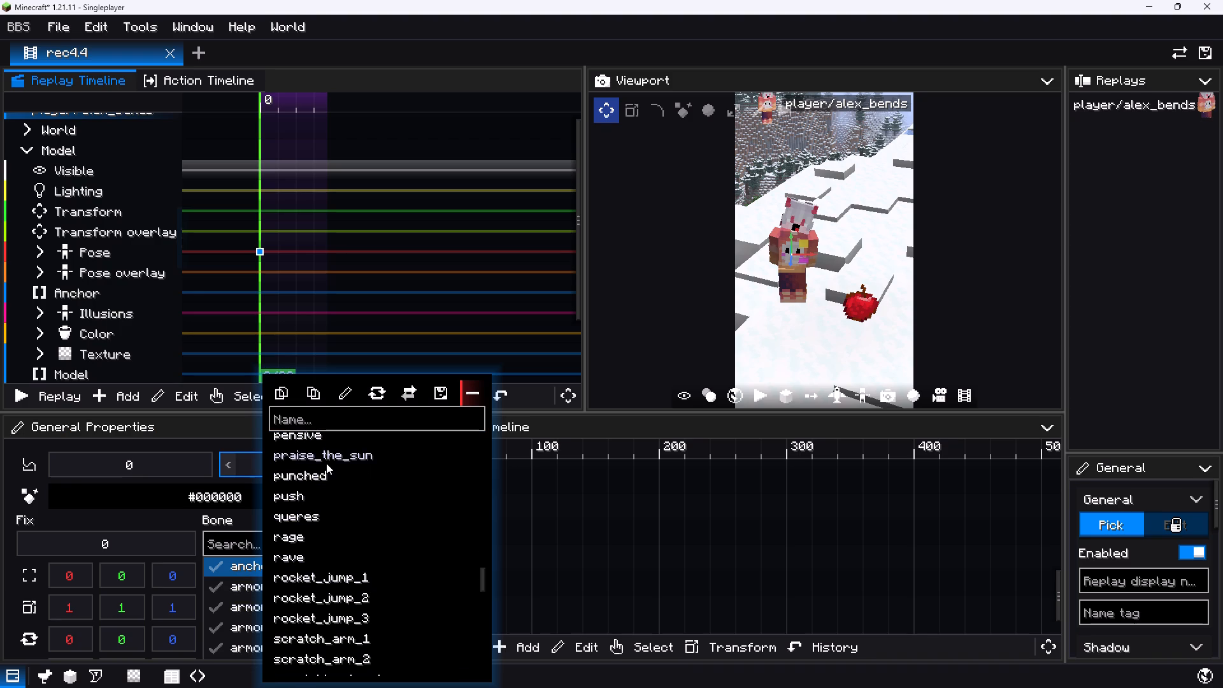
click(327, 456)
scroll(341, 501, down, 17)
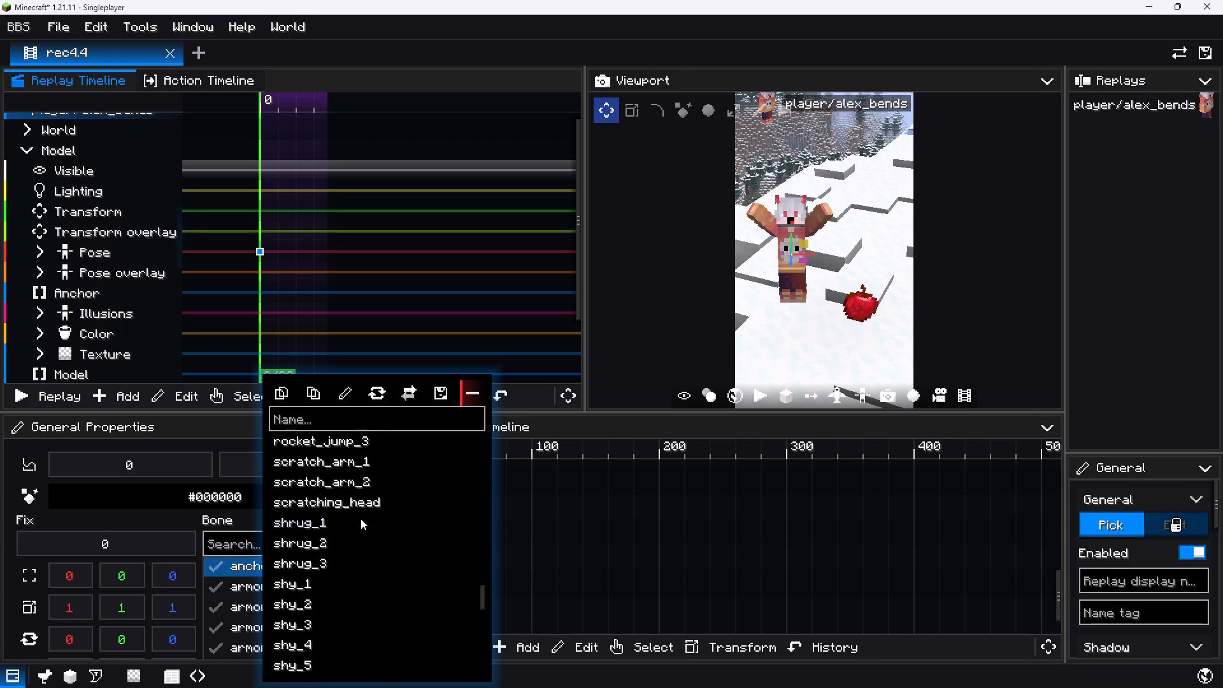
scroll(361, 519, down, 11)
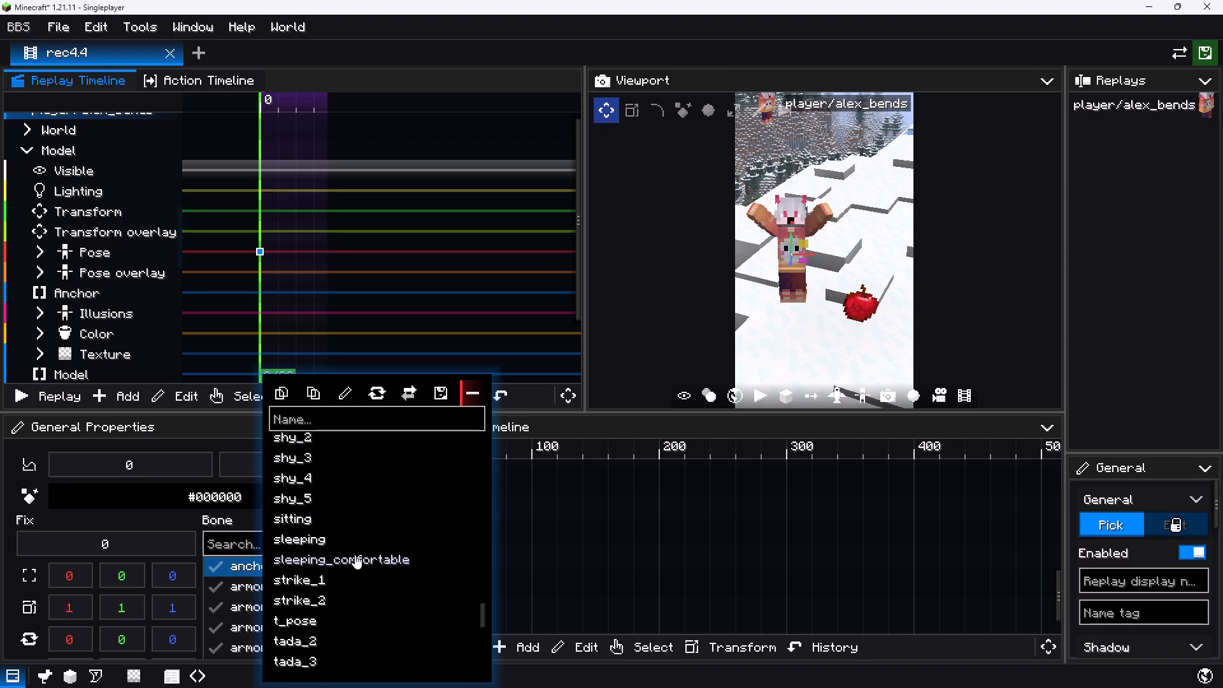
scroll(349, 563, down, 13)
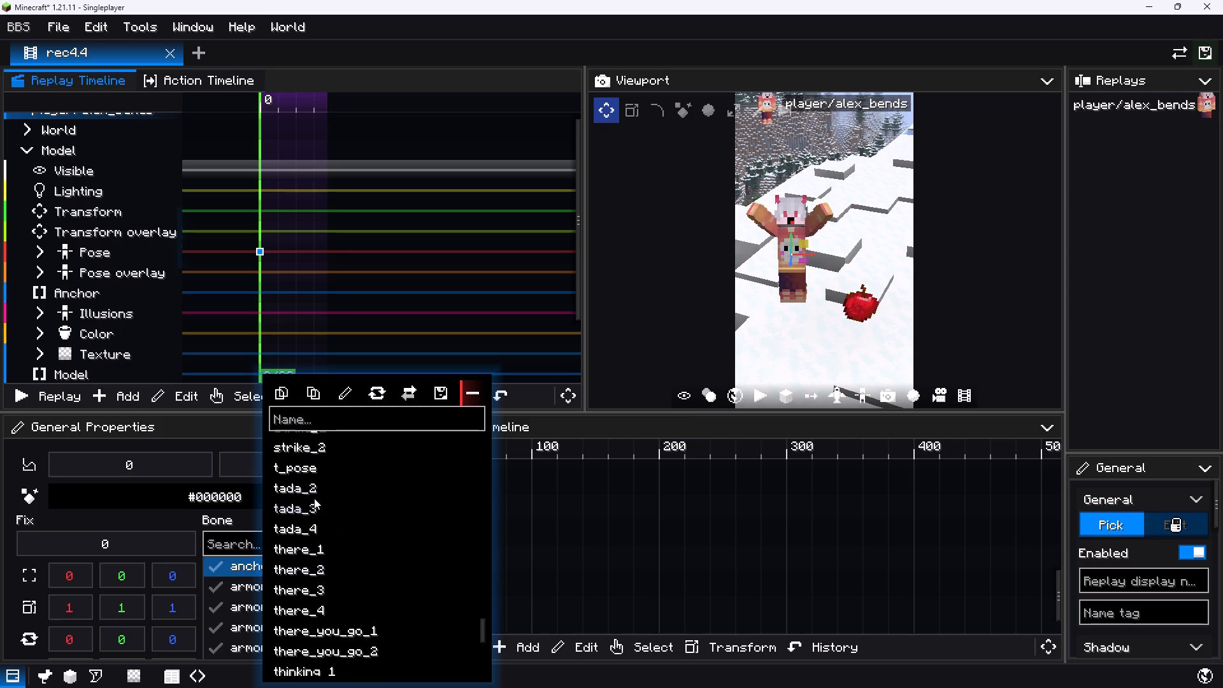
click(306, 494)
Apply the well pose preset to the character's keyframe at tick 0.
scroll(307, 519, down, 15)
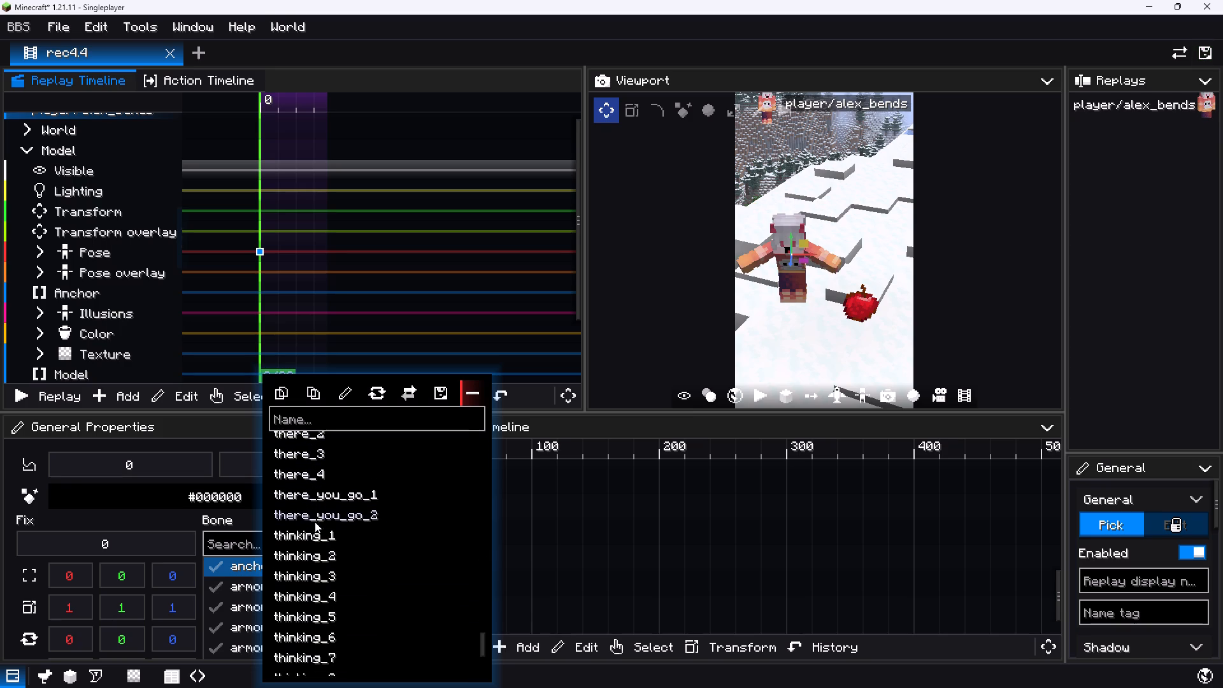
scroll(315, 522, down, 14)
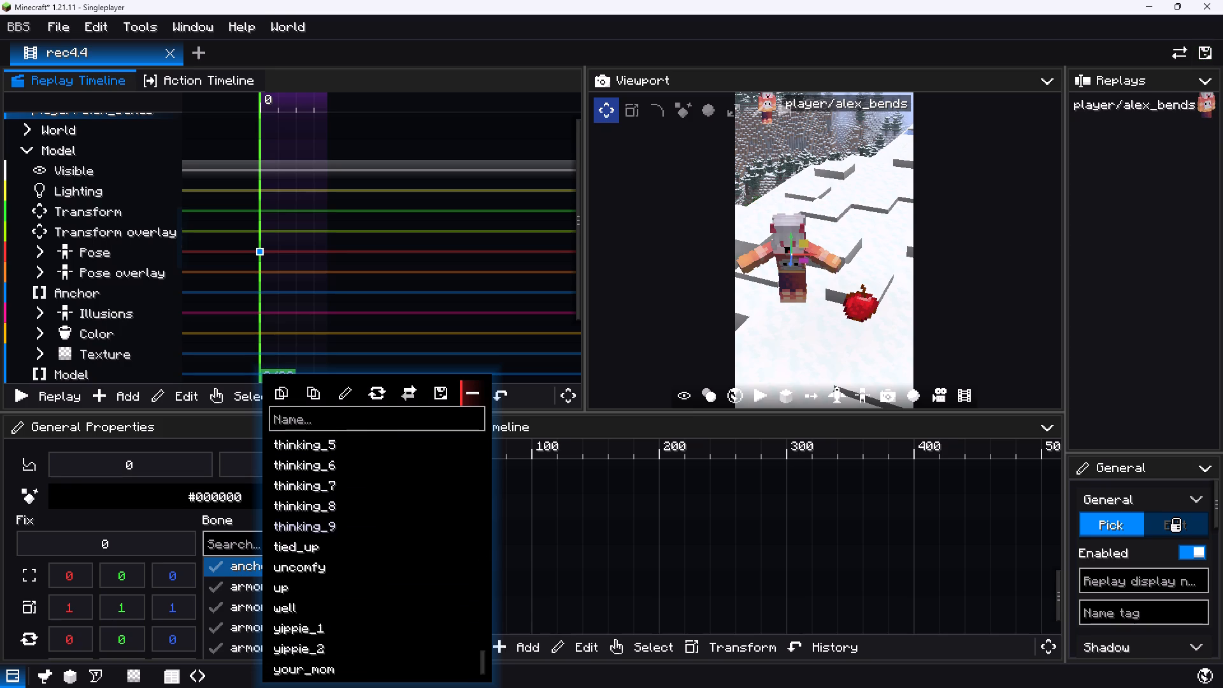
scroll(333, 591, down, 13)
click(292, 608)
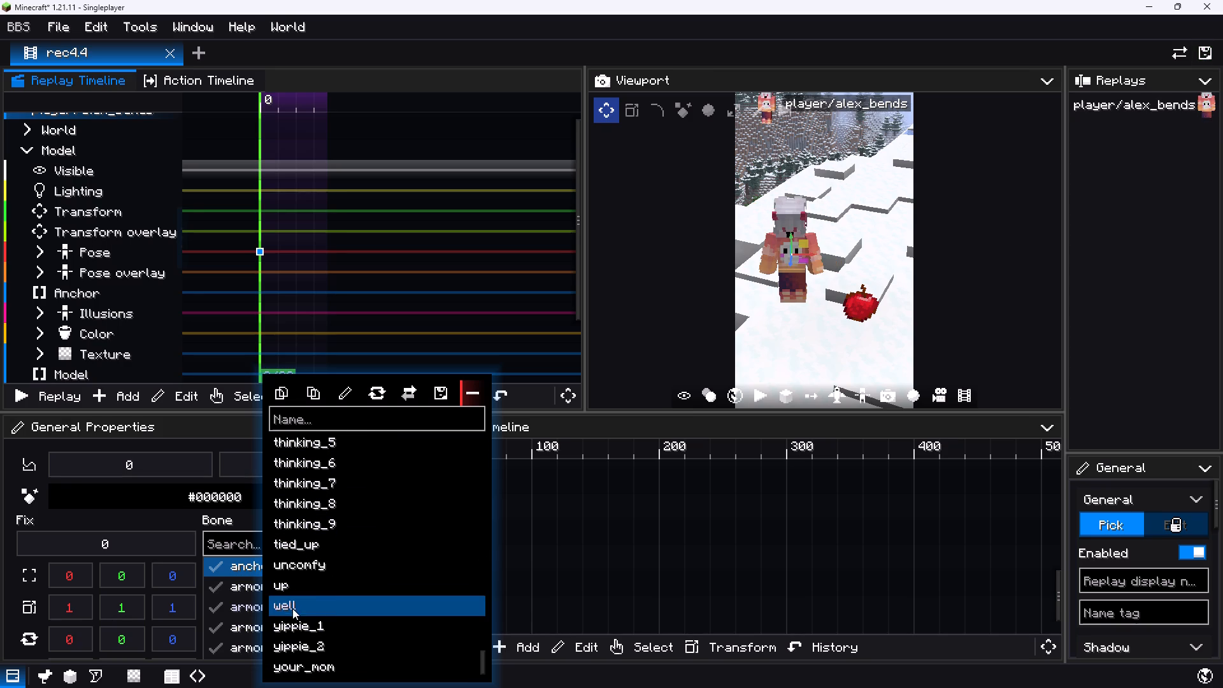
Look back up through the pose preset list for other candidates for the character.
scroll(330, 595, up, 14)
scroll(343, 615, up, 14)
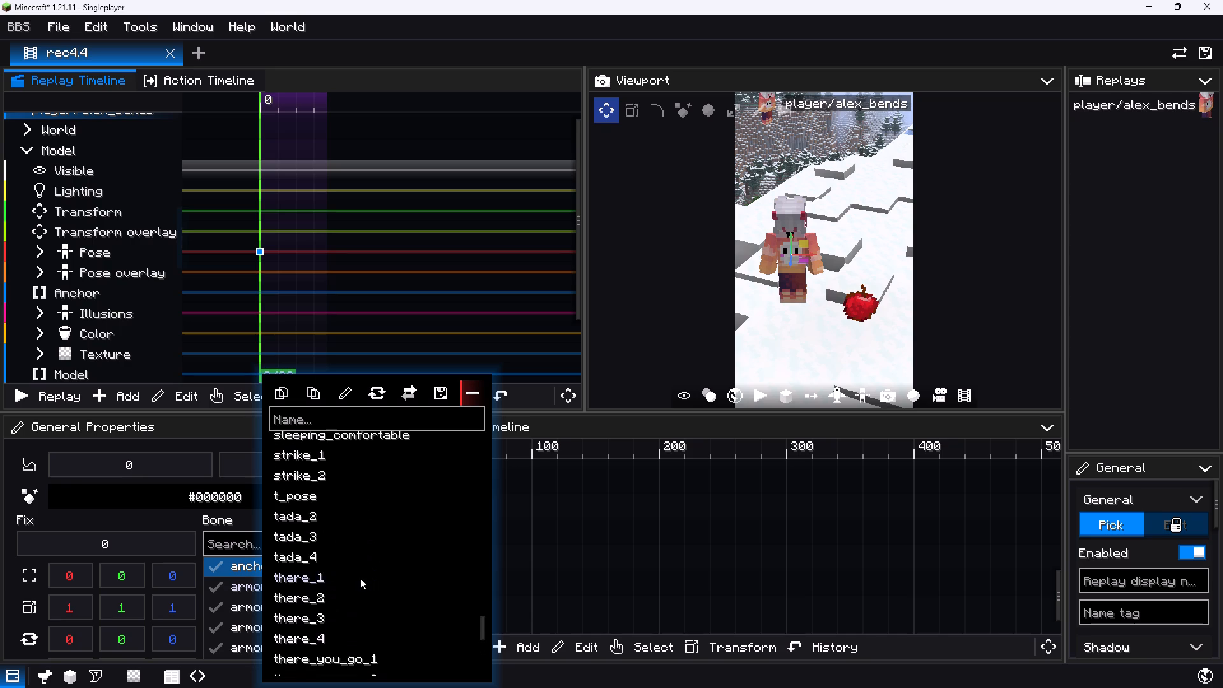
scroll(352, 601, up, 19)
scroll(352, 613, down, 3)
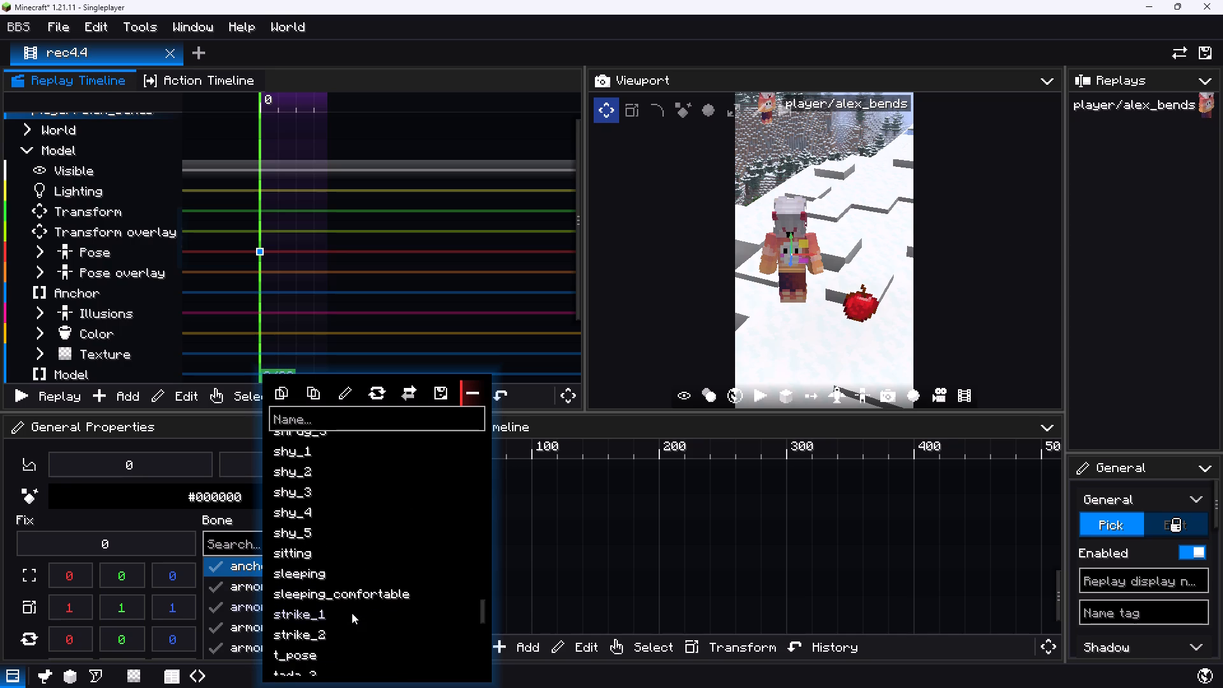
scroll(352, 613, down, 6)
scroll(352, 613, up, 6)
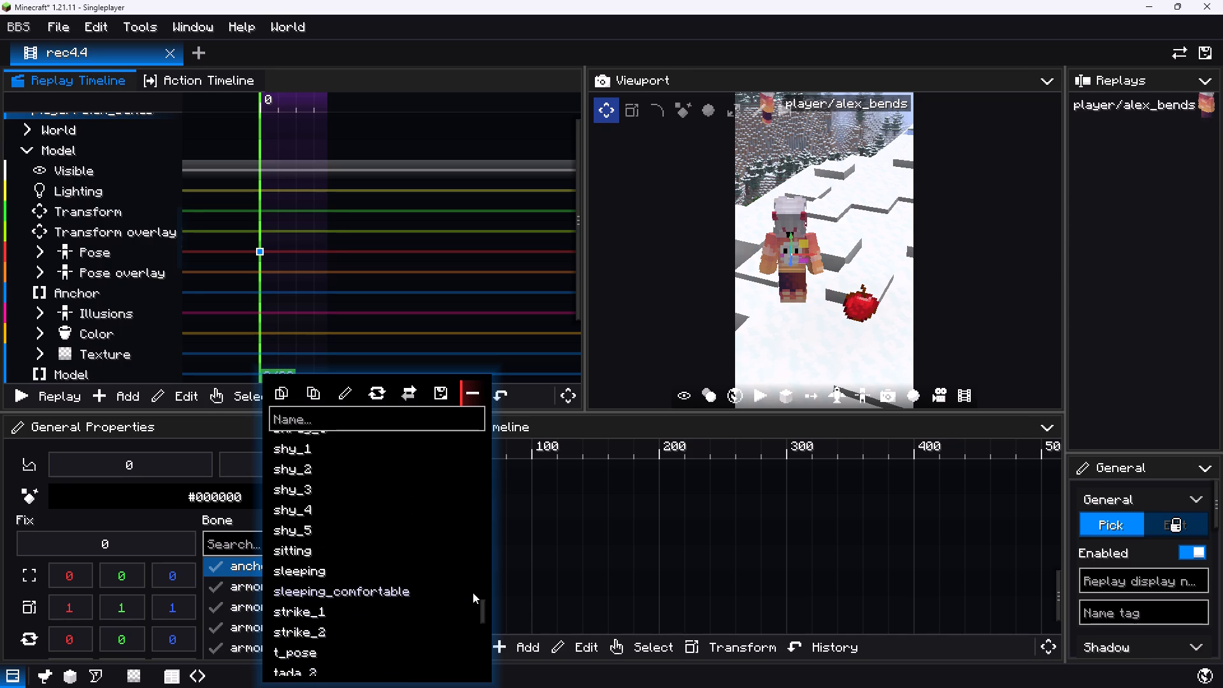
drag(485, 602, 480, 565)
drag(484, 605, 484, 599)
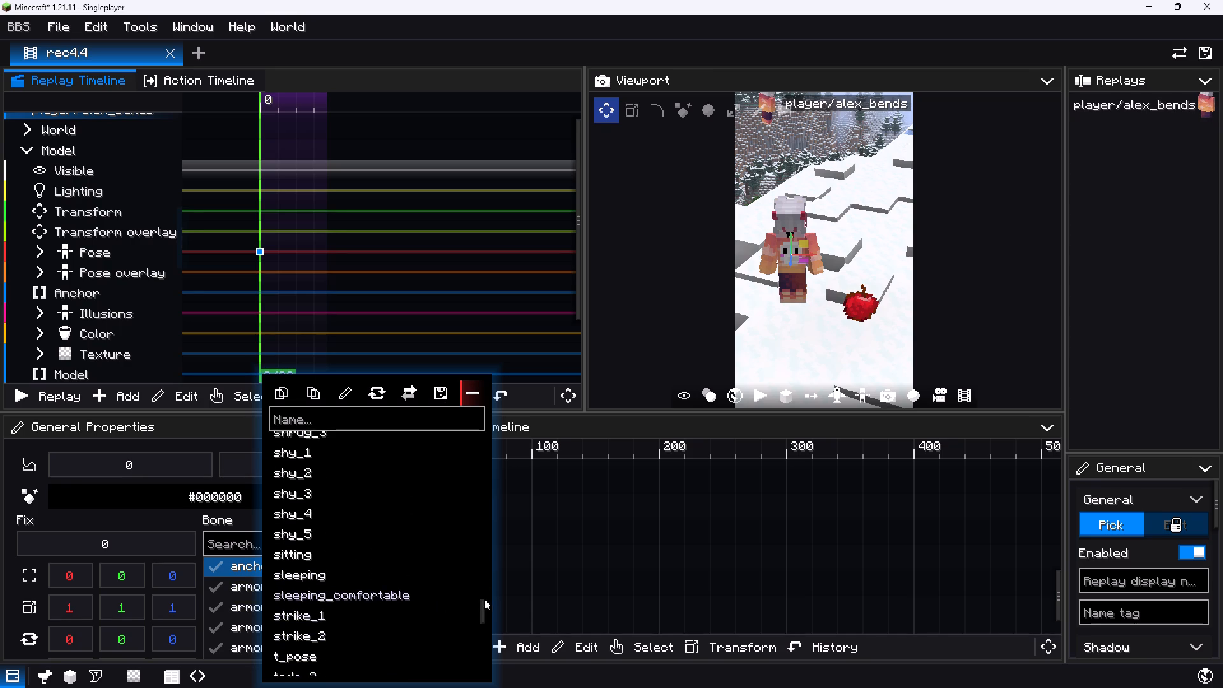
drag(484, 599, 485, 569)
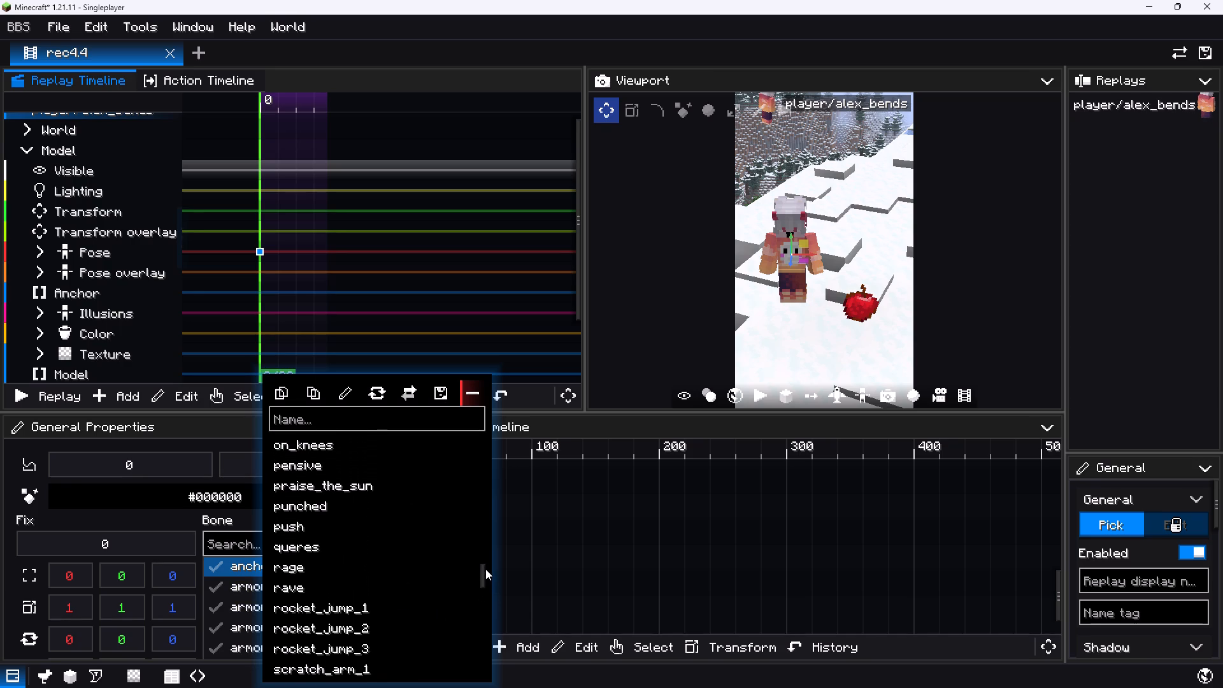
drag(485, 569, 483, 556)
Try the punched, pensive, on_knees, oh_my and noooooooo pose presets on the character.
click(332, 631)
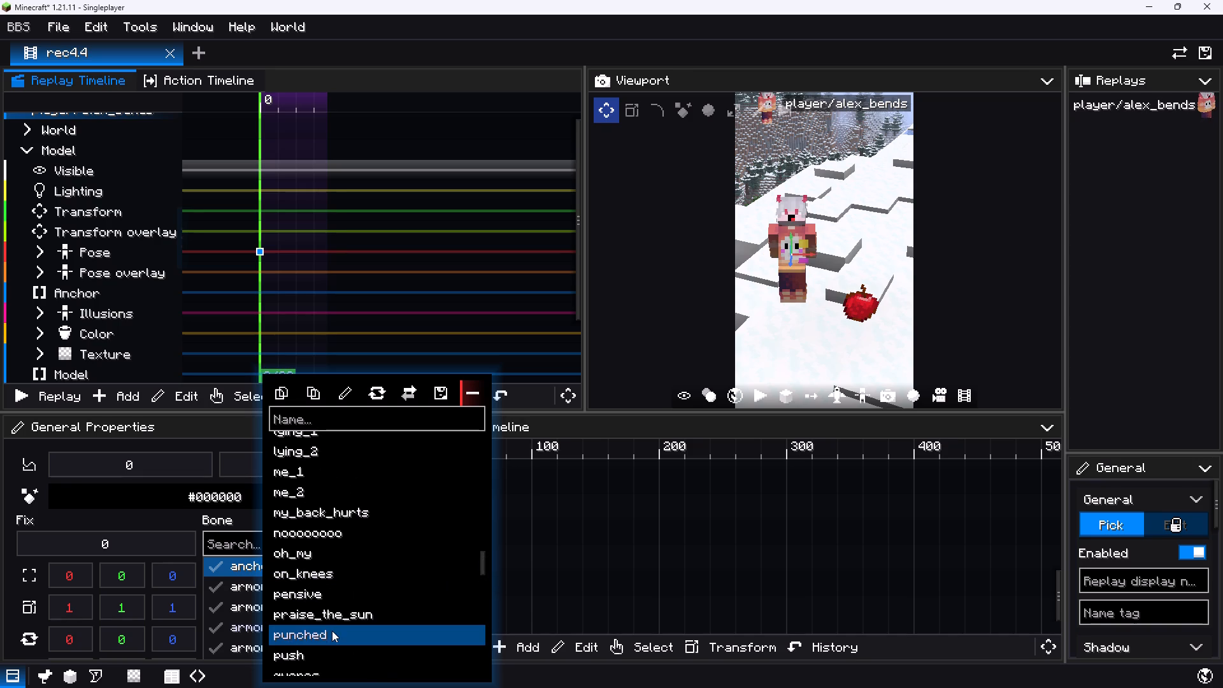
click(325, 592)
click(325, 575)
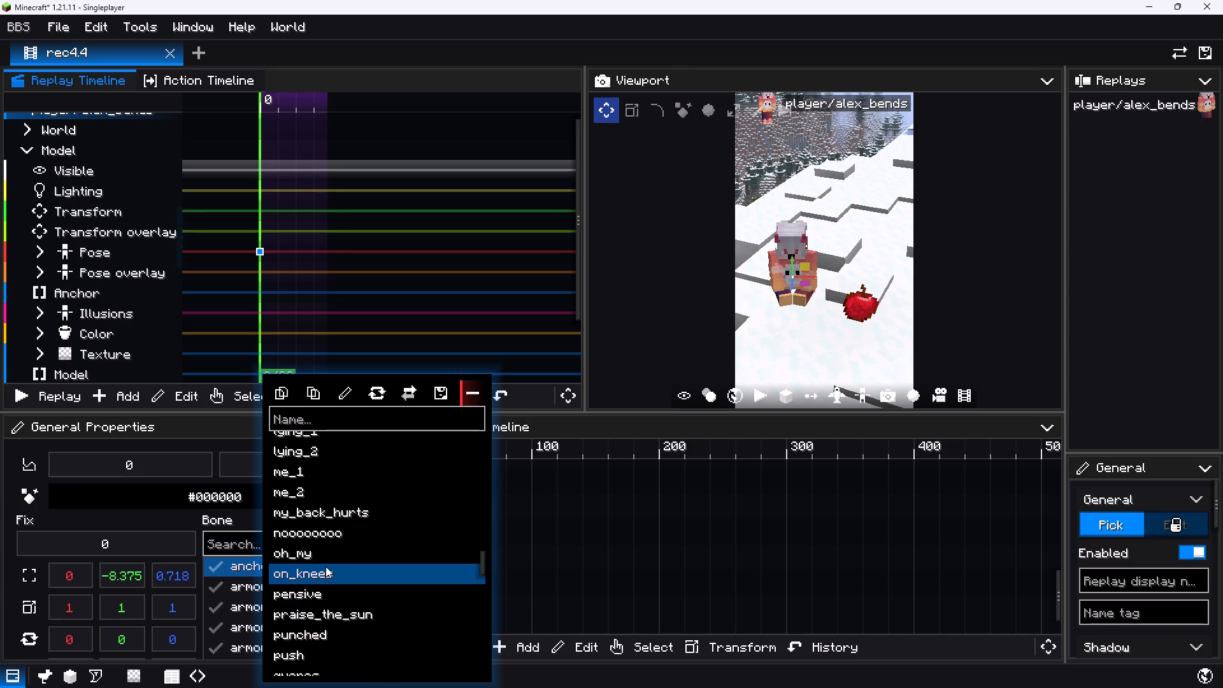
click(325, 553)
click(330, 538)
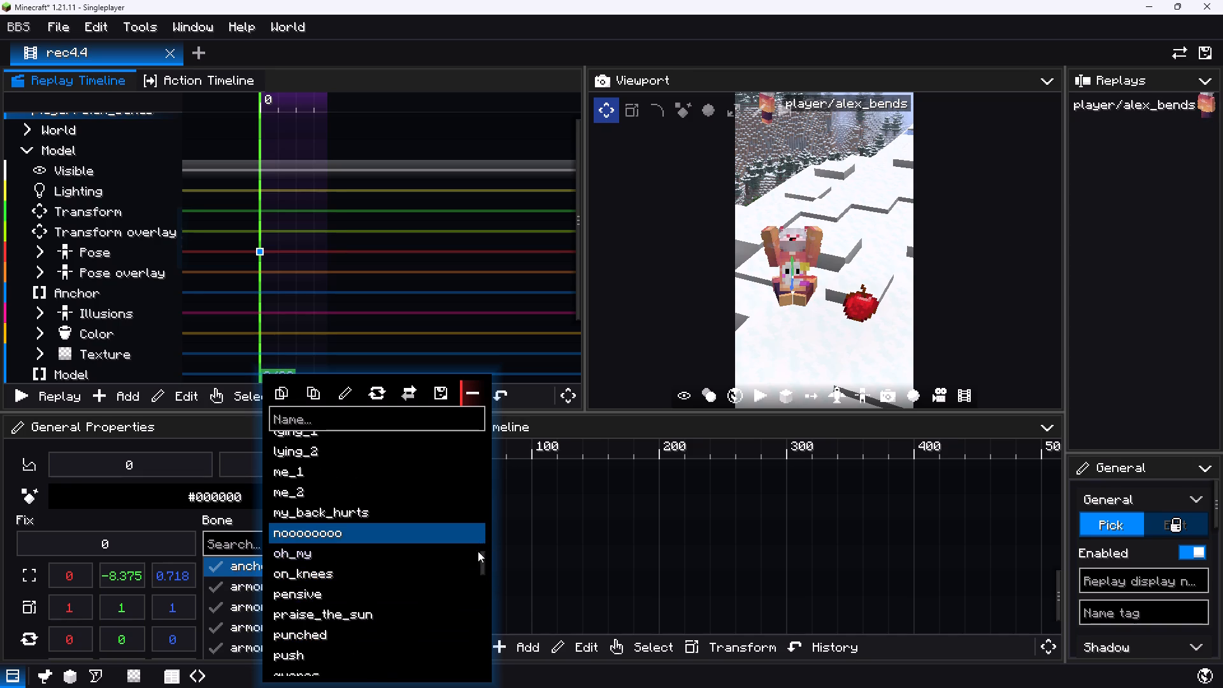
Compare the two lying presets and apply lying_2 to the character's pose keyframe at tick 0.
drag(485, 559, 489, 541)
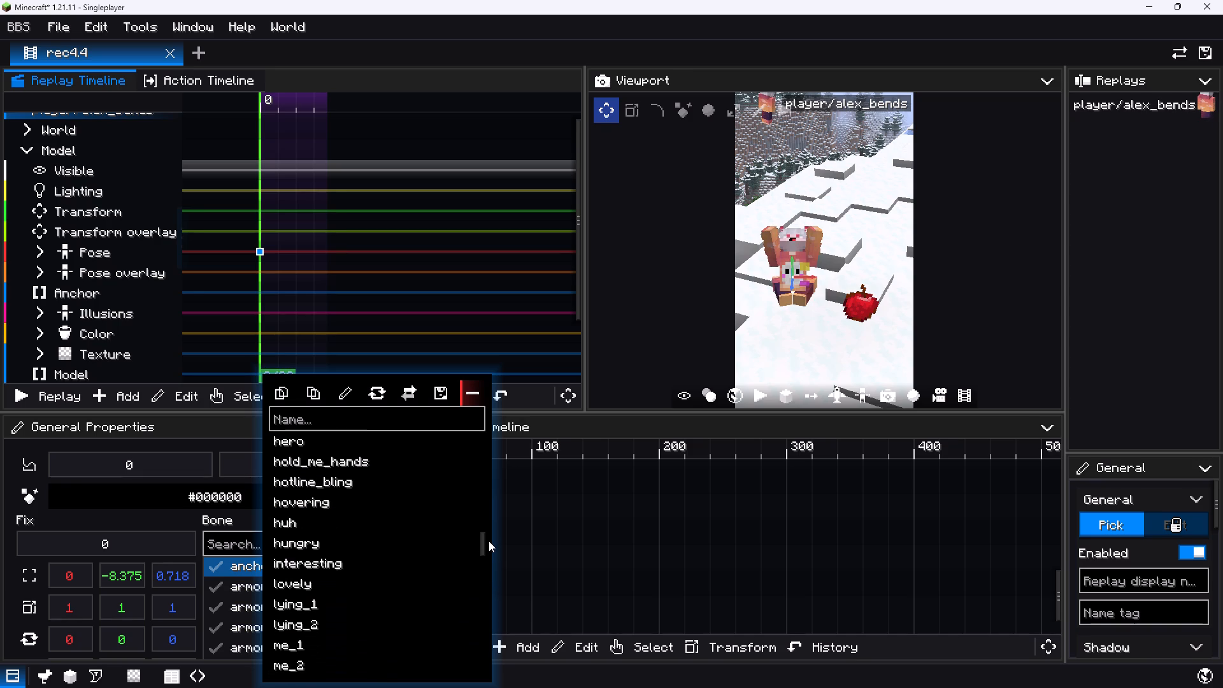
drag(489, 541, 489, 543)
click(340, 589)
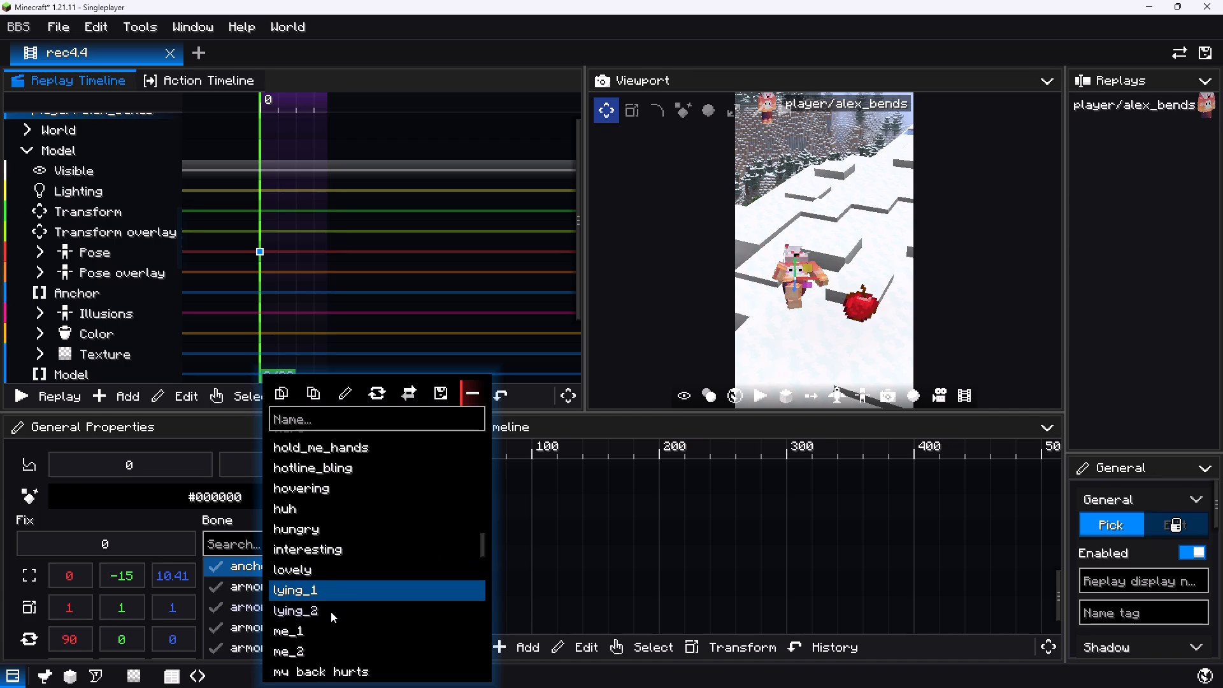
click(331, 612)
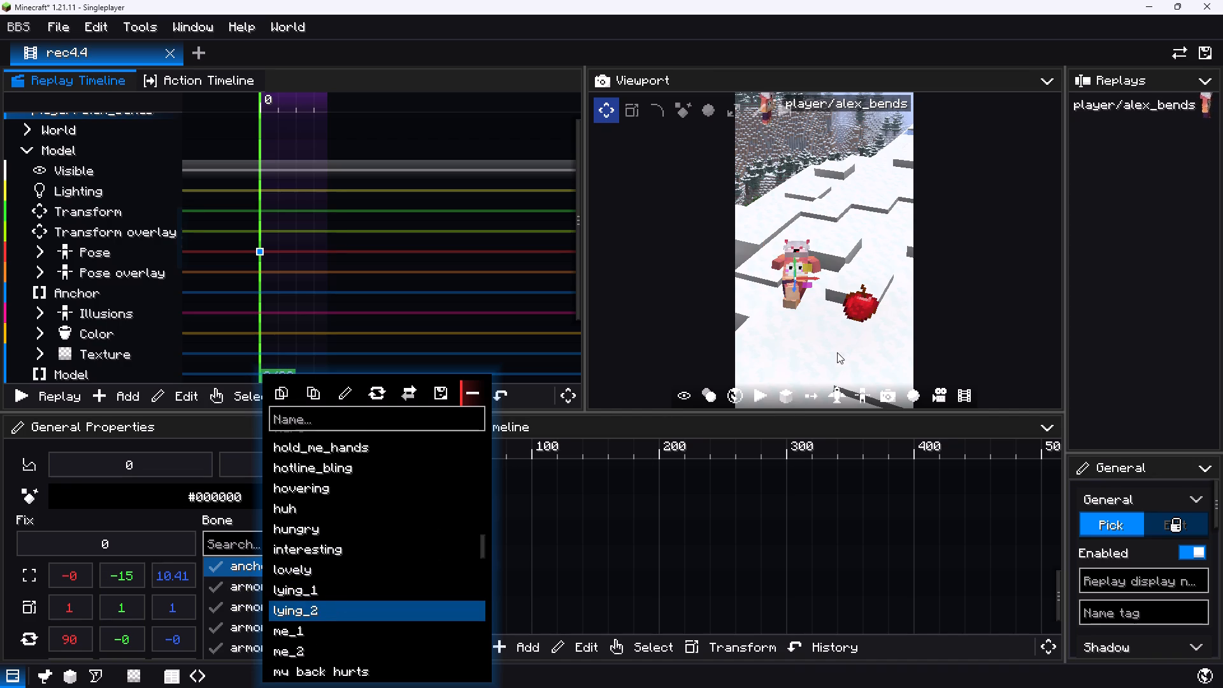
Shift the character's anchor bone sideways to an X position of about 0.78, working from a close view above it.
click(841, 392)
drag(847, 287, 838, 374)
key(w)
key(space)
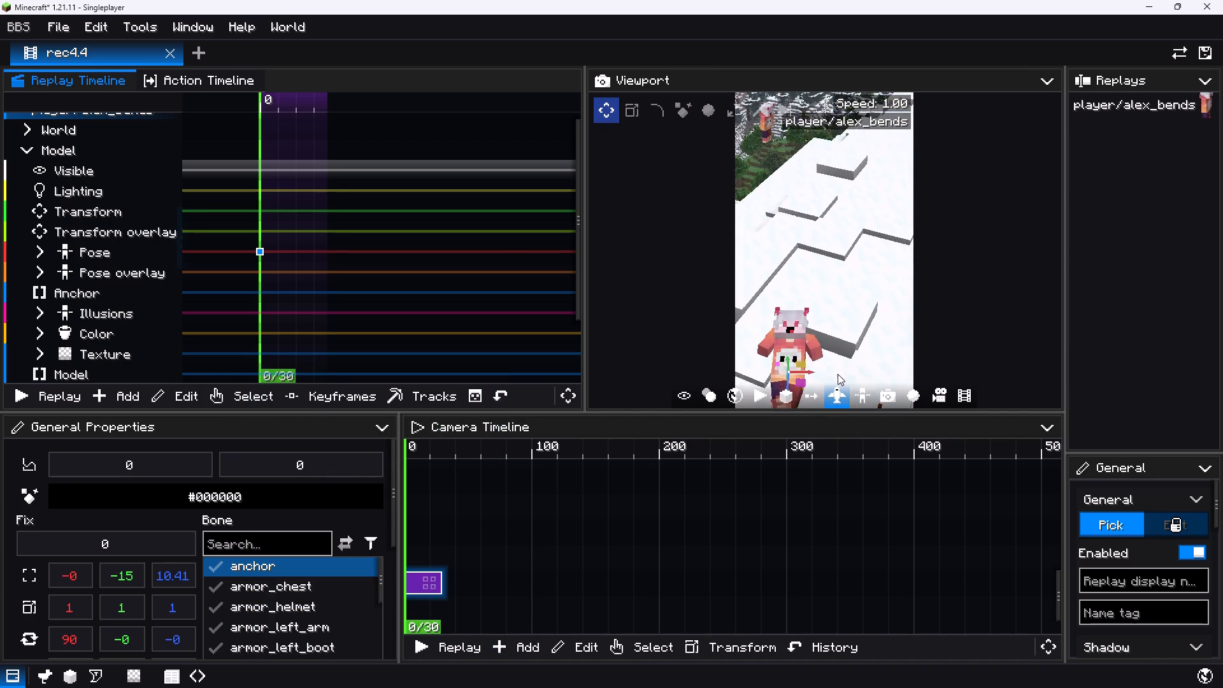
drag(838, 374, 826, 433)
key(a)
key(s)
key(shift+d)
click(839, 394)
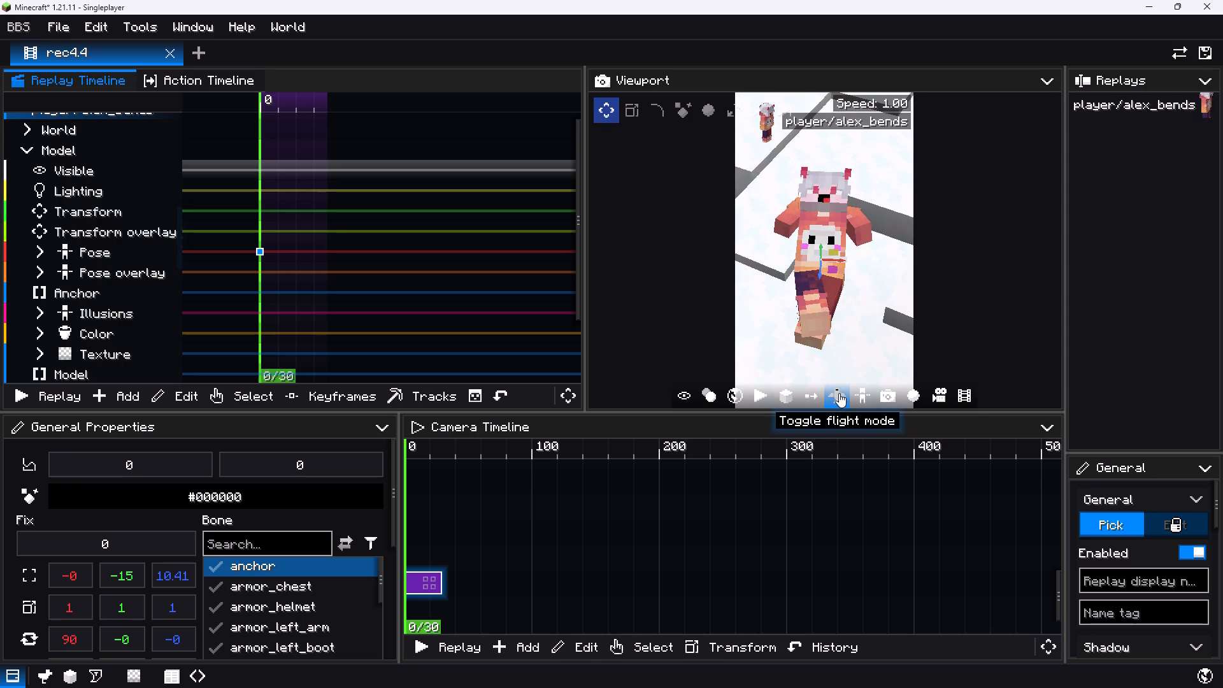
key(g)
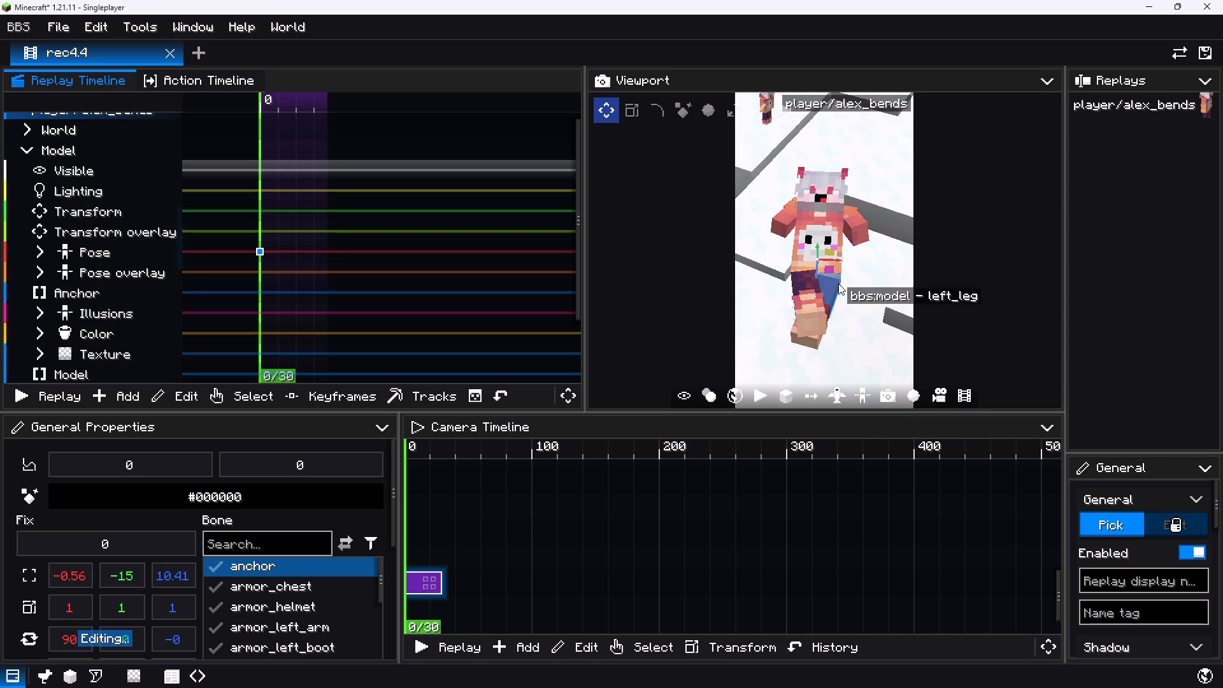
click(890, 294)
Rotate the anchor bone about its Y axis to about -32°, so the lying body points diagonally.
key(r)
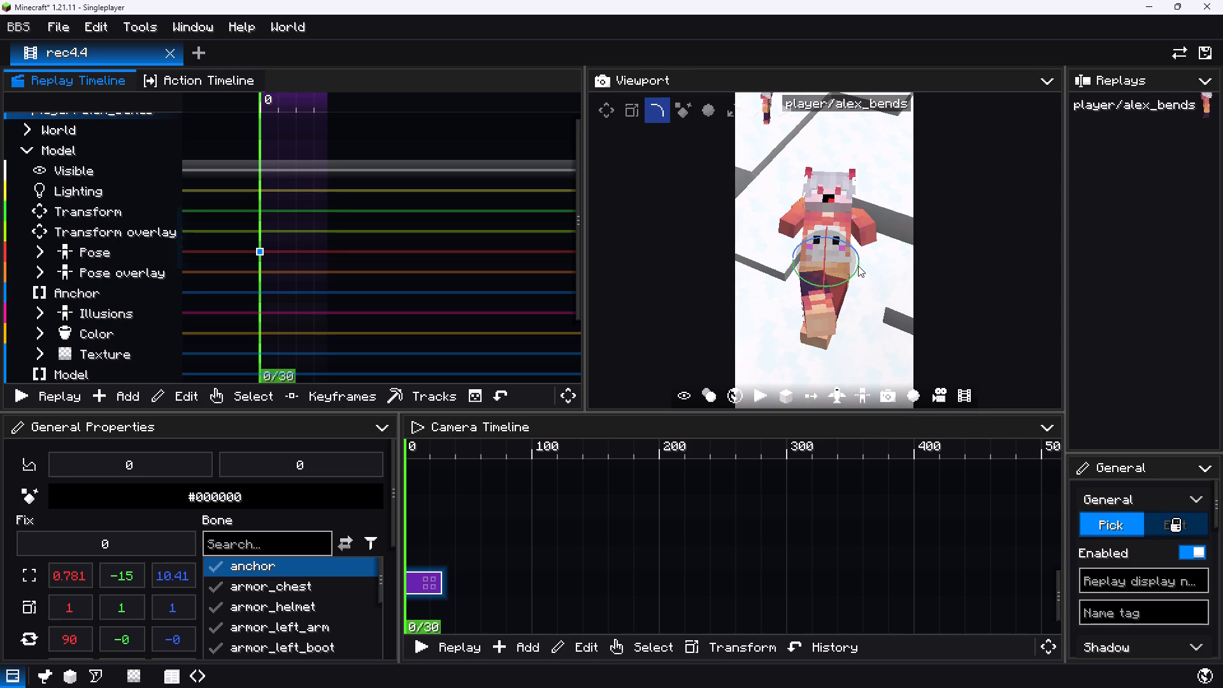
drag(854, 274, 842, 288)
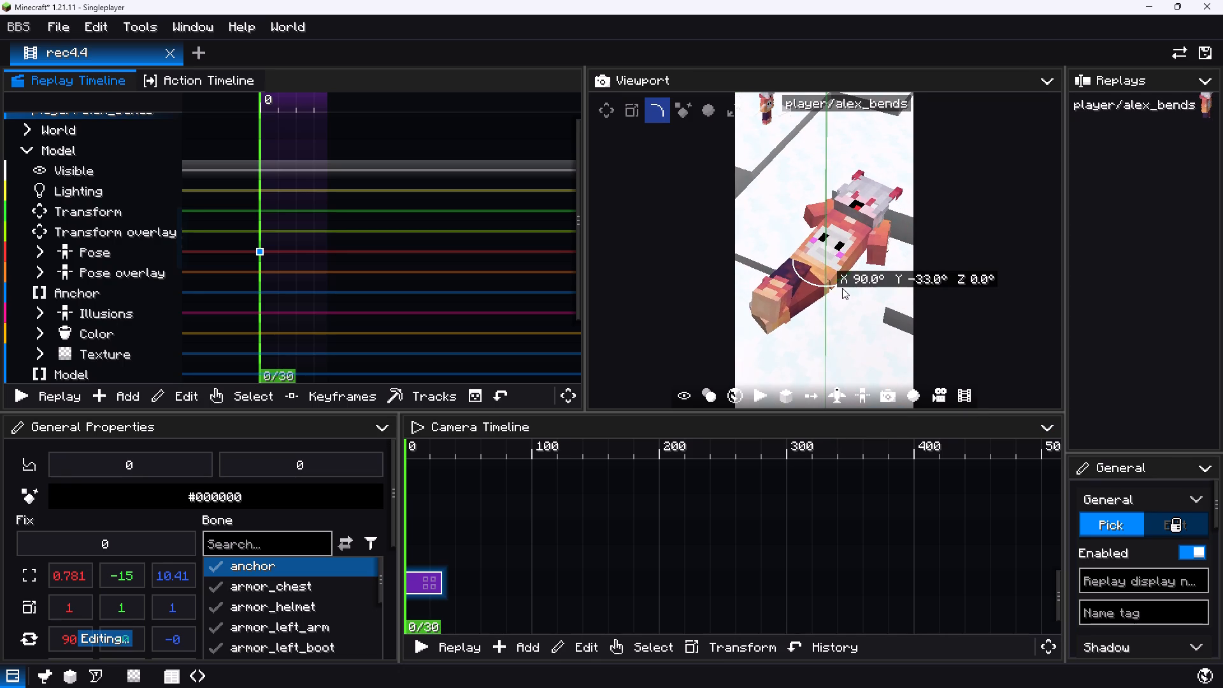
drag(842, 288, 841, 287)
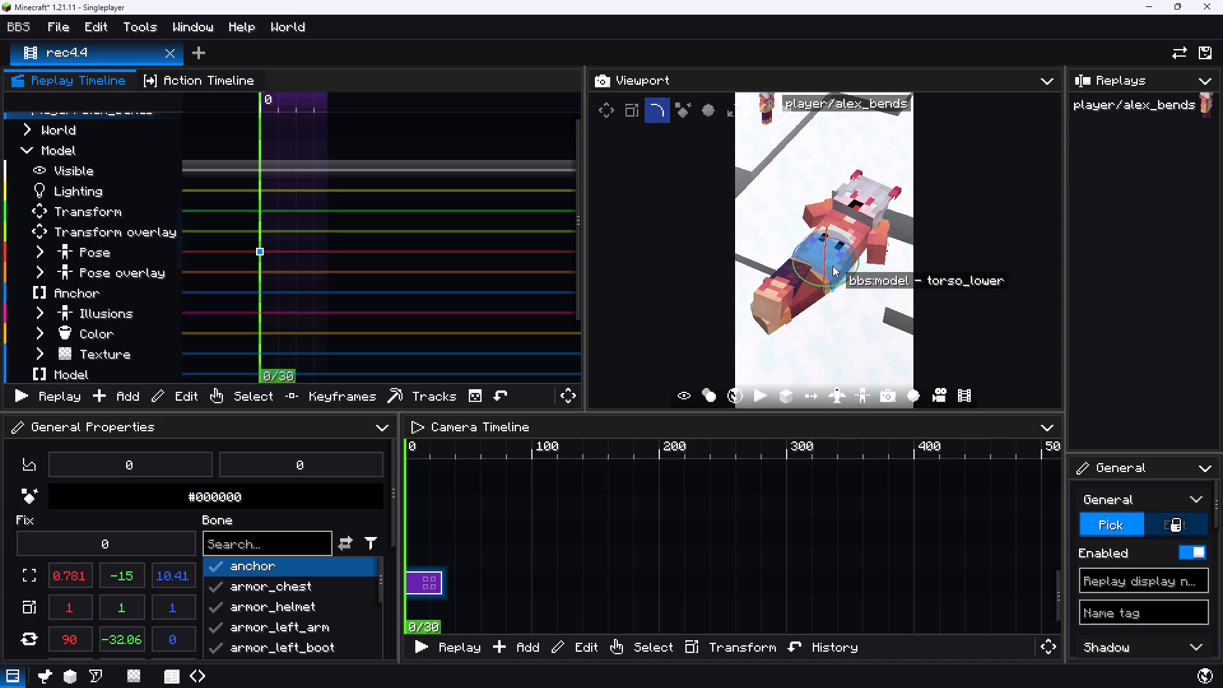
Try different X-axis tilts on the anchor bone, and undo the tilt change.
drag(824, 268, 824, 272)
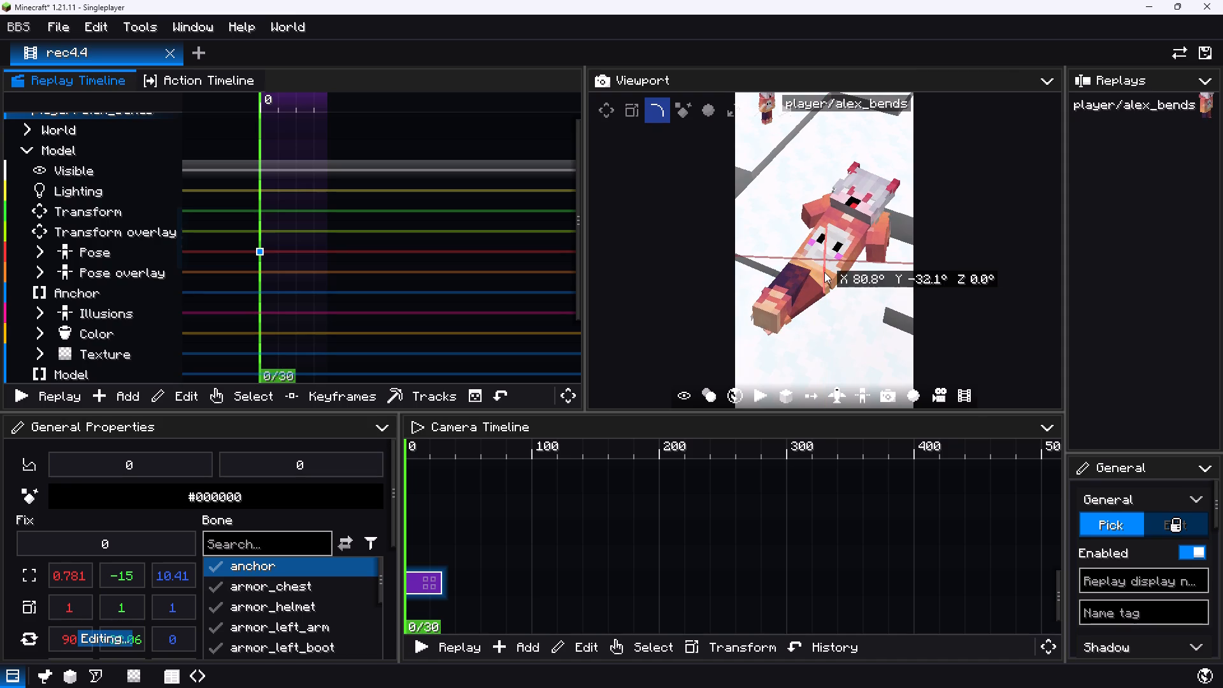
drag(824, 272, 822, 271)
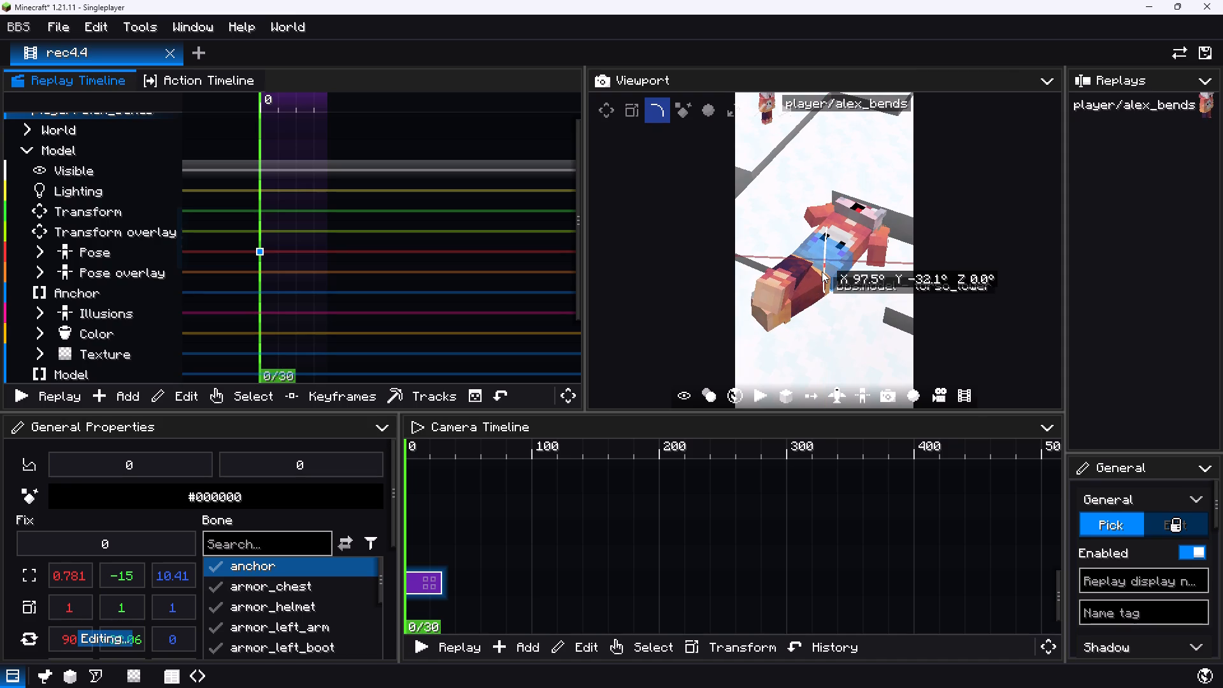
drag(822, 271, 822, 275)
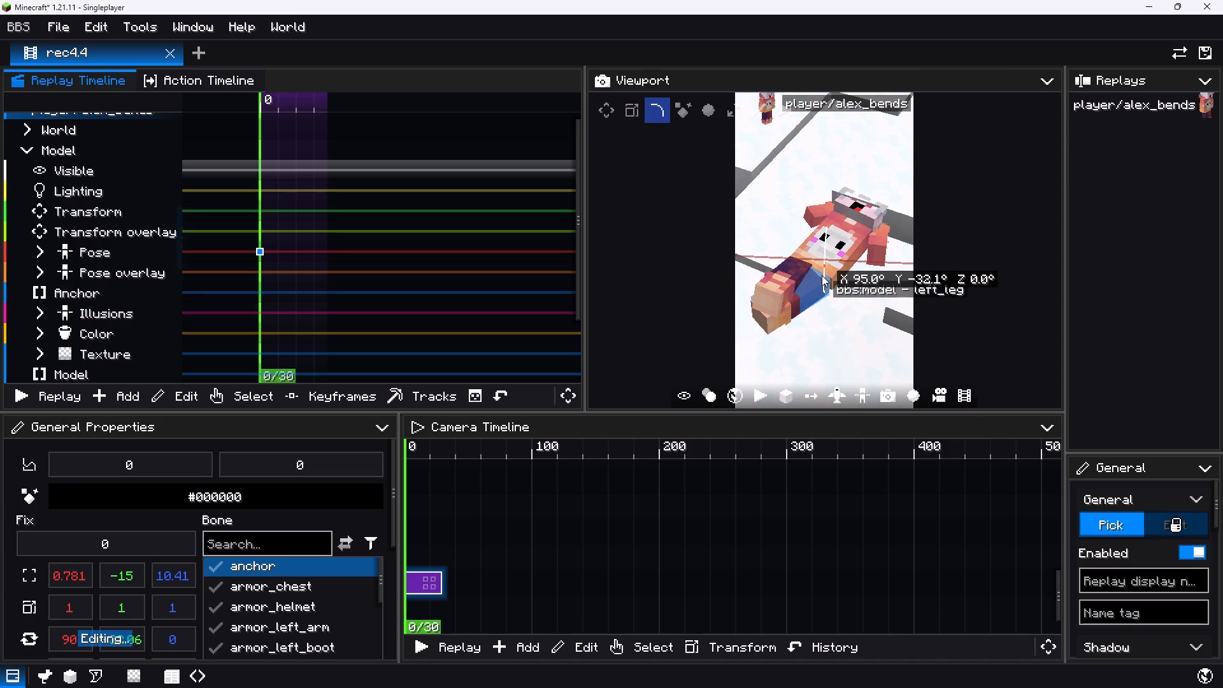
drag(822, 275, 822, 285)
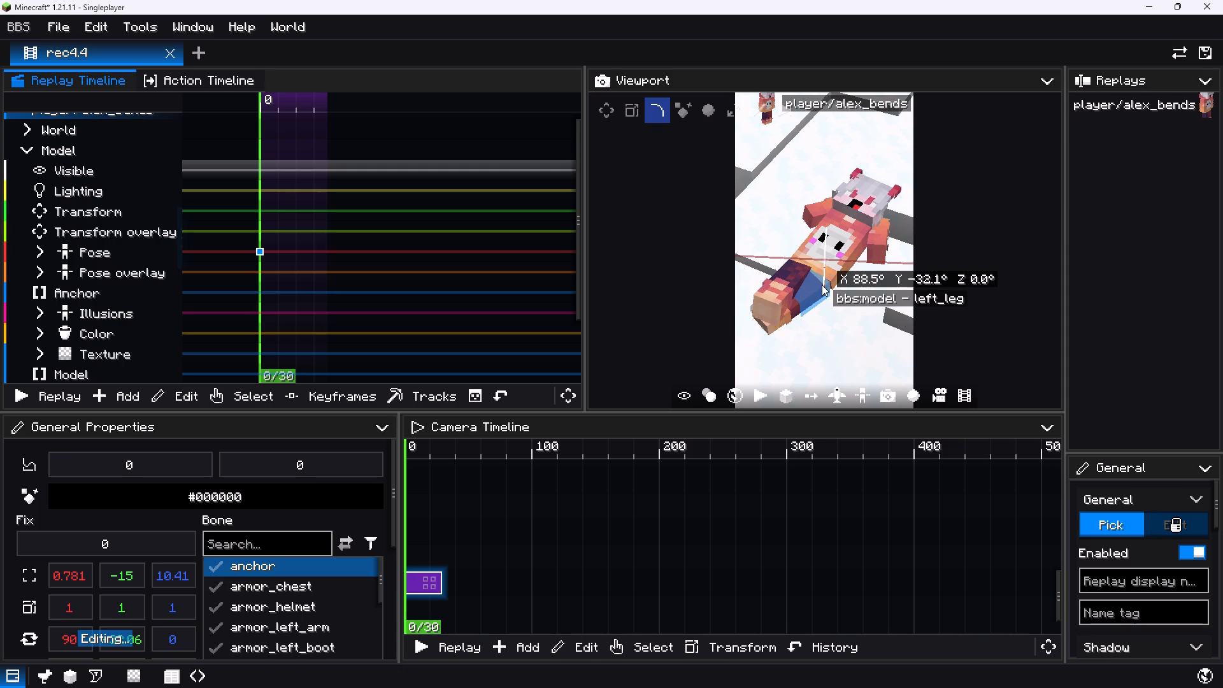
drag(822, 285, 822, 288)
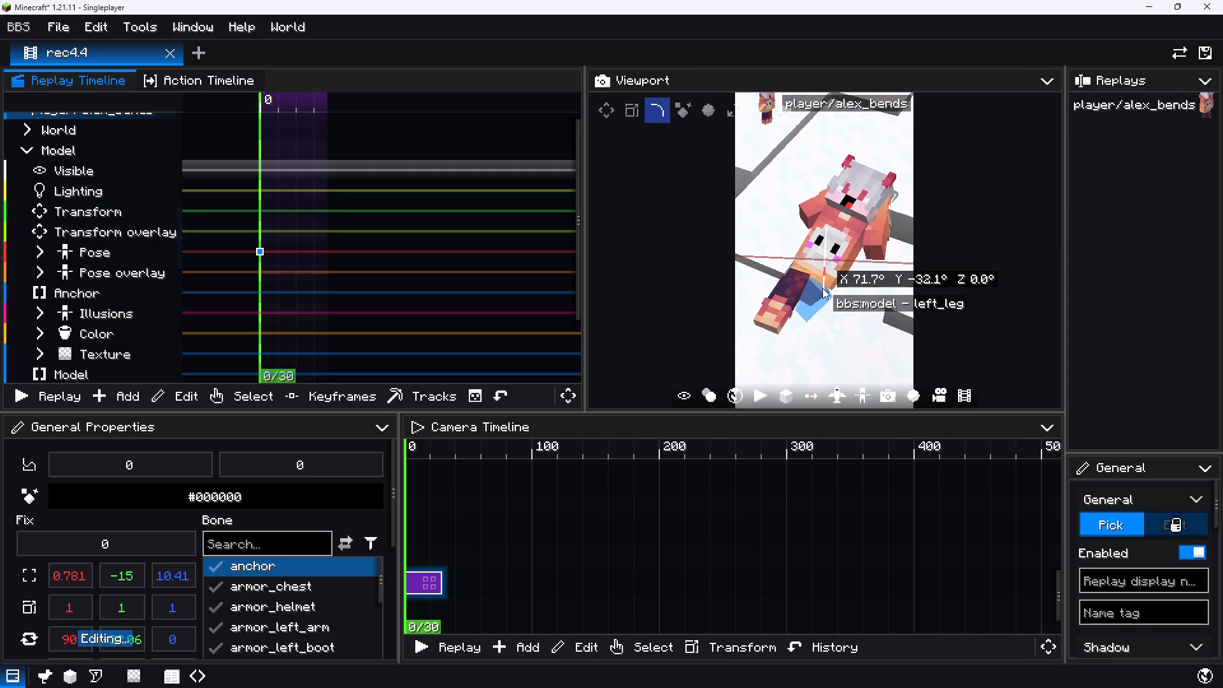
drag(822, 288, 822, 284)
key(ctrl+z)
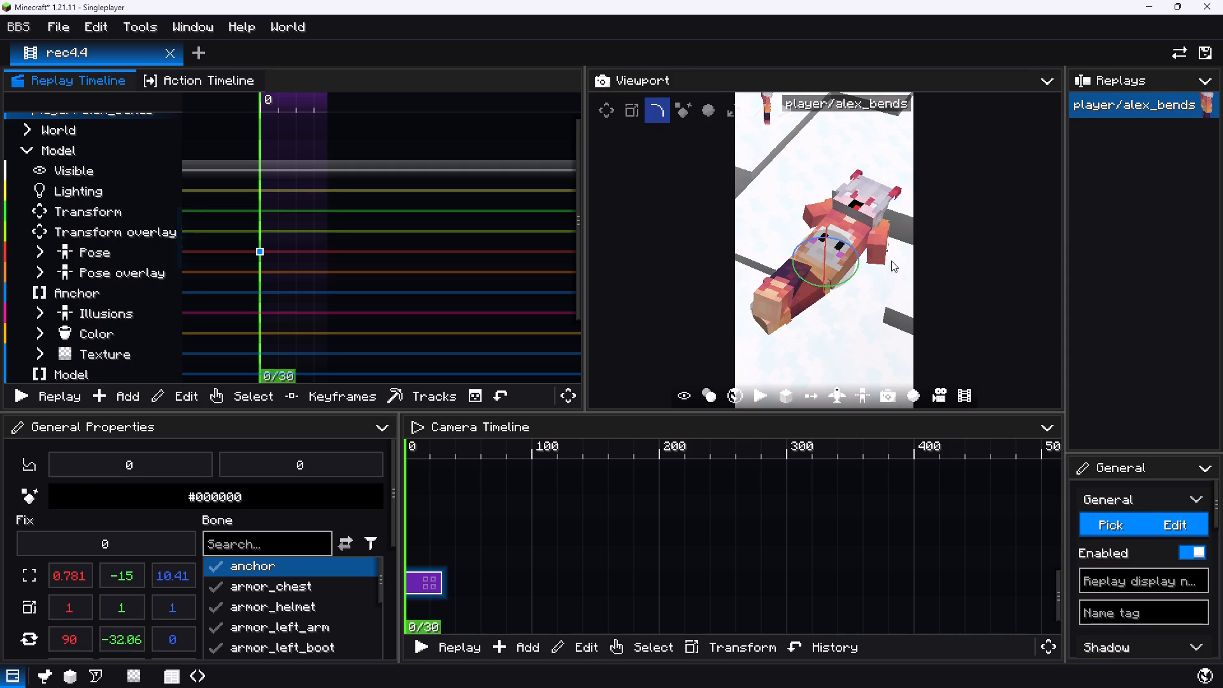
Rotate the character's head bone about its X axis to about -28°.
click(883, 249)
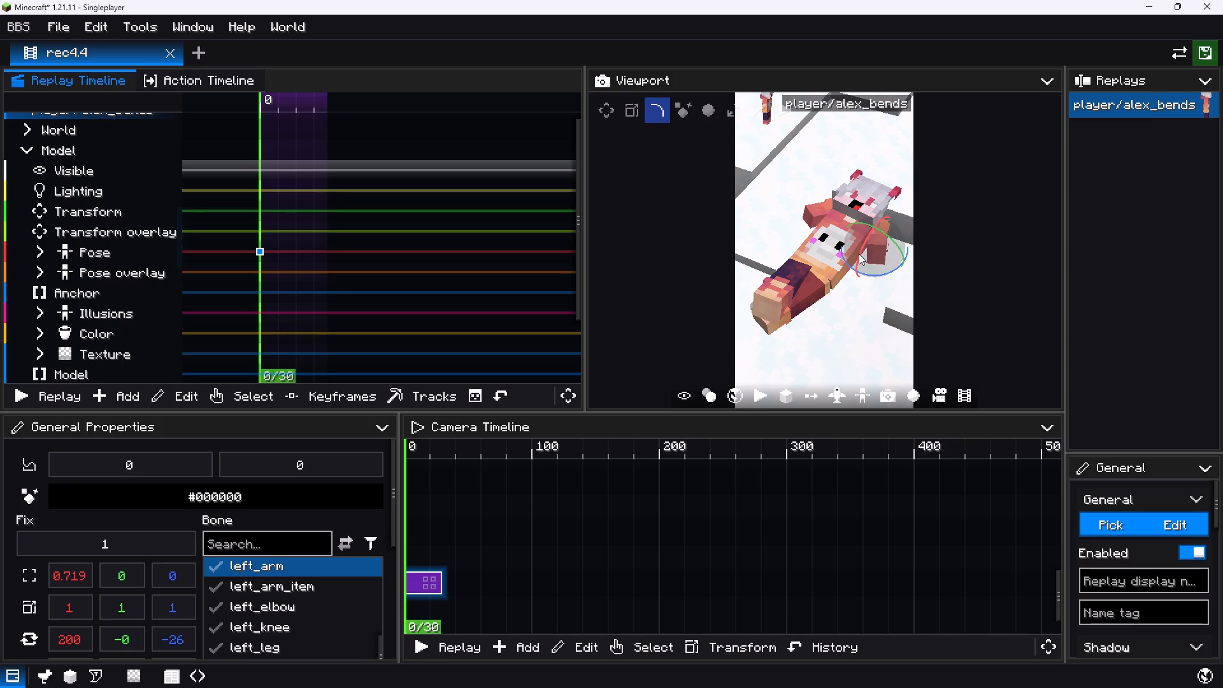
click(862, 212)
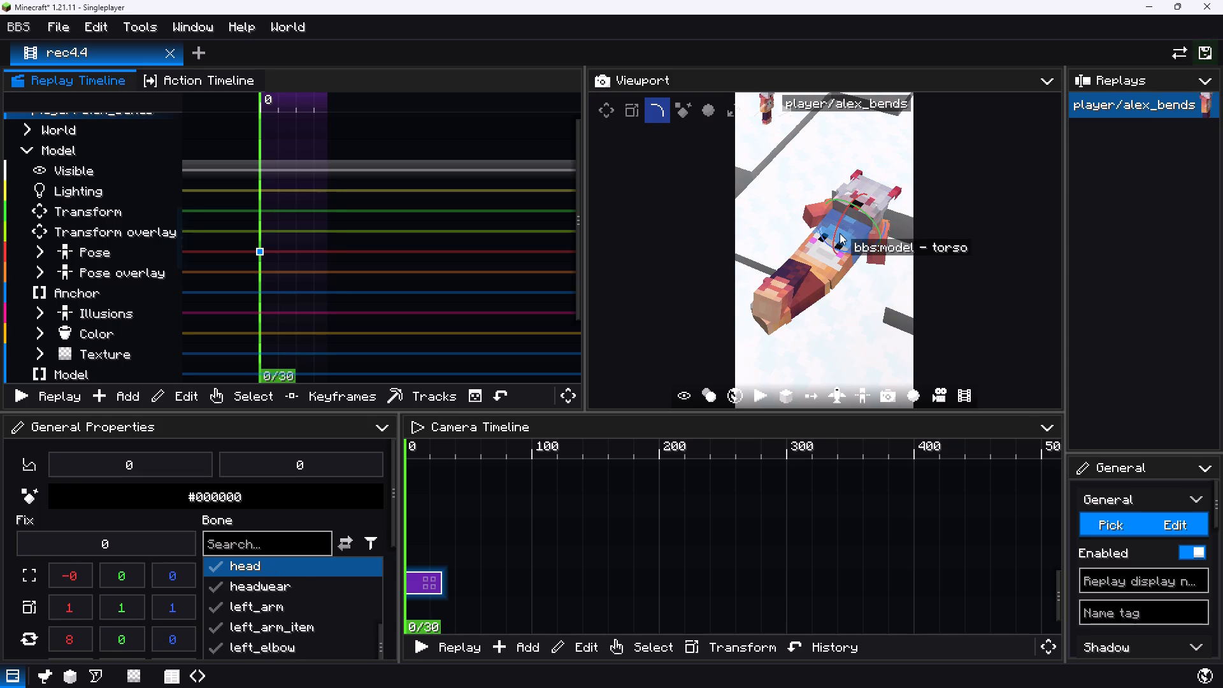
click(835, 232)
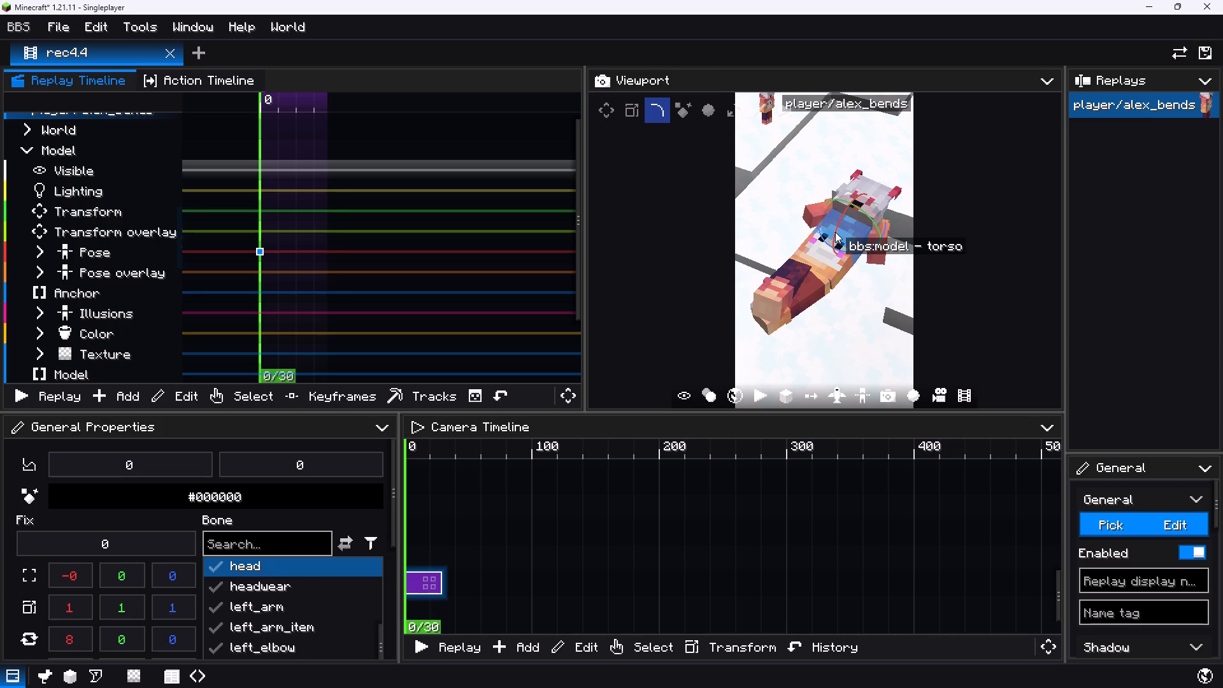
click(857, 215)
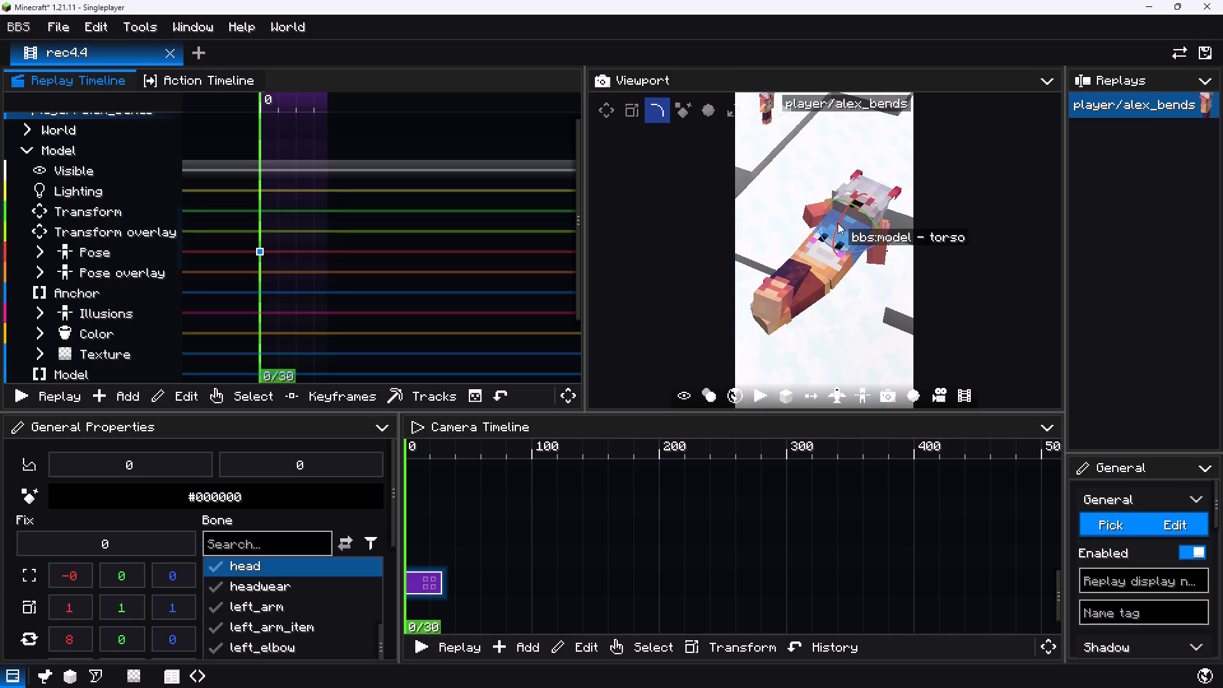
drag(840, 224, 833, 242)
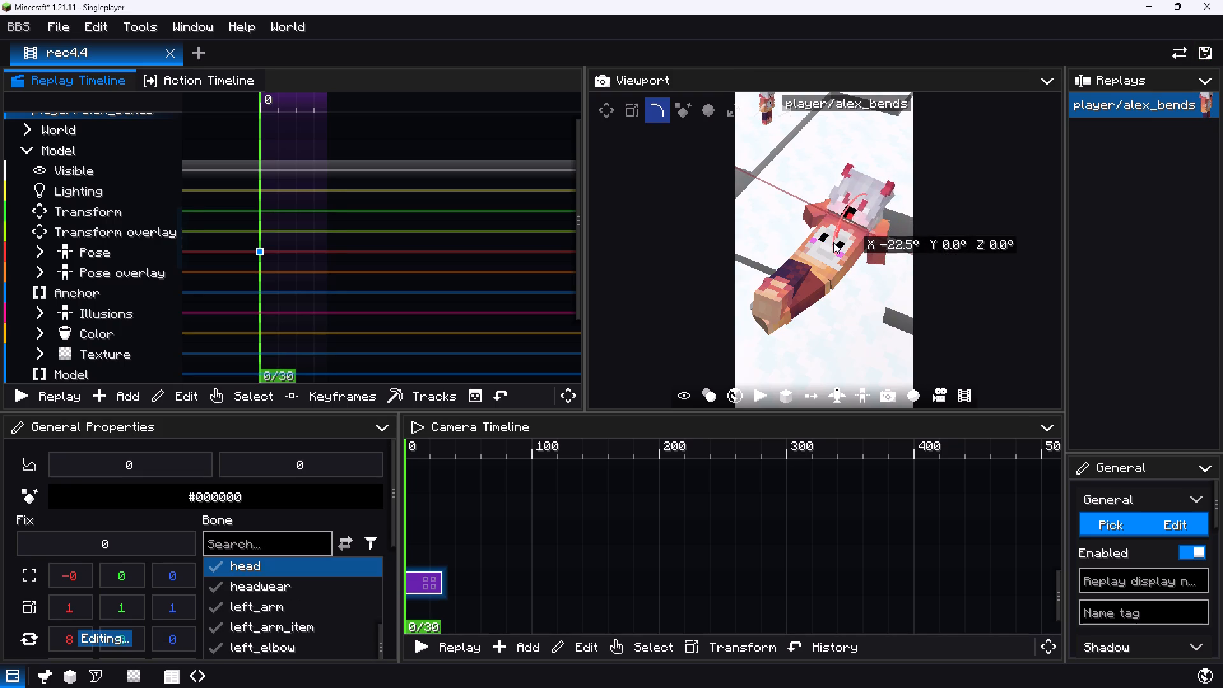
drag(833, 242, 834, 247)
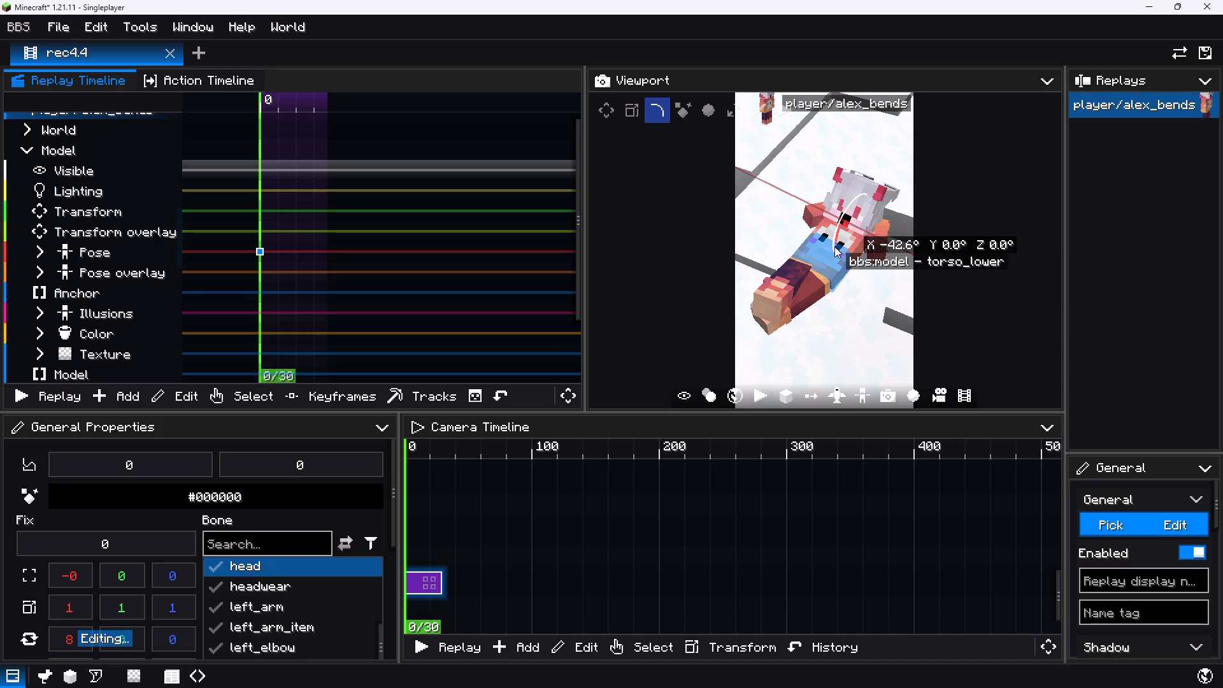
drag(834, 247, 836, 246)
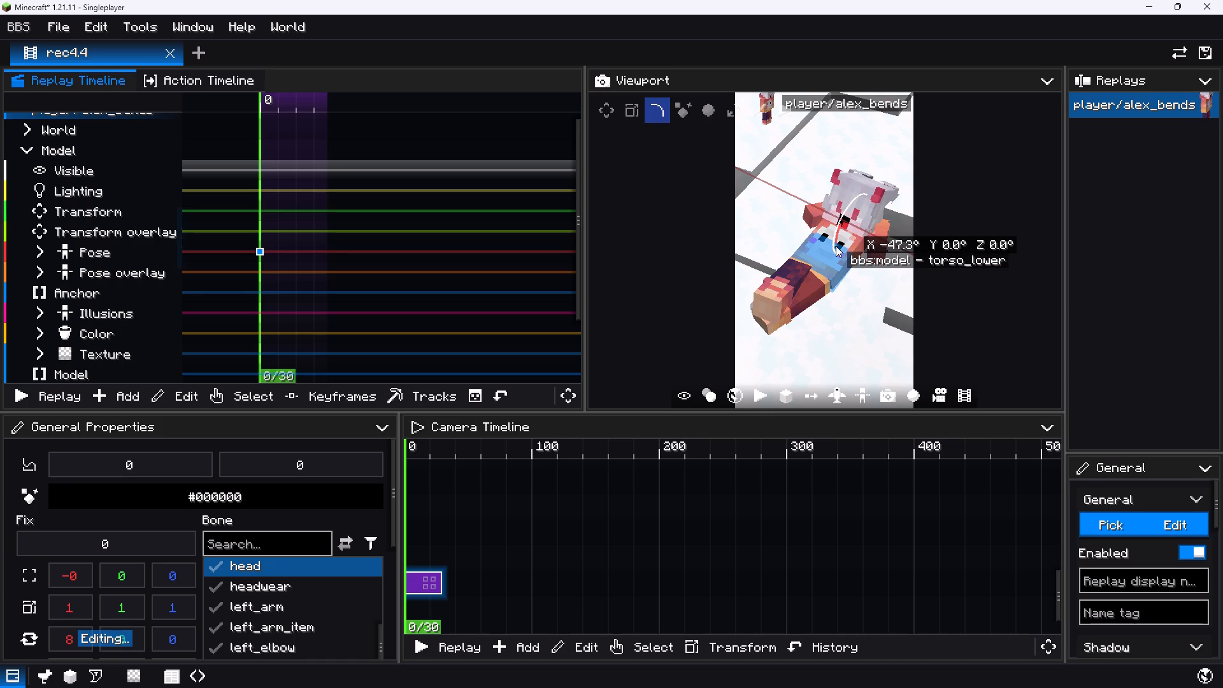
drag(836, 246, 838, 237)
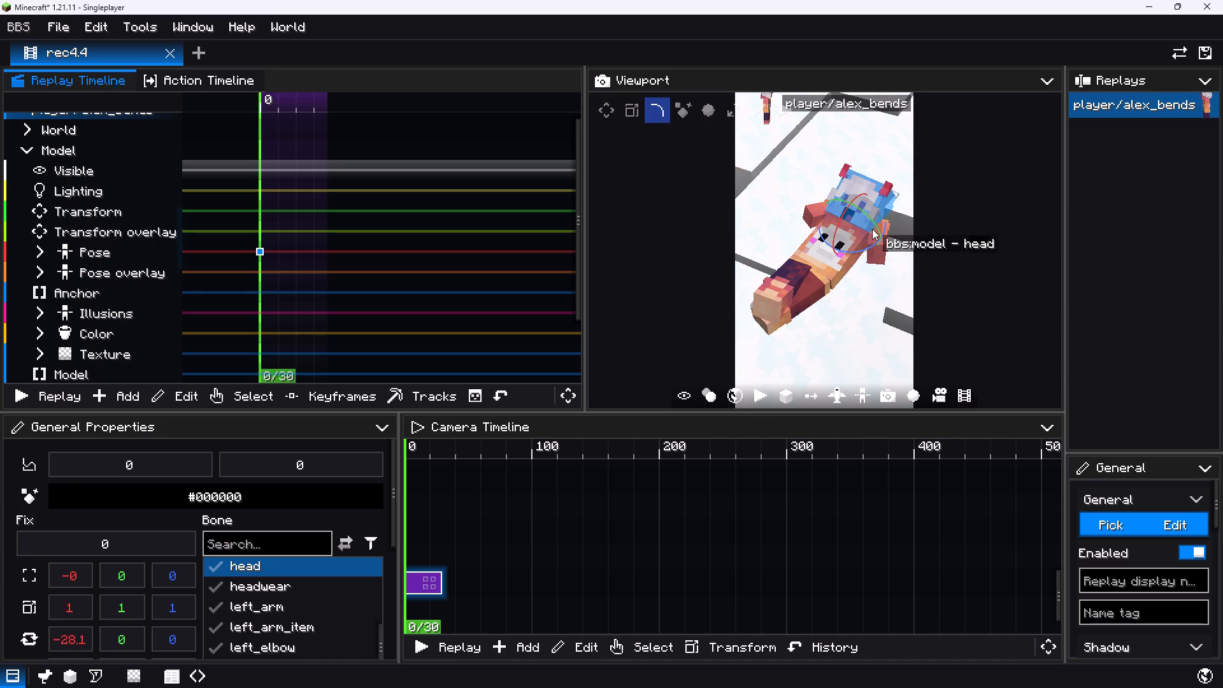
Rotate the character's left_arm bone about its X axis to about 180°.
click(882, 251)
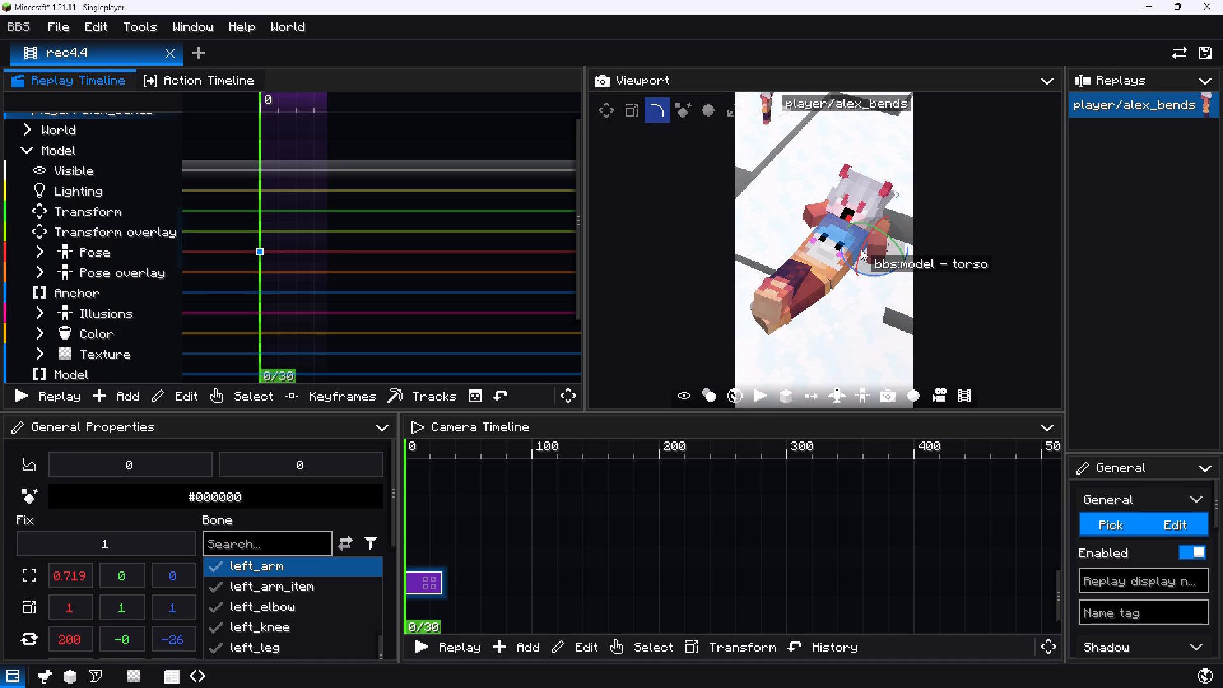
drag(862, 251, 851, 271)
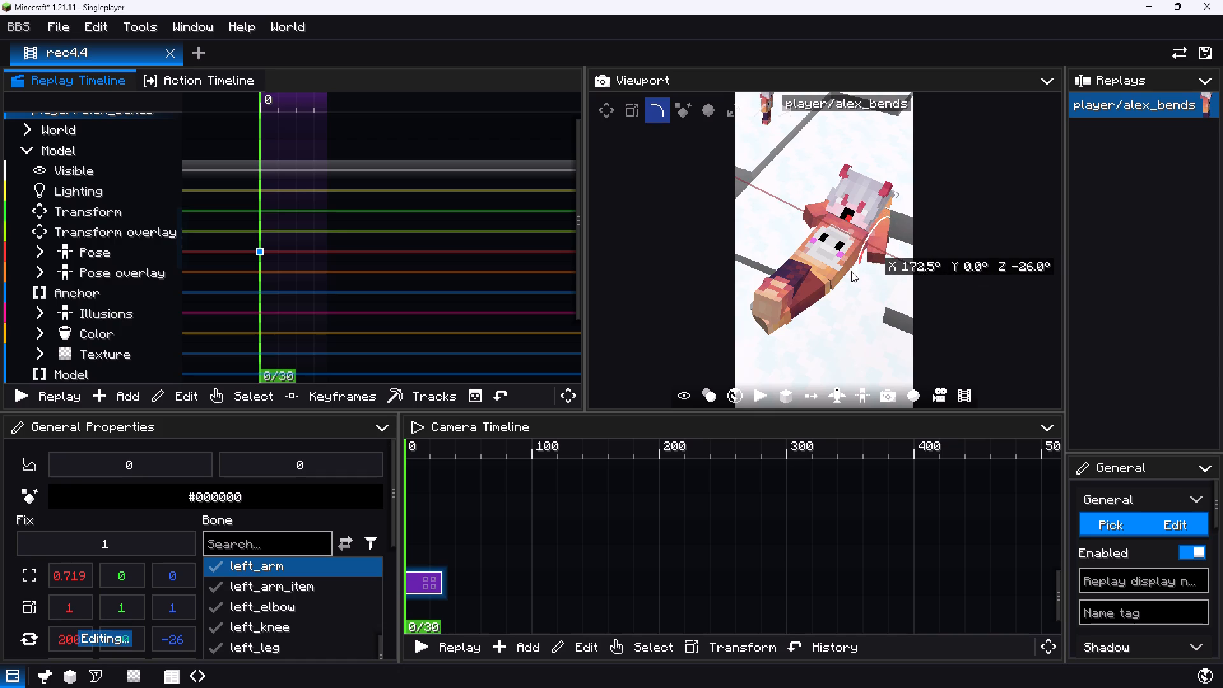
drag(851, 271, 850, 269)
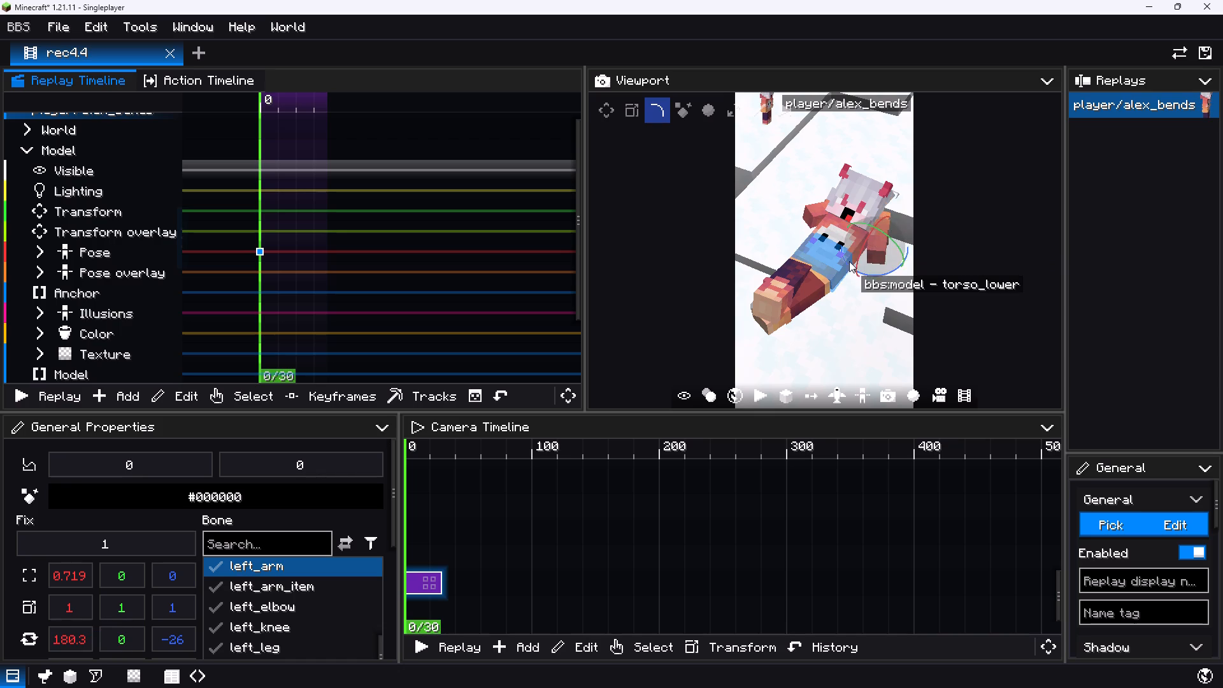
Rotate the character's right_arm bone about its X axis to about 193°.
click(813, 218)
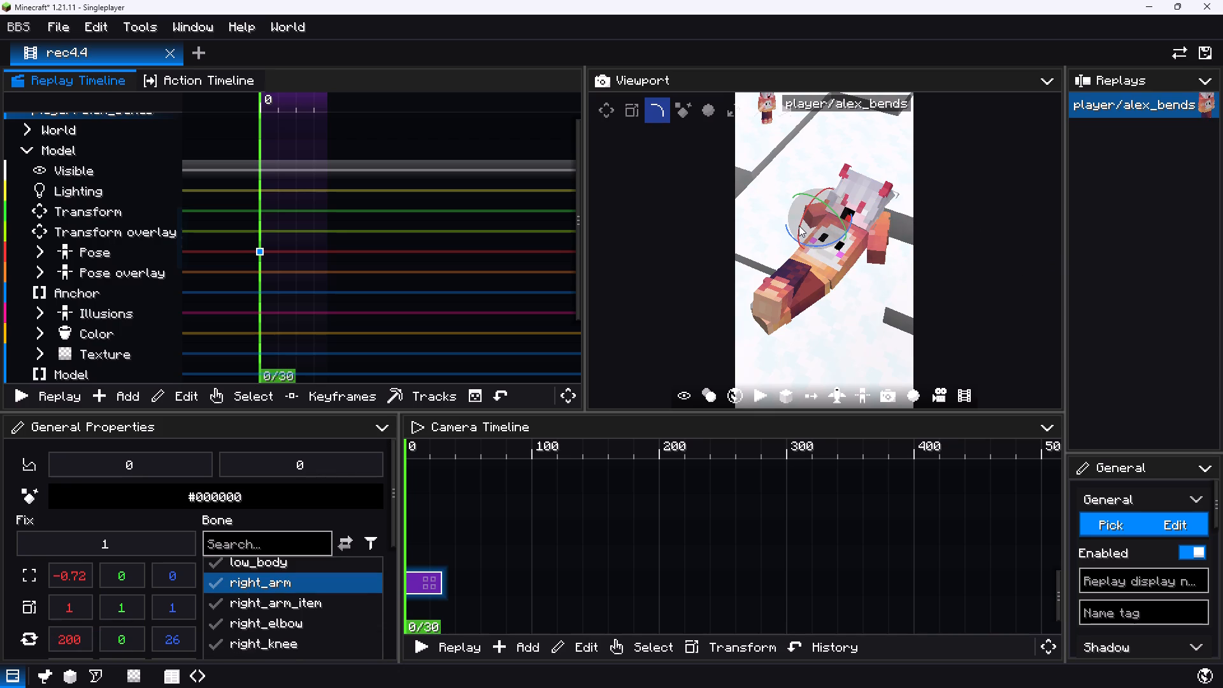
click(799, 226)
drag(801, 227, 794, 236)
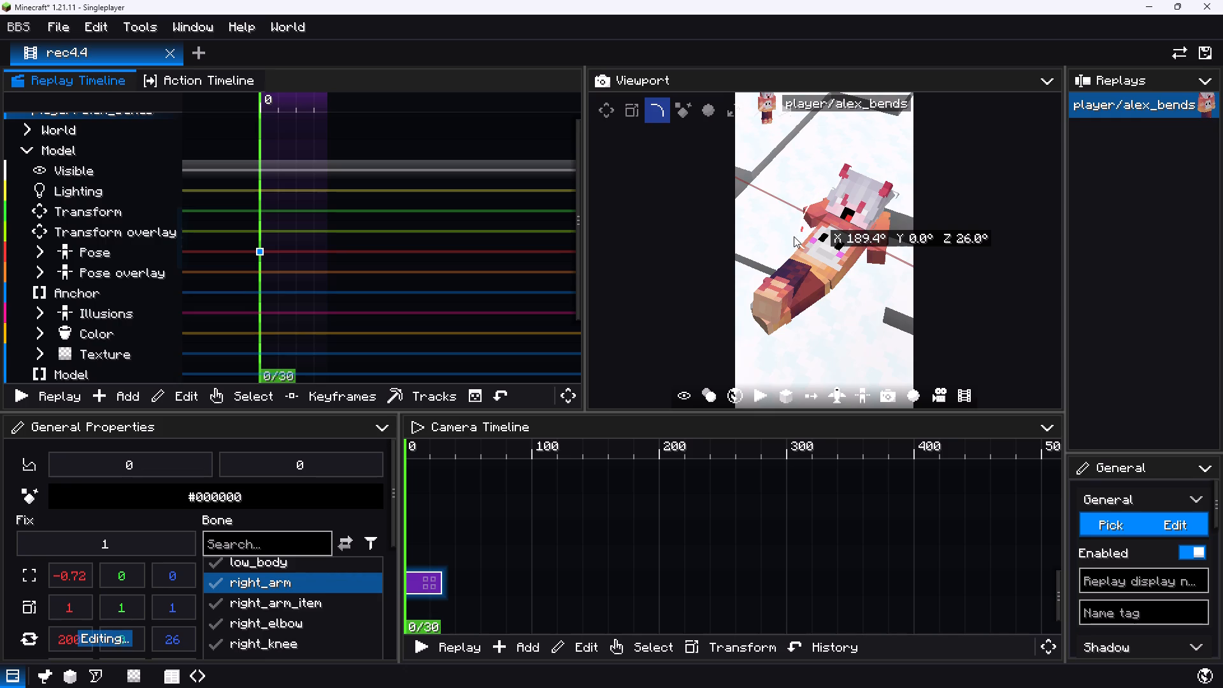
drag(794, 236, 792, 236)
Find the anchor bone with the search "an" and rotate it about its X axis to about 100°.
click(276, 548)
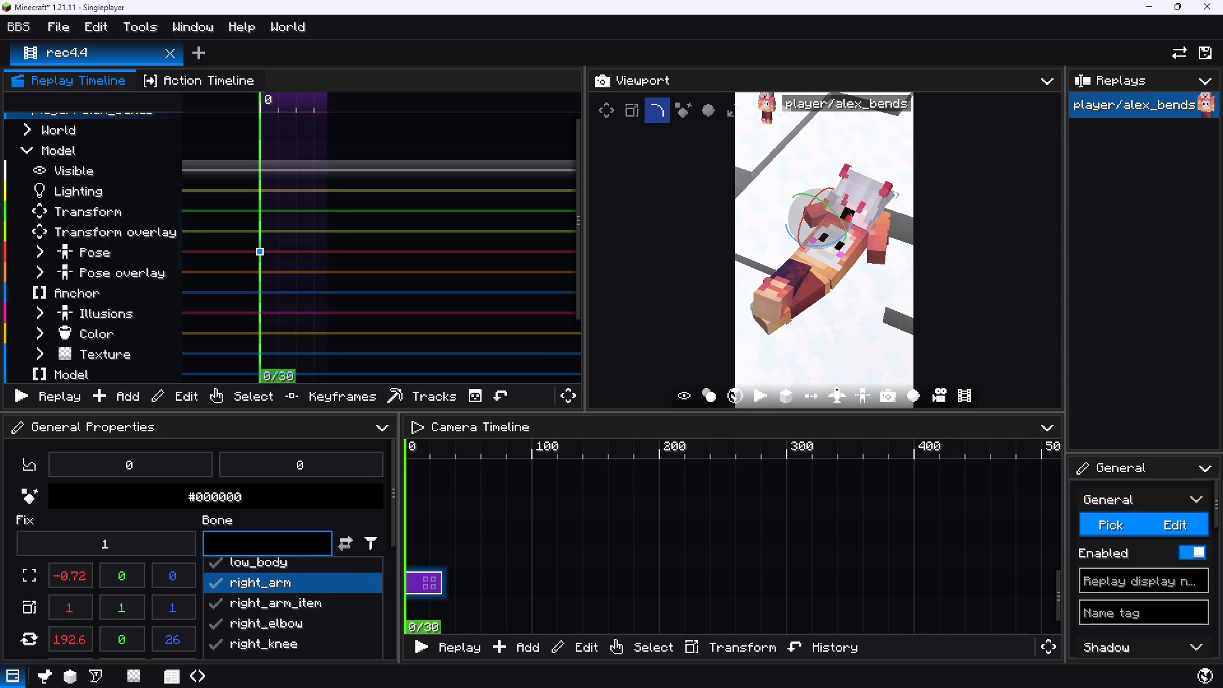
text(an)
click(262, 561)
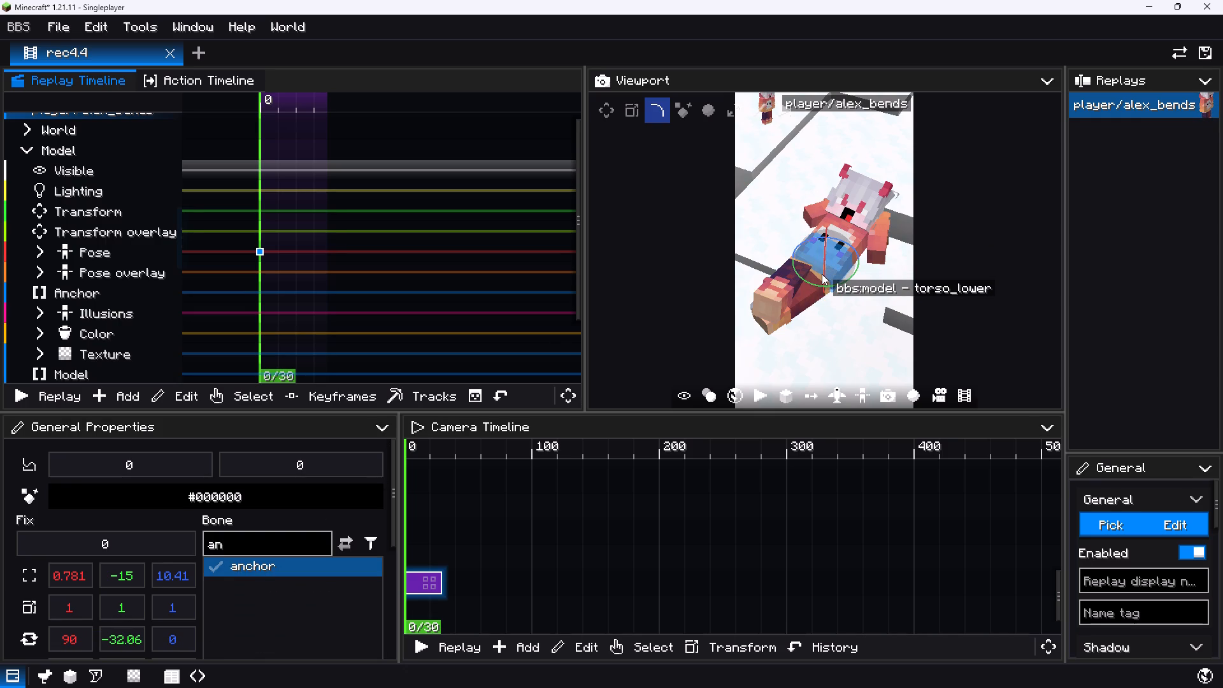
drag(824, 276, 820, 282)
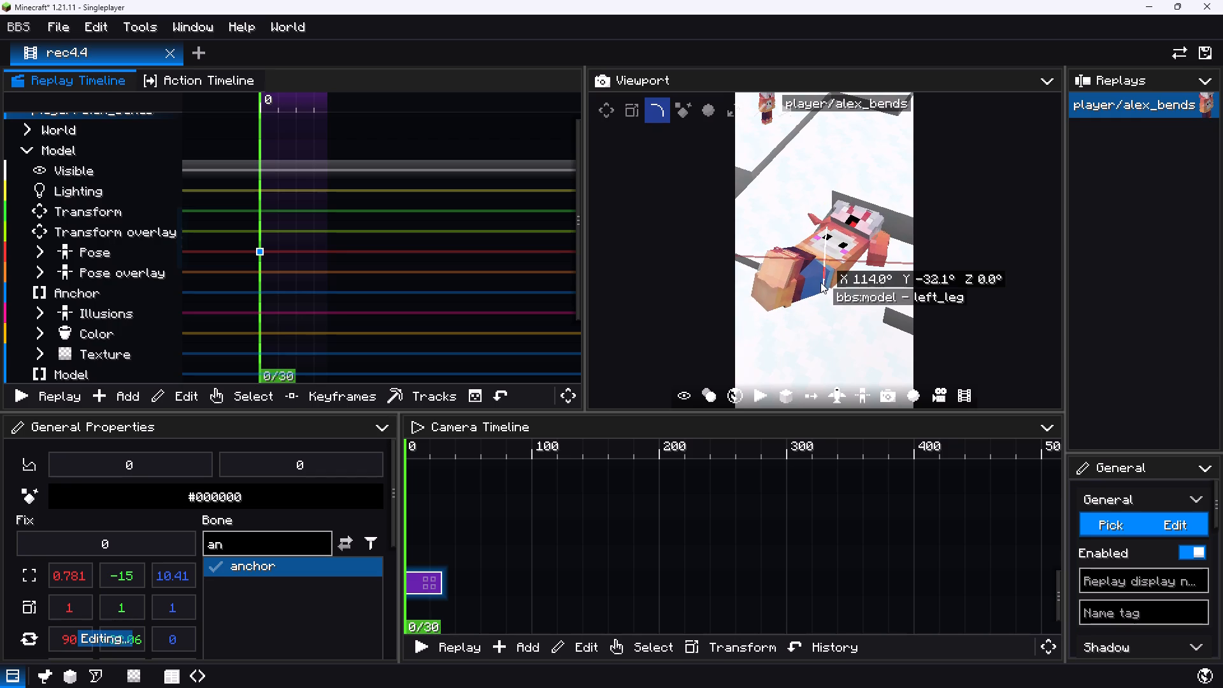
drag(820, 282, 827, 294)
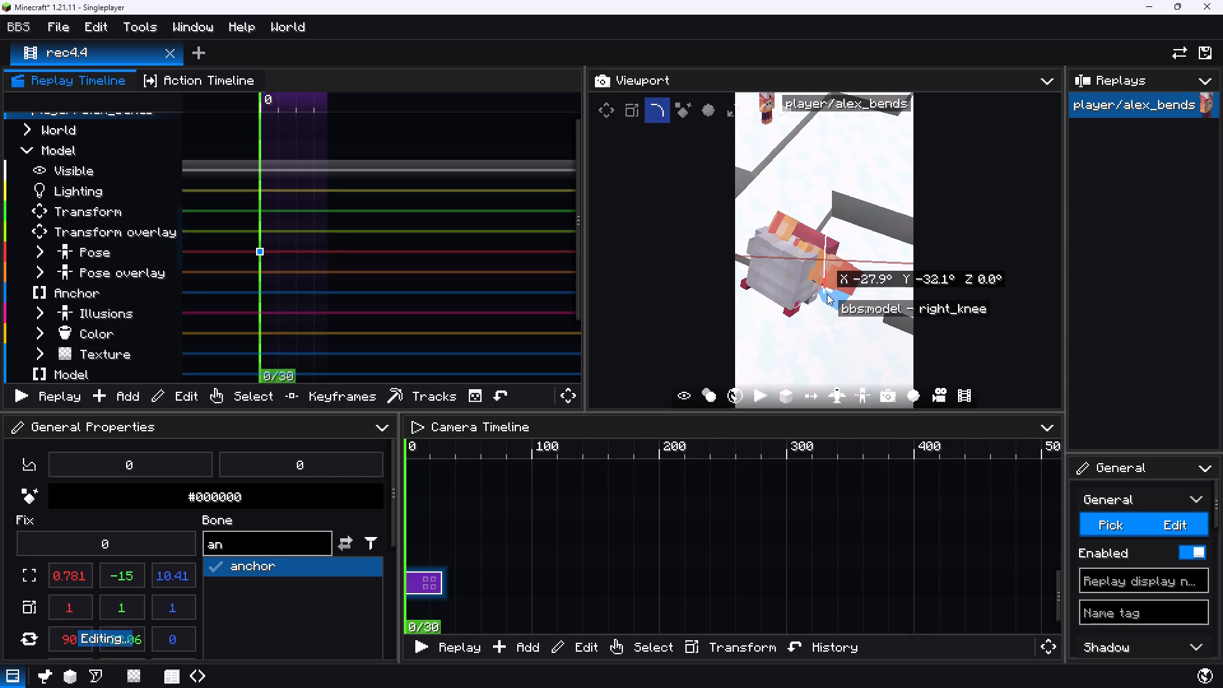
drag(827, 294, 823, 286)
Rotate the anchor bone about its Y axis to about -22° and about its X axis to about 88°.
click(837, 396)
drag(861, 264, 583, 252)
key(d)
key(w)
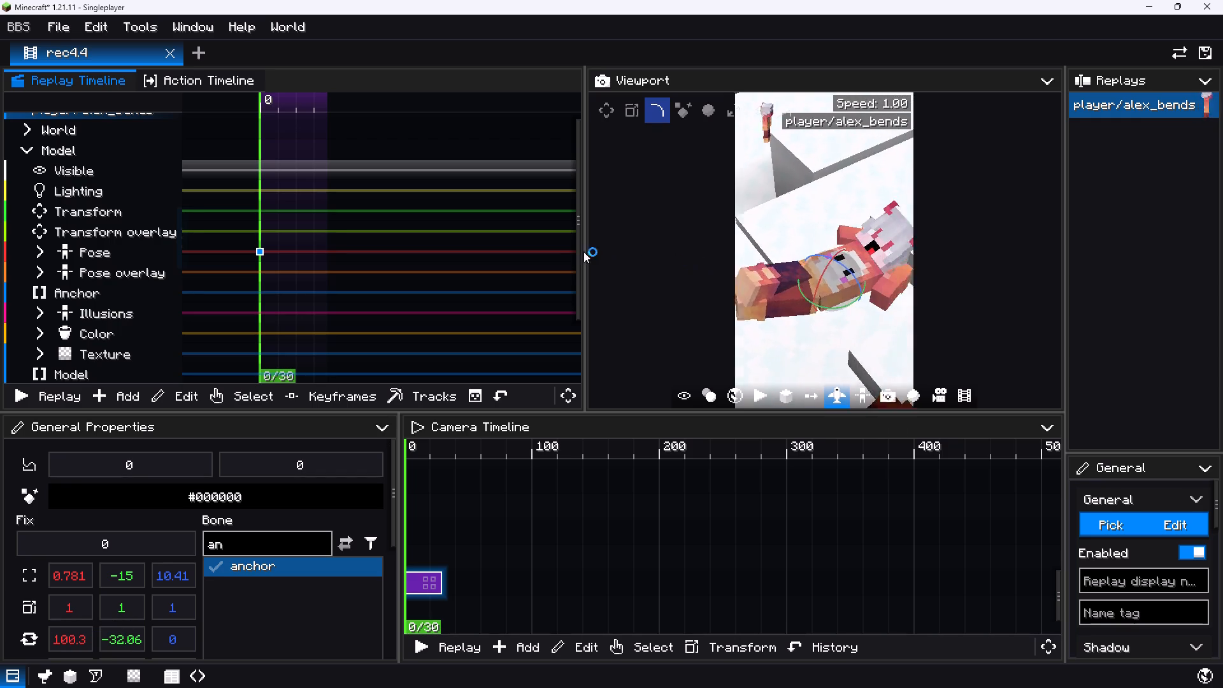
drag(583, 252, 475, 219)
key(s)
key(s)
click(838, 396)
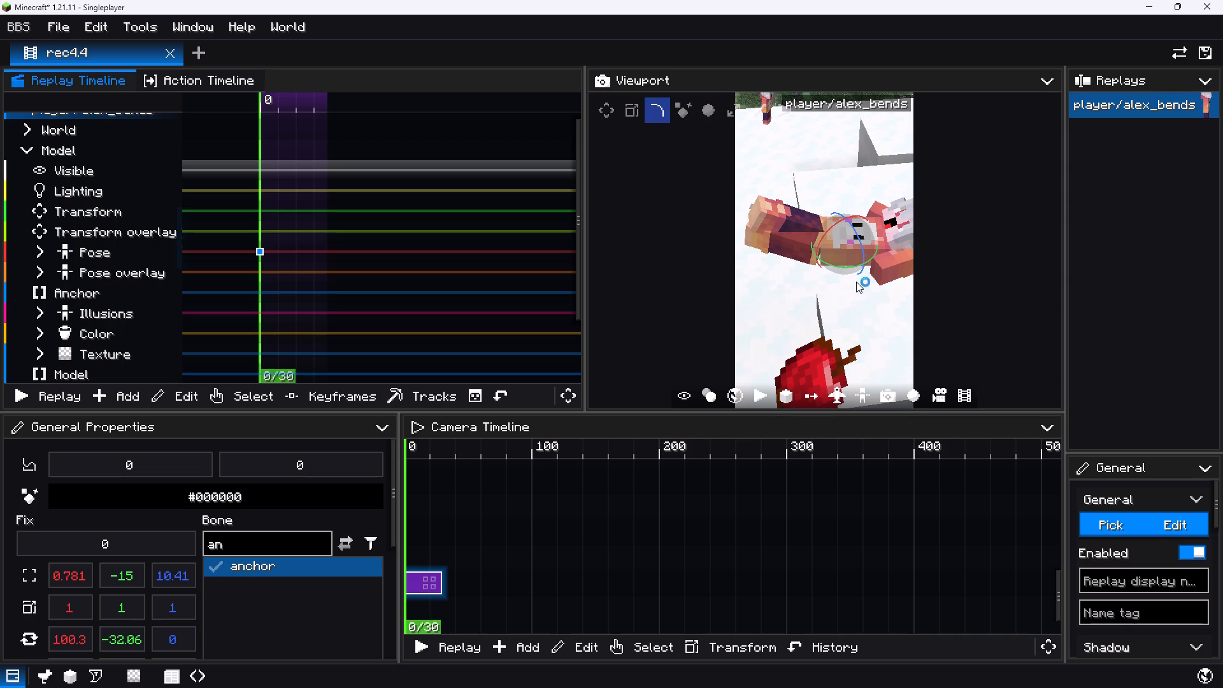
drag(847, 268, 853, 268)
drag(821, 240, 817, 240)
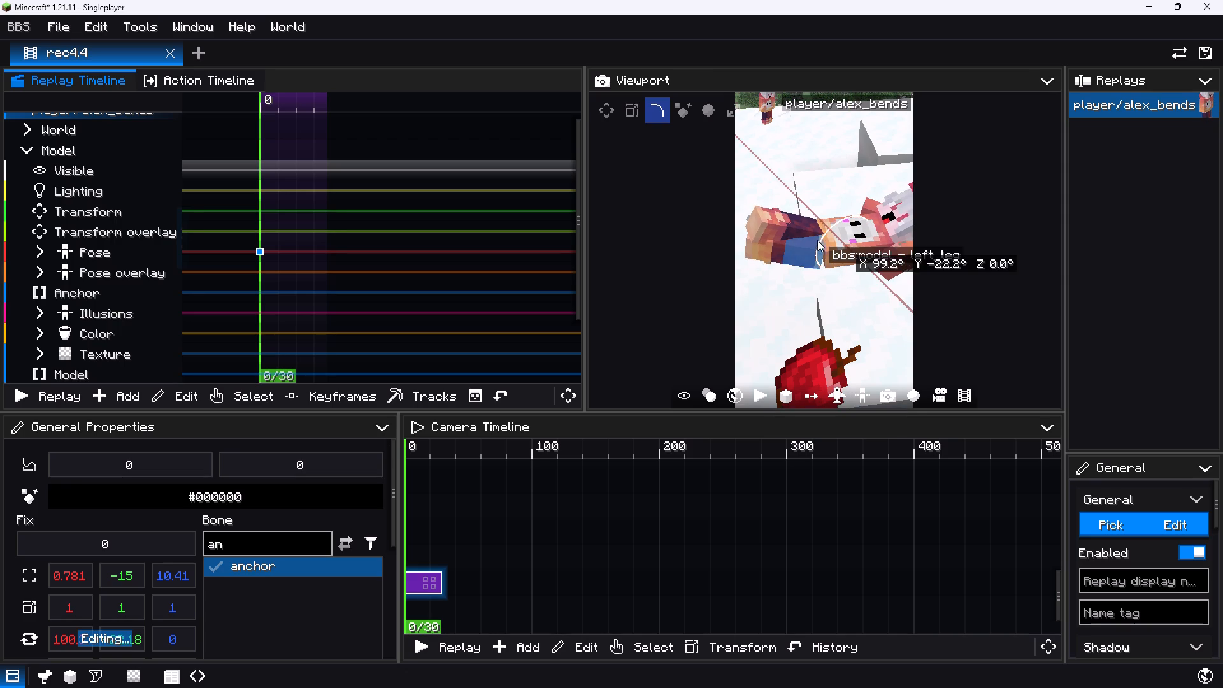
drag(817, 240, 804, 252)
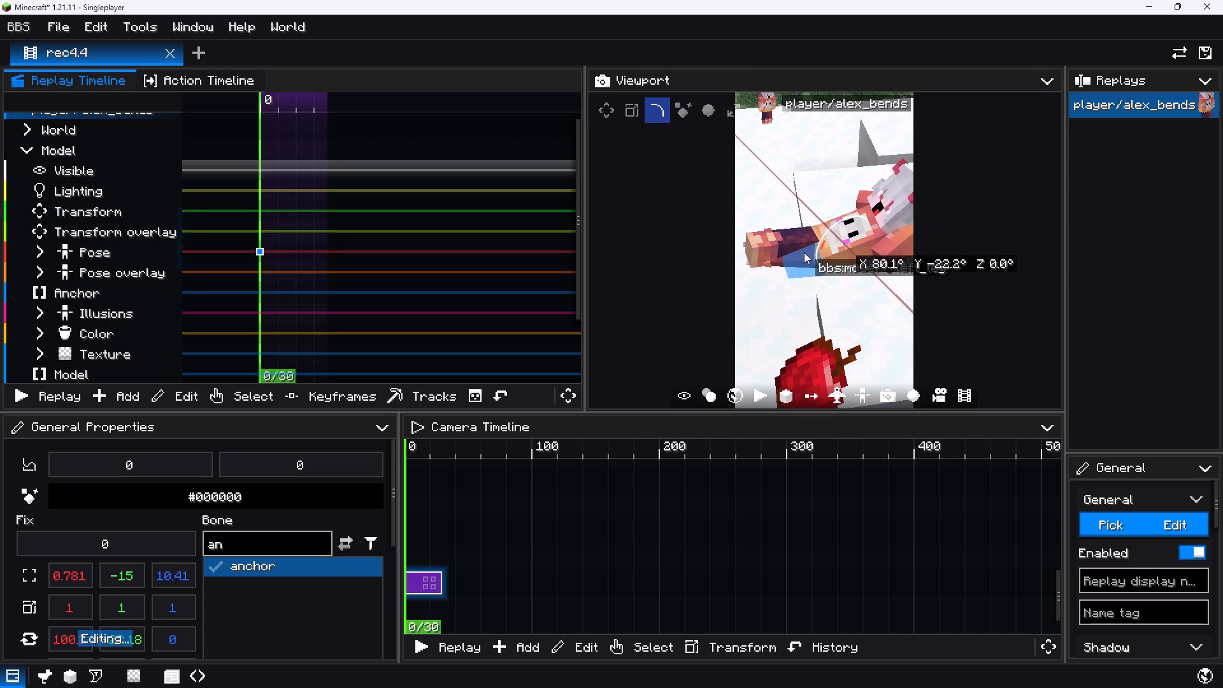
drag(804, 252, 801, 247)
Move the anchor bone to about 3.4 on X and -13.6 on Y.
click(837, 397)
drag(841, 305, 828, 295)
key(d)
key(s)
key(s)
key(s)
key(a)
click(837, 397)
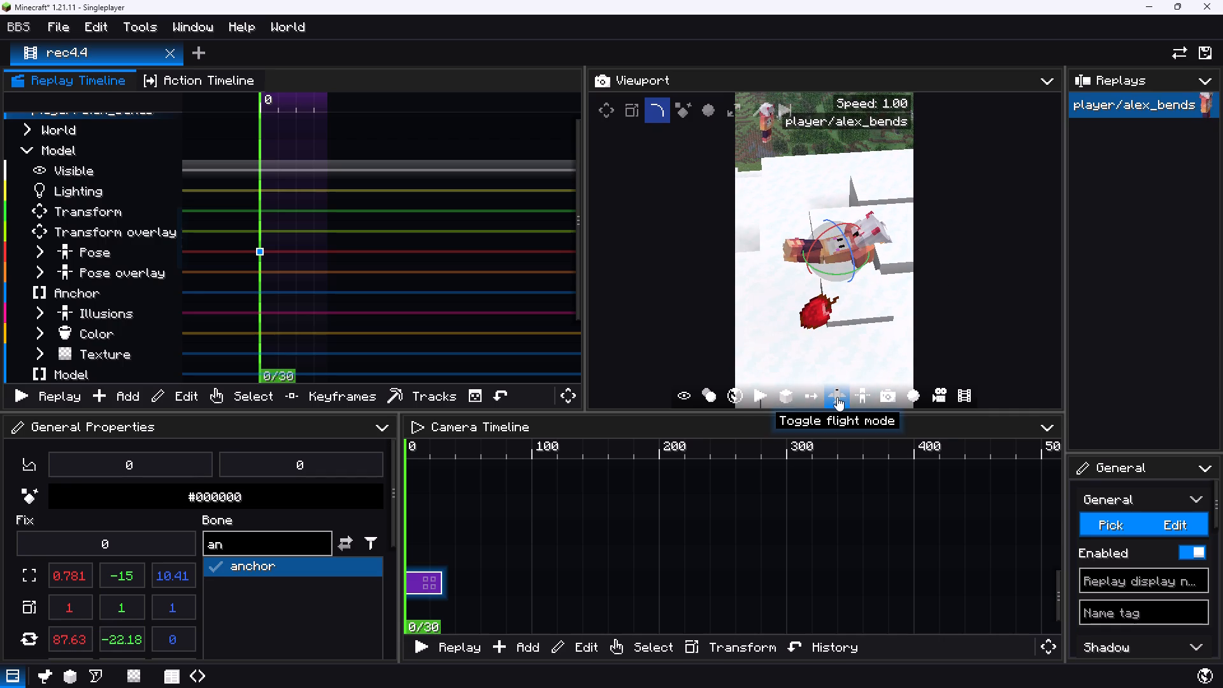
key(g)
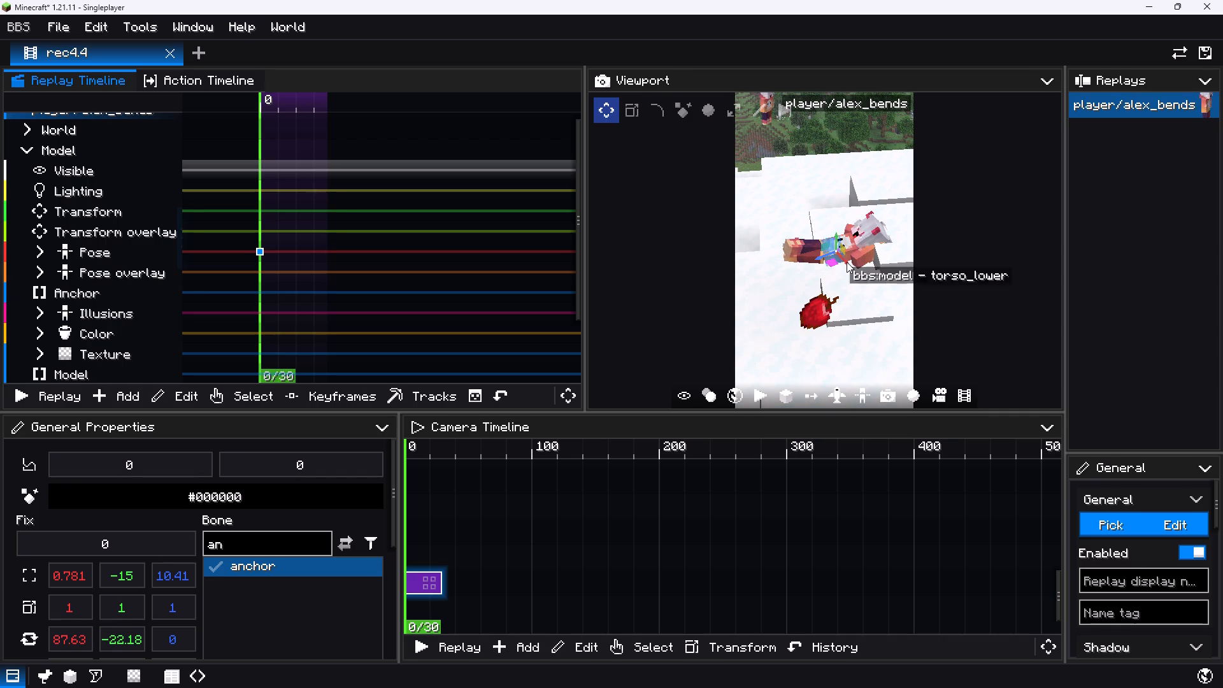
drag(847, 262, 848, 273)
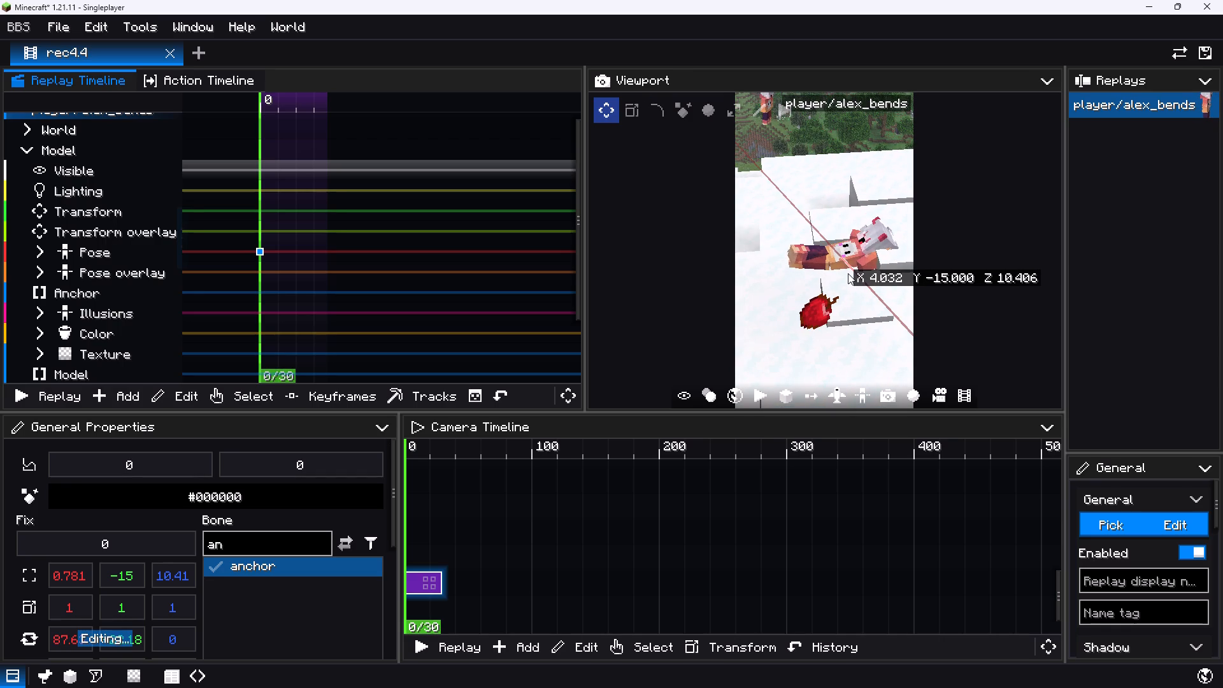
drag(848, 273, 847, 271)
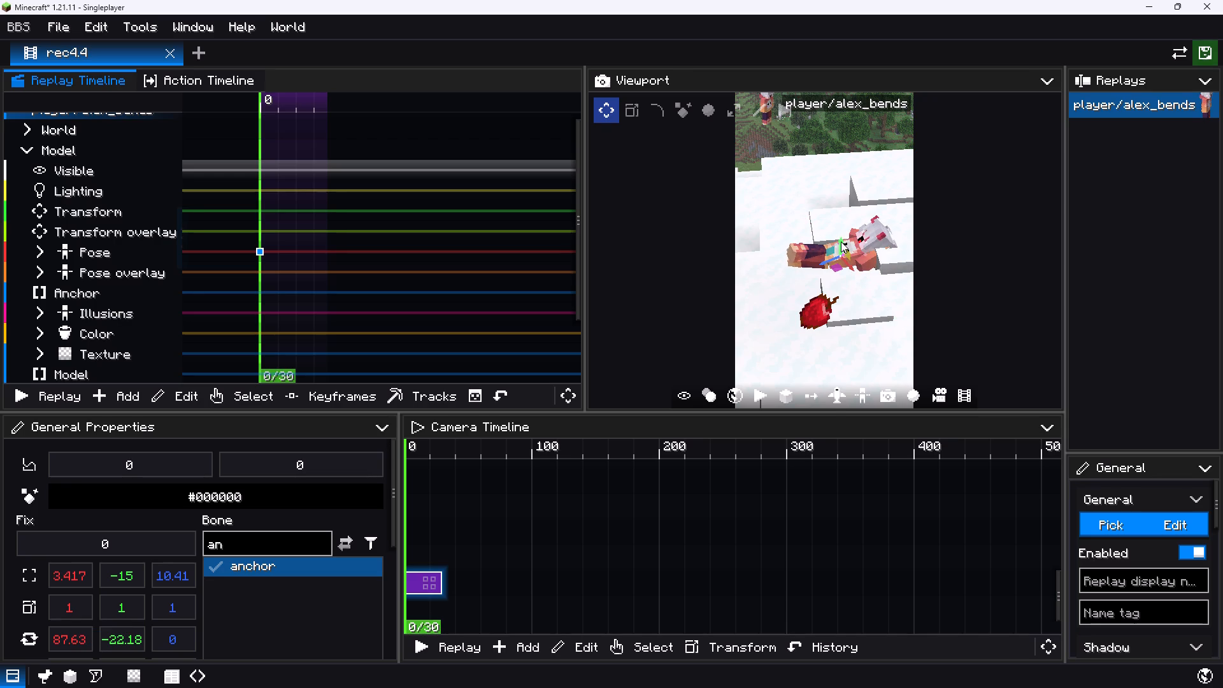
click(841, 241)
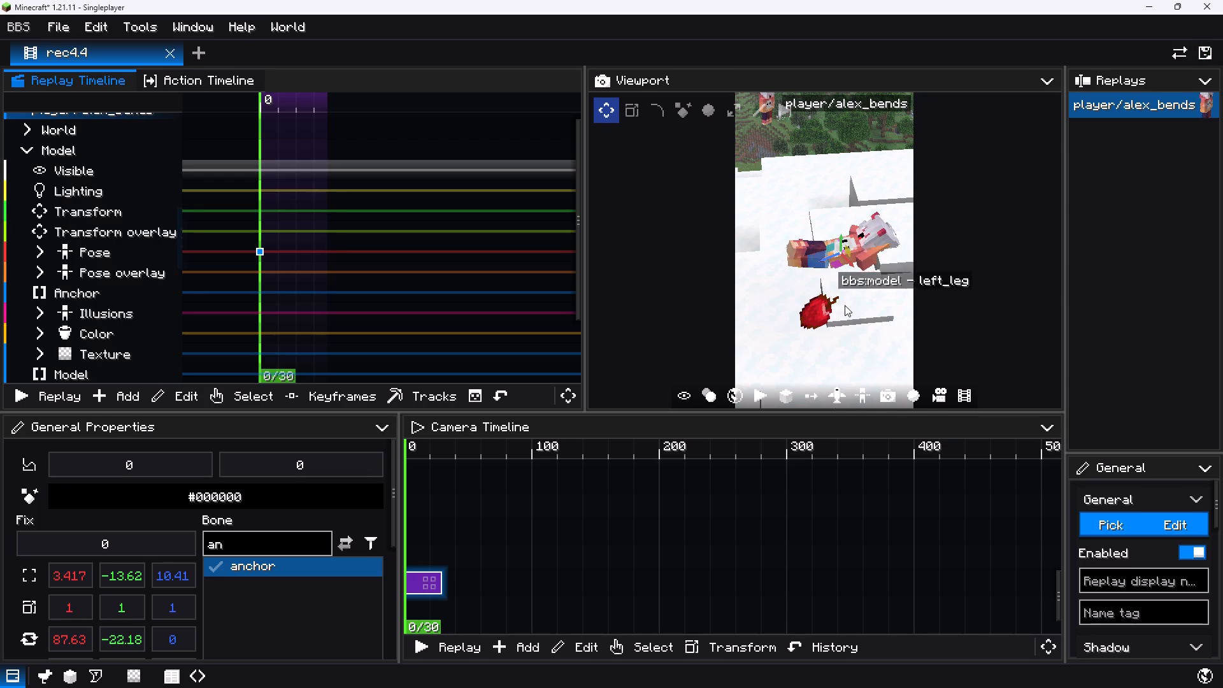
Shift the anchor bone sideways to about 5.7 on X and 10.3 on Z.
click(842, 387)
drag(839, 283, 884, 362)
key(w)
key(space)
key(space)
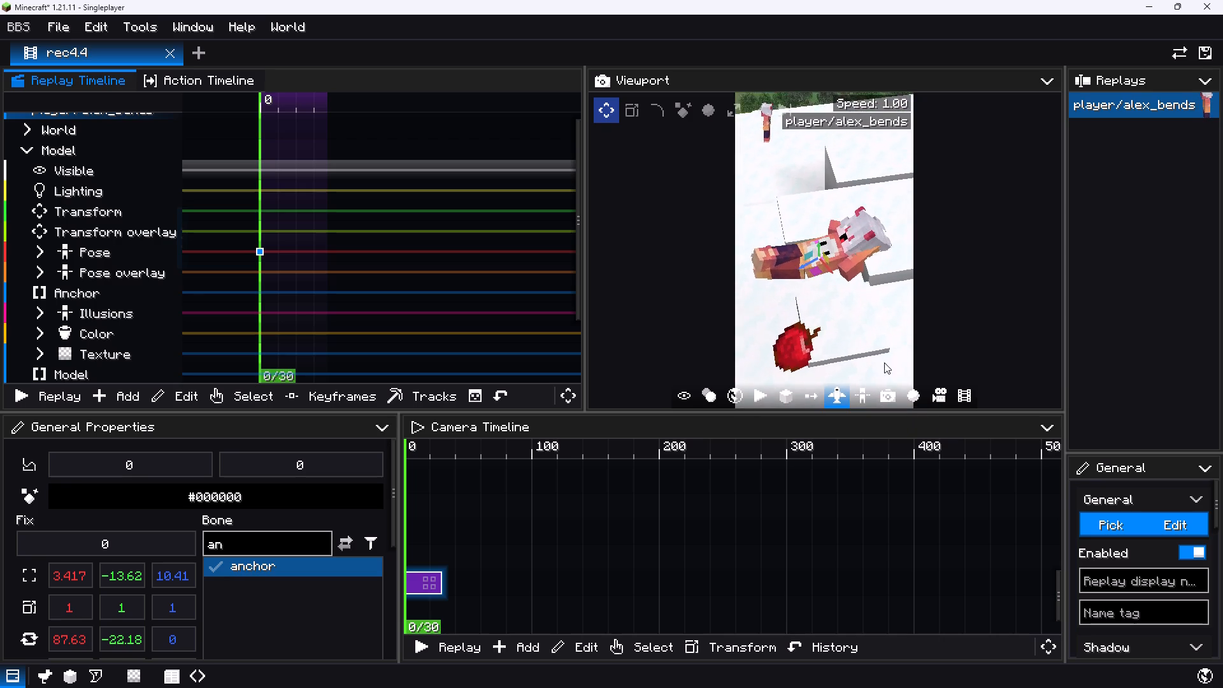
drag(884, 362, 1205, 452)
key(a)
key(space)
drag(869, 307, 973, 309)
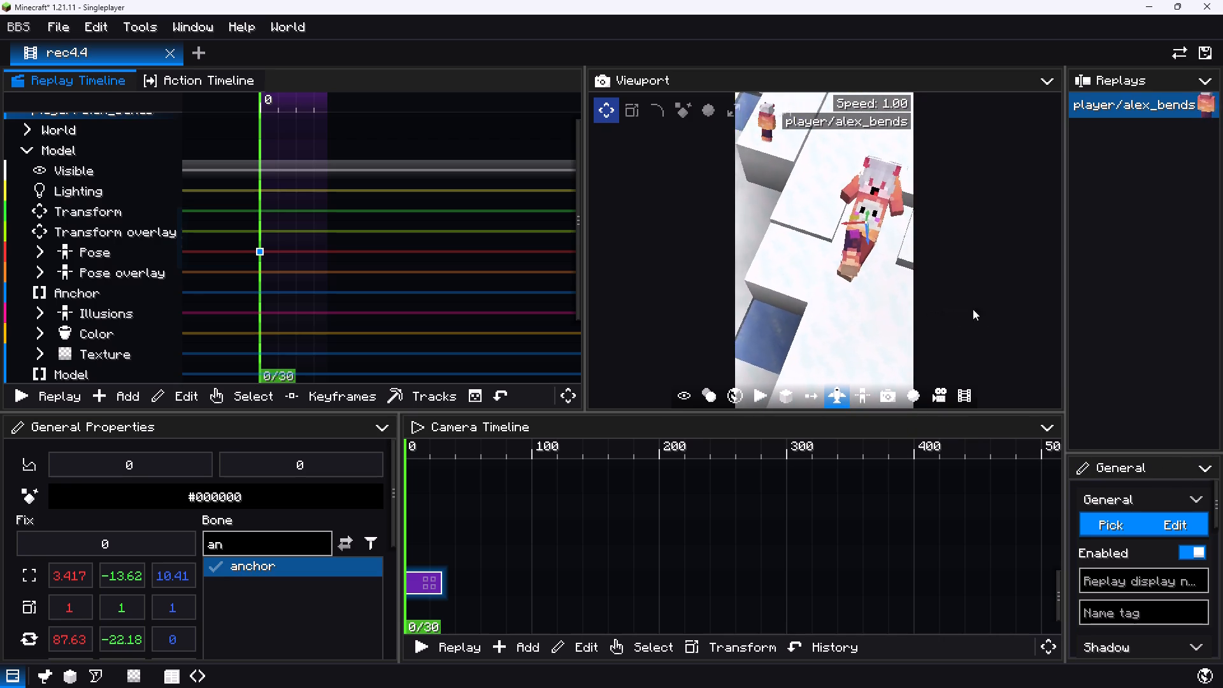
drag(973, 309, 1013, 310)
key(w)
key(space)
drag(856, 288, 860, 319)
key(s)
key(space)
click(840, 400)
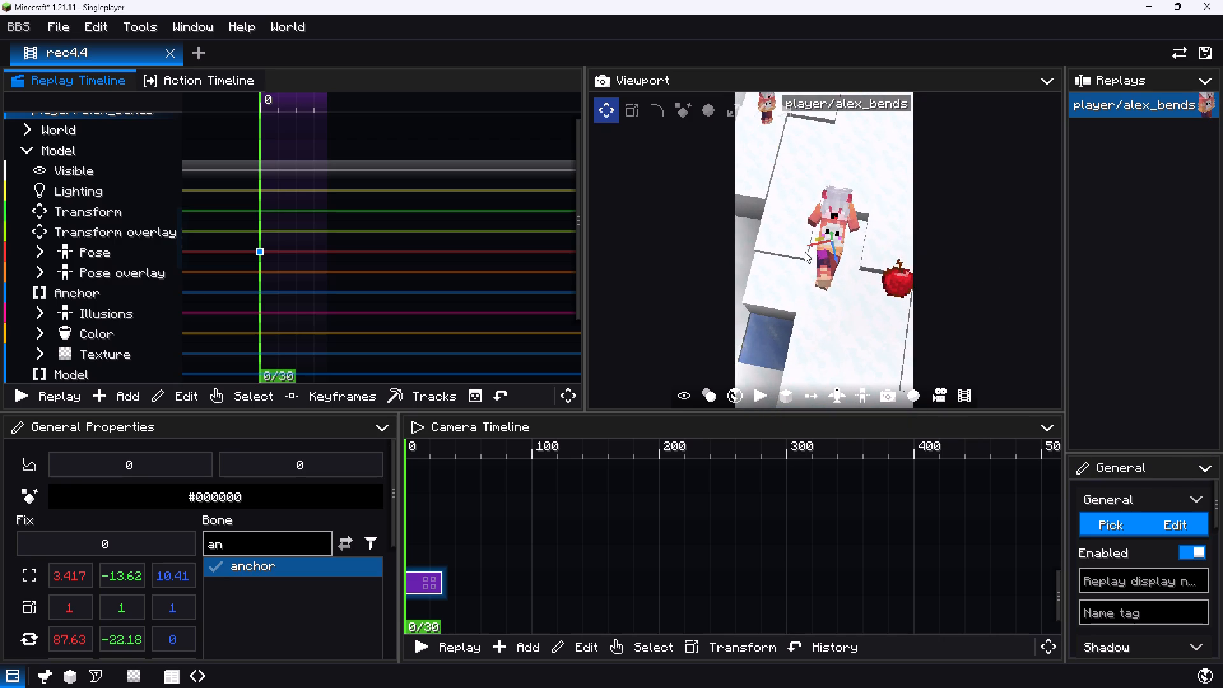
drag(820, 256, 827, 255)
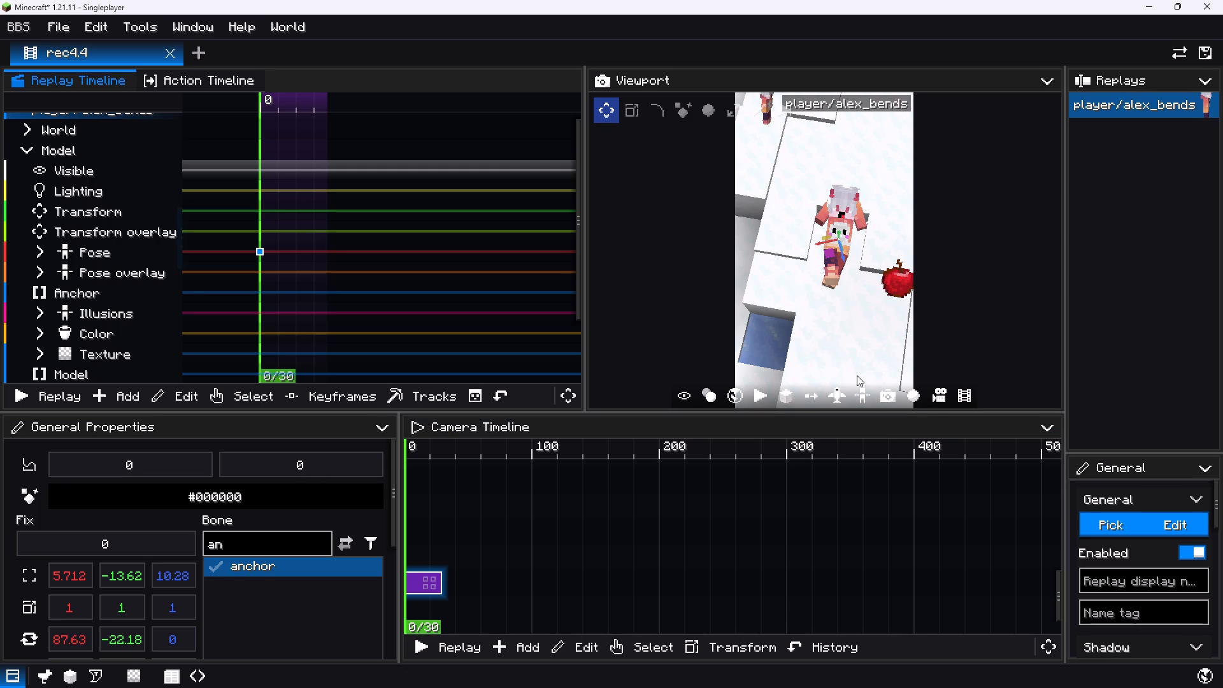
Rotate the character's right_arm bone about its X axis to about 153°.
click(819, 221)
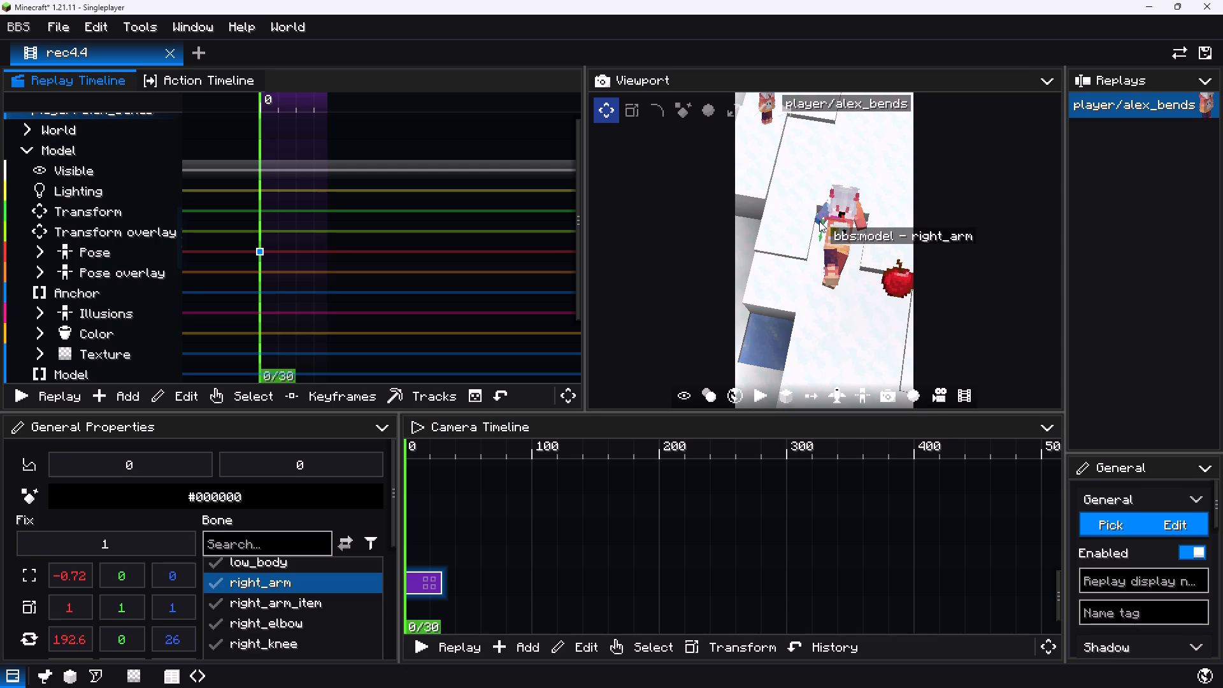
key(r)
drag(819, 227, 819, 236)
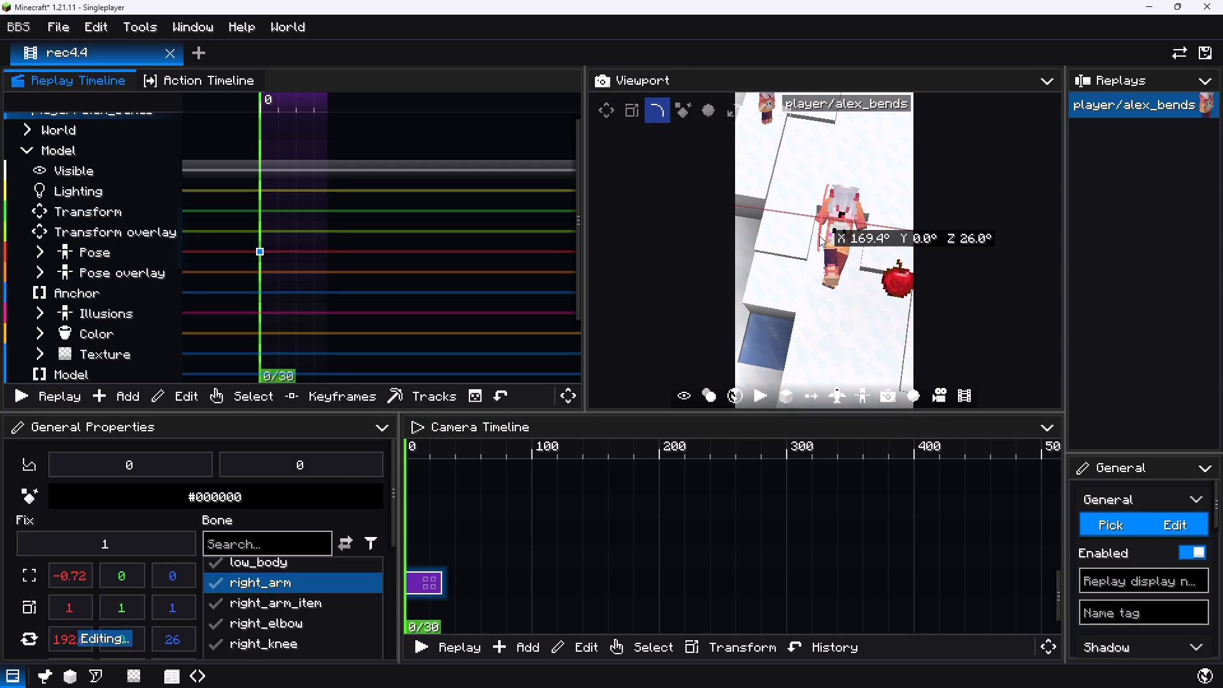
drag(819, 236, 819, 240)
click(819, 240)
click(834, 290)
click(844, 327)
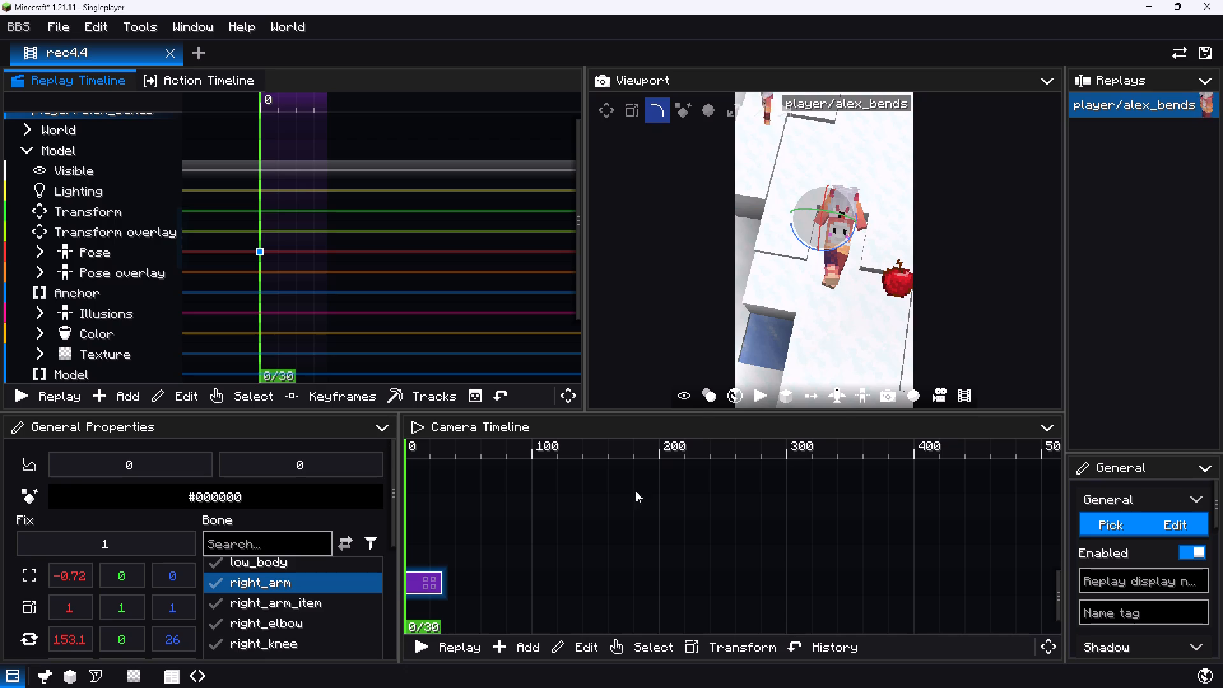
Rotate the right_arm bone about its X axis to about 180°.
click(840, 396)
key(w)
drag(845, 317, 1061, 246)
key(a)
drag(819, 313, 1092, 254)
drag(827, 307, 840, 297)
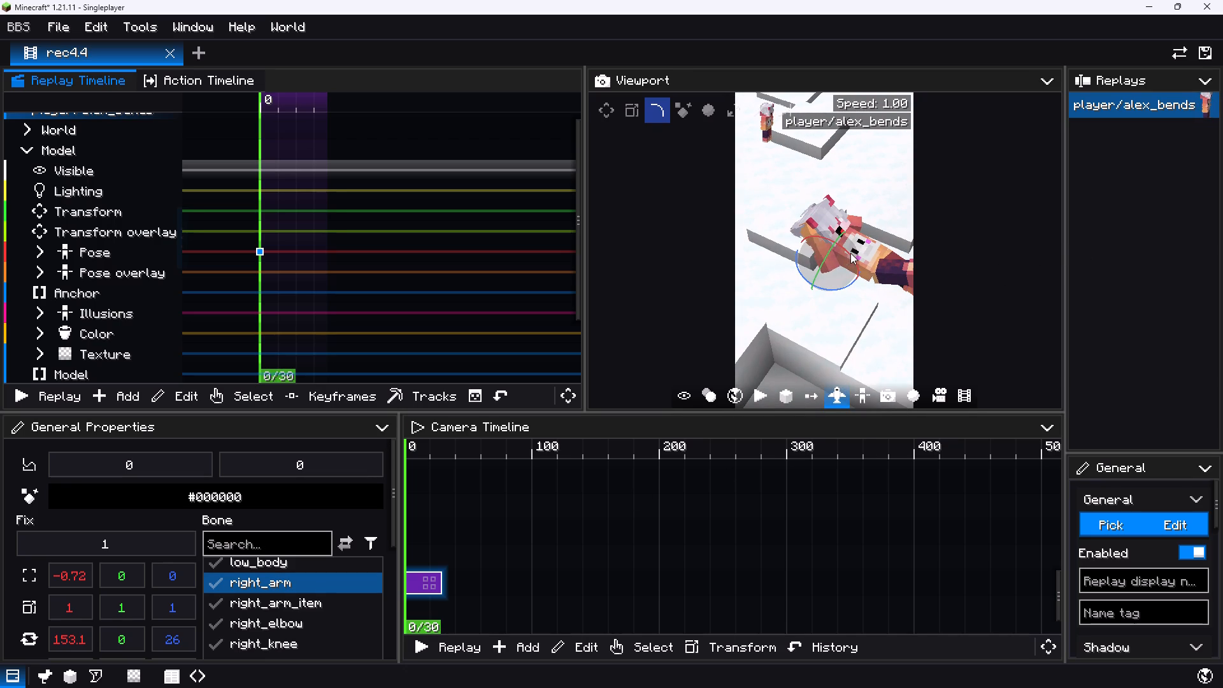
click(840, 387)
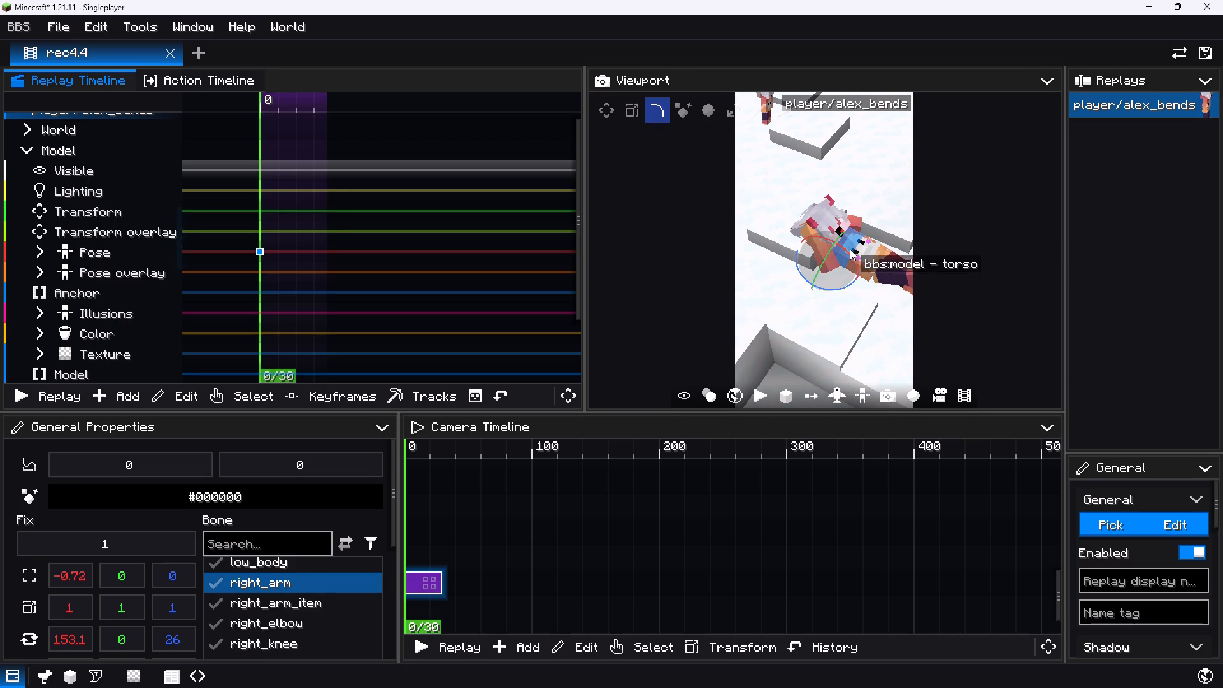
drag(850, 254, 839, 246)
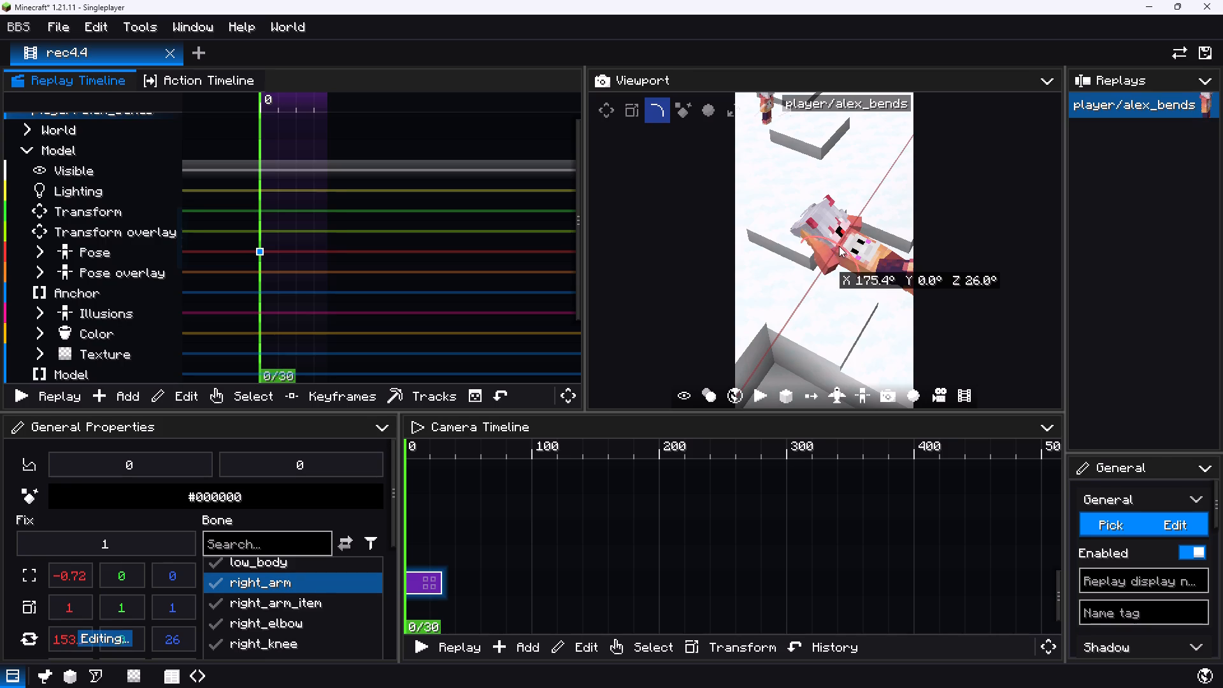
drag(839, 246, 837, 245)
Examine the lying character's pose in the snow from different angles without the rotation gizmo.
click(835, 392)
drag(905, 249, 845, 268)
key(w)
key(space)
key(d)
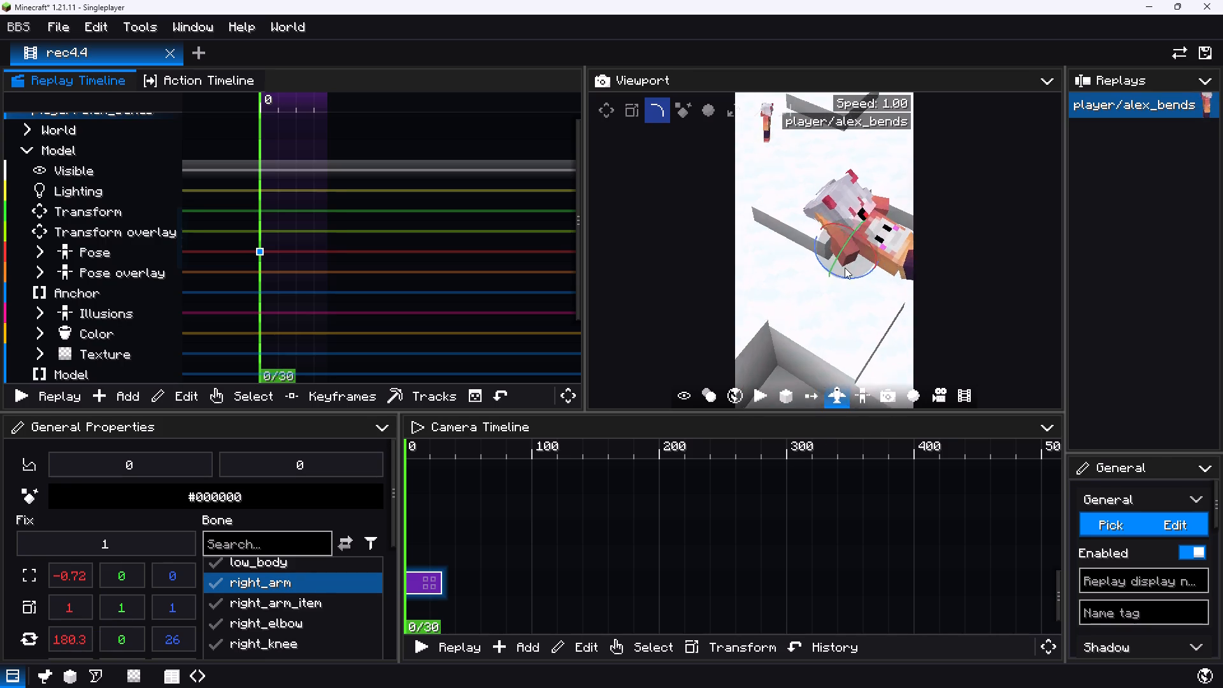
drag(845, 268, 217, 271)
key(w)
drag(883, 240, 850, 240)
key(space)
text(s)
click(839, 402)
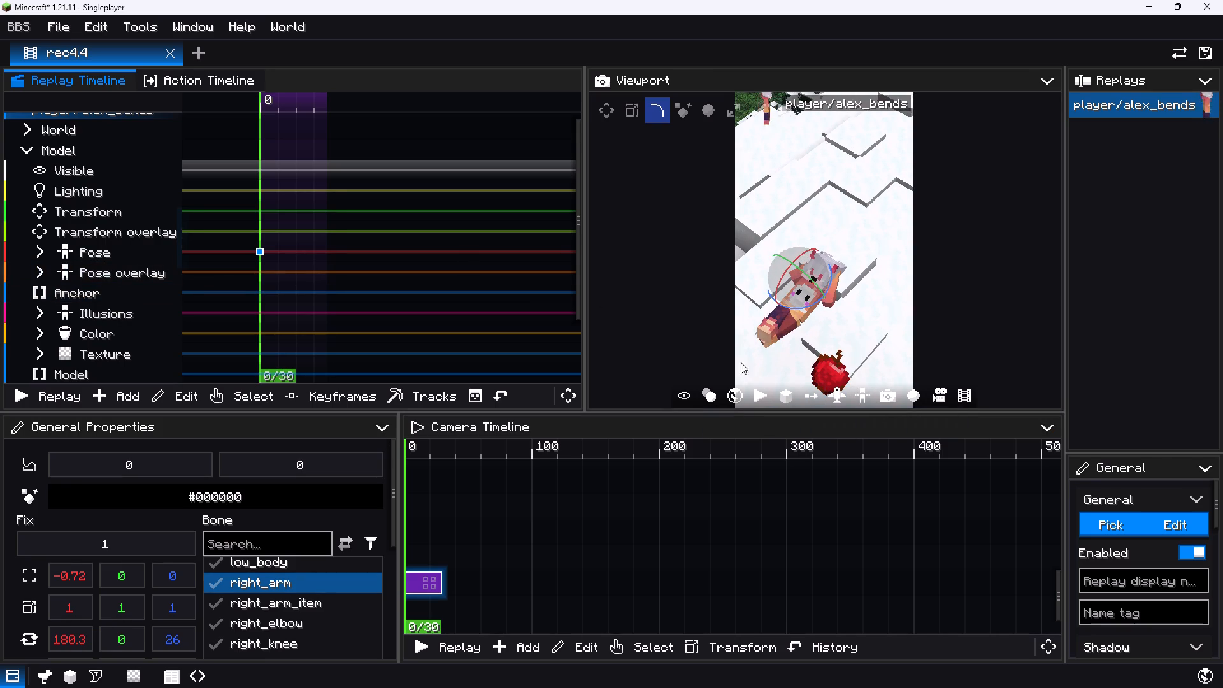
click(476, 520)
click(335, 227)
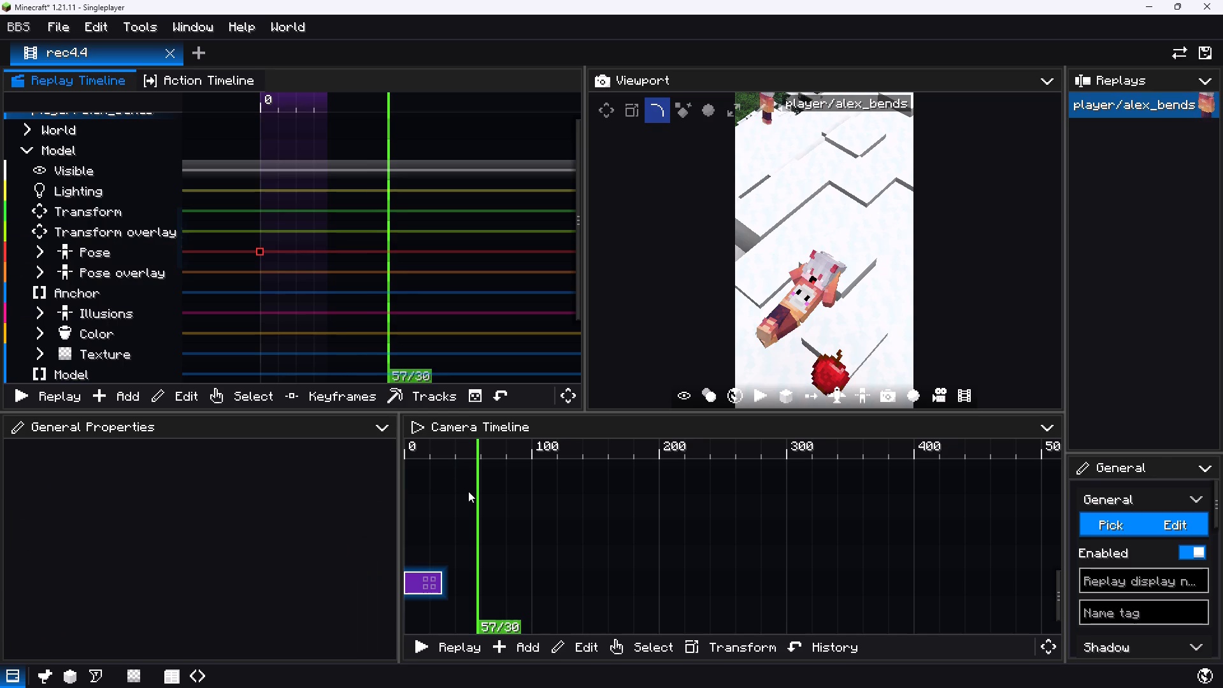
drag(468, 491, 361, 483)
click(834, 391)
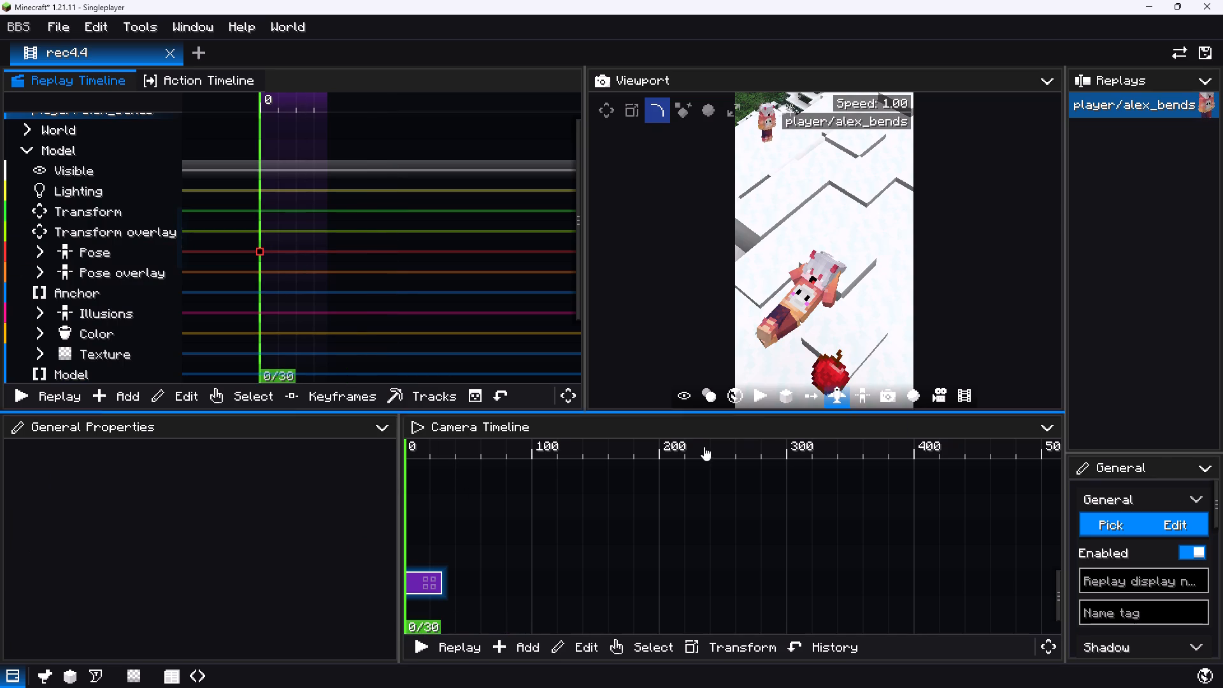
key(a)
drag(858, 297, 898, 269)
click(834, 399)
Add a second path clip to the camera timeline and place it on layer 2 starting at tick 90.
click(433, 587)
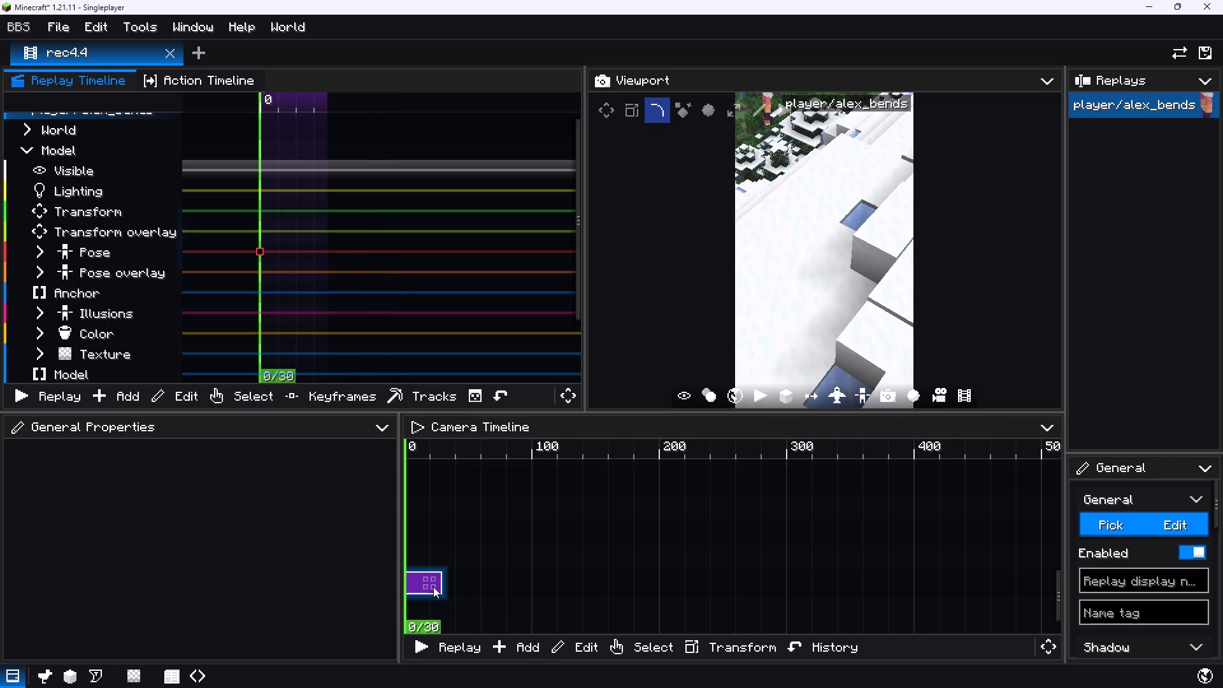
click(457, 499)
right_click(508, 528)
click(569, 462)
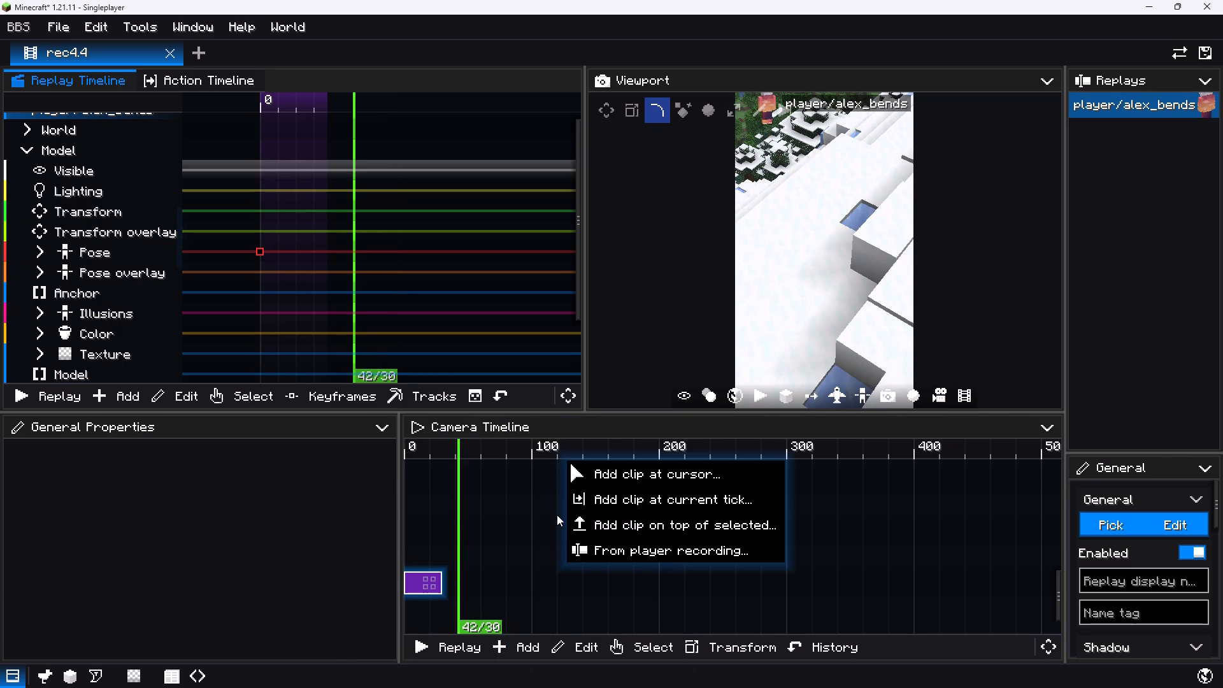
click(613, 466)
drag(634, 531, 625, 531)
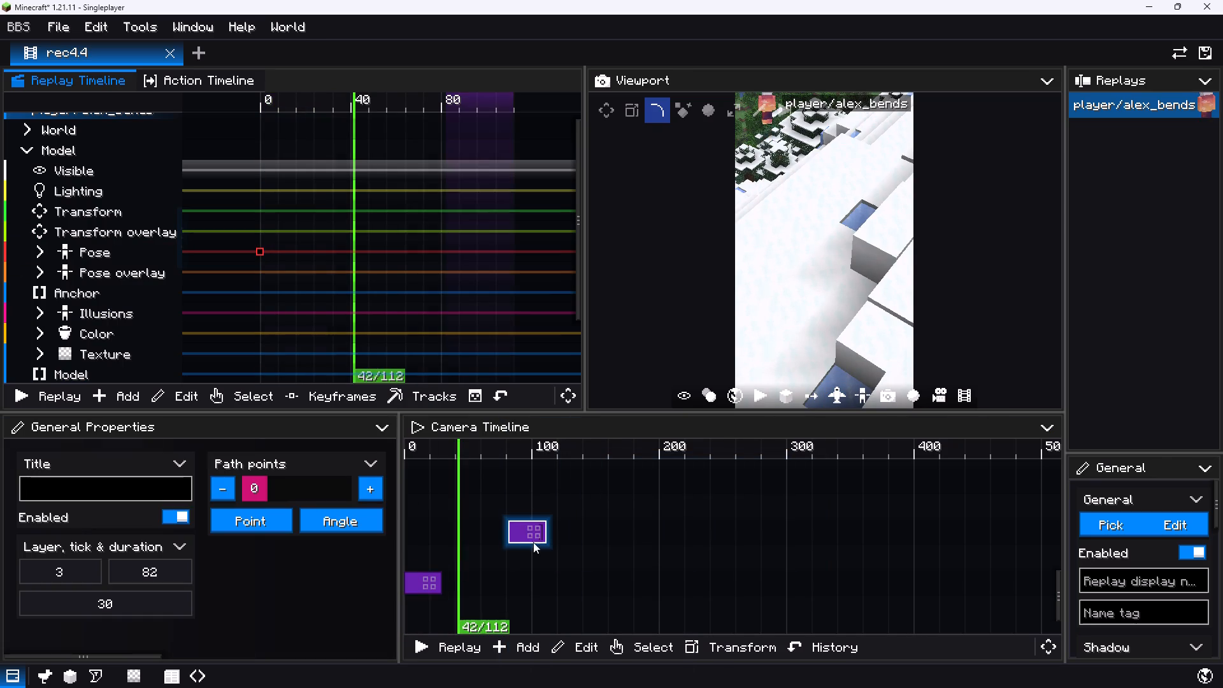
drag(518, 525, 526, 560)
For point 0 of the first path clip, at tick 0, fly the camera across the snow towards the lying character.
click(417, 577)
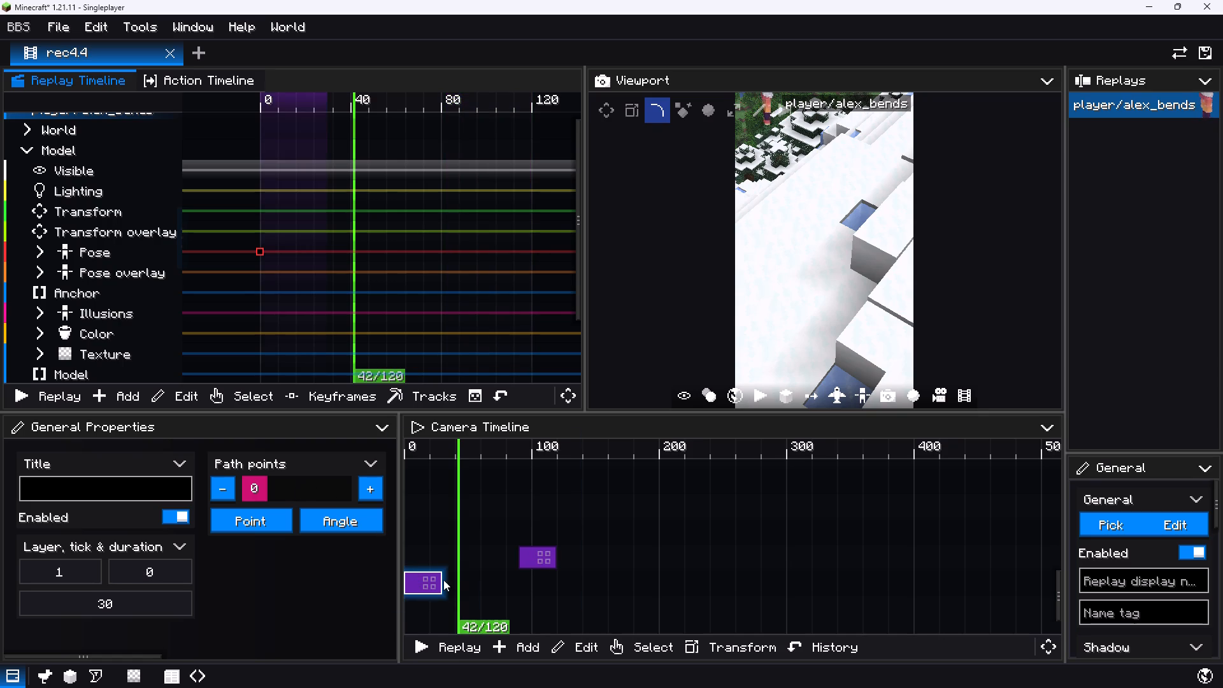
drag(458, 594, 367, 573)
click(245, 484)
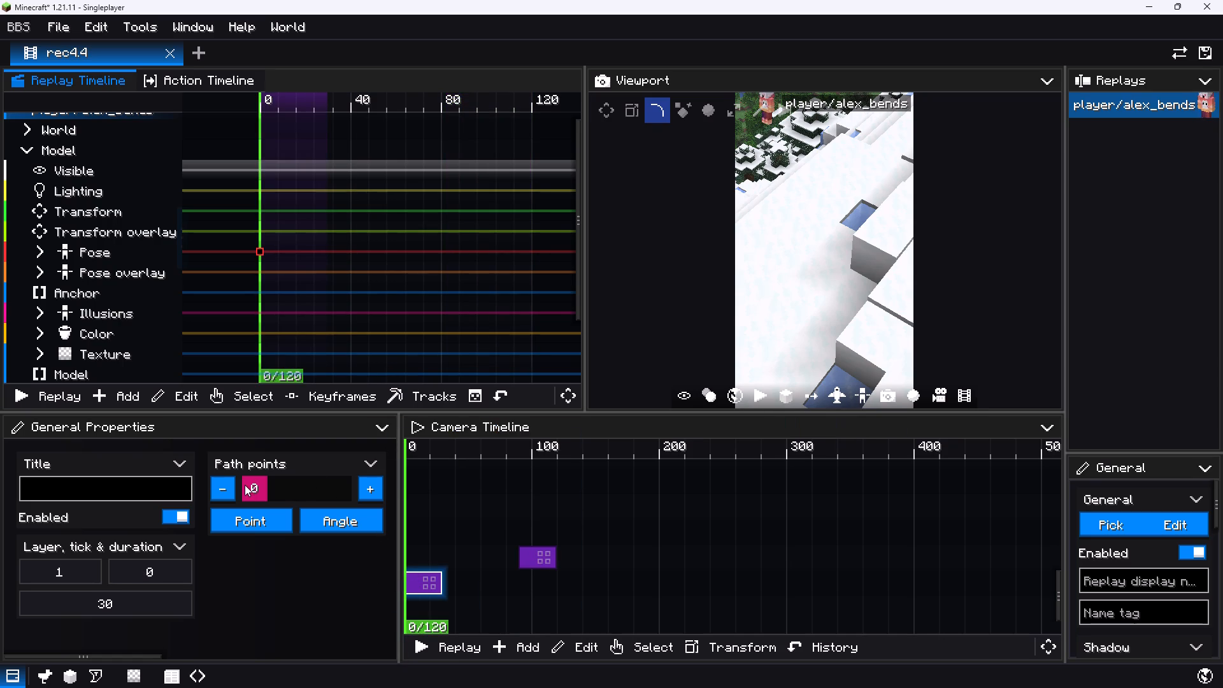
click(836, 389)
key(d)
drag(840, 342, 945, 302)
key(w)
key(w)
key(w)
key(w)
key(w)
key(w)
key(w)
key(w)
key(w)
key(w)
drag(840, 320, 755, 347)
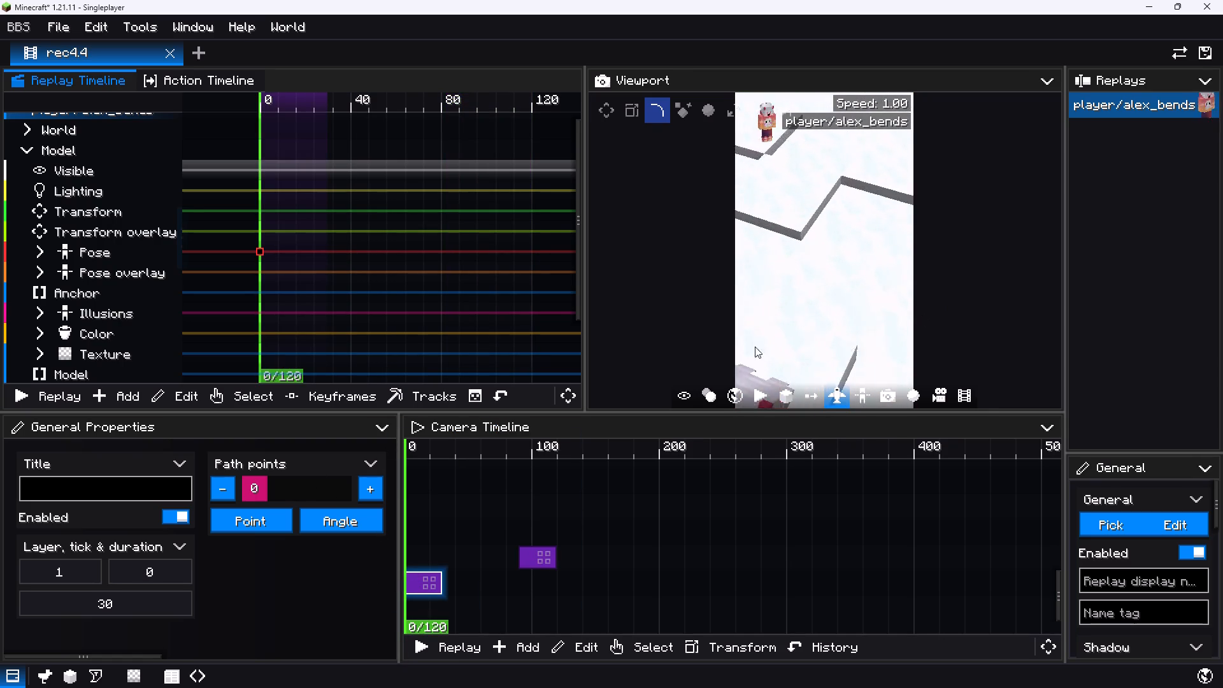
Swing the camera around behind the lying character's head, looking along the body towards the horizon.
drag(755, 347, 0, 348)
key(d)
key(s)
drag(831, 301, 505, 301)
key(d)
drag(794, 315, 826, 201)
drag(811, 338, 801, 222)
key(s)
drag(787, 312, 786, 309)
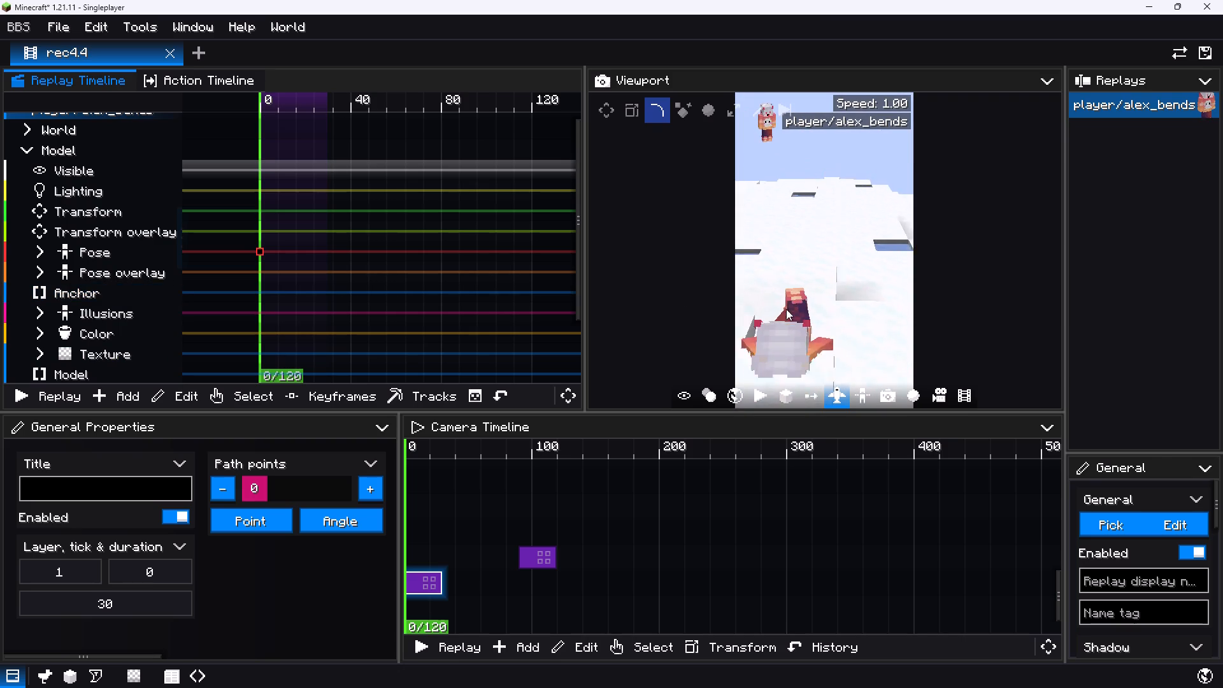
Lower and tilt the camera to a near-ground view behind the head with sky filling most of the frame, and end flight mode.
drag(786, 309, 792, 247)
key(w)
key(s)
drag(792, 247, 780, 231)
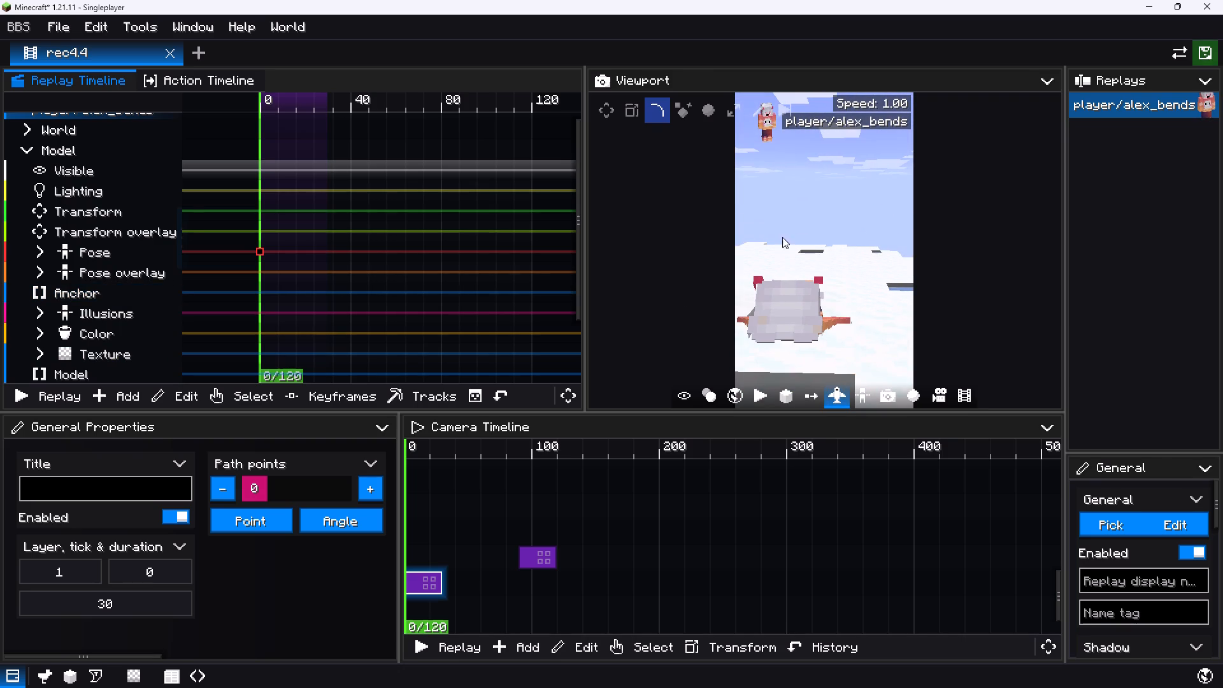
drag(802, 255, 791, 256)
key(a)
key(d)
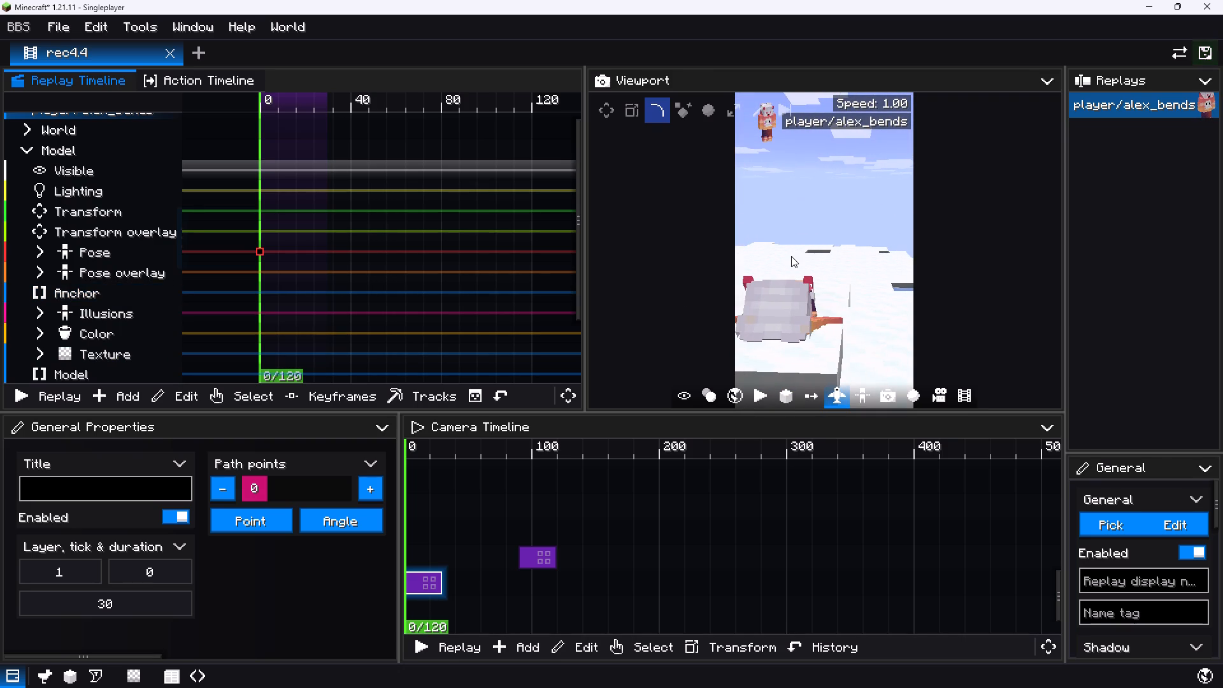
drag(791, 256, 788, 192)
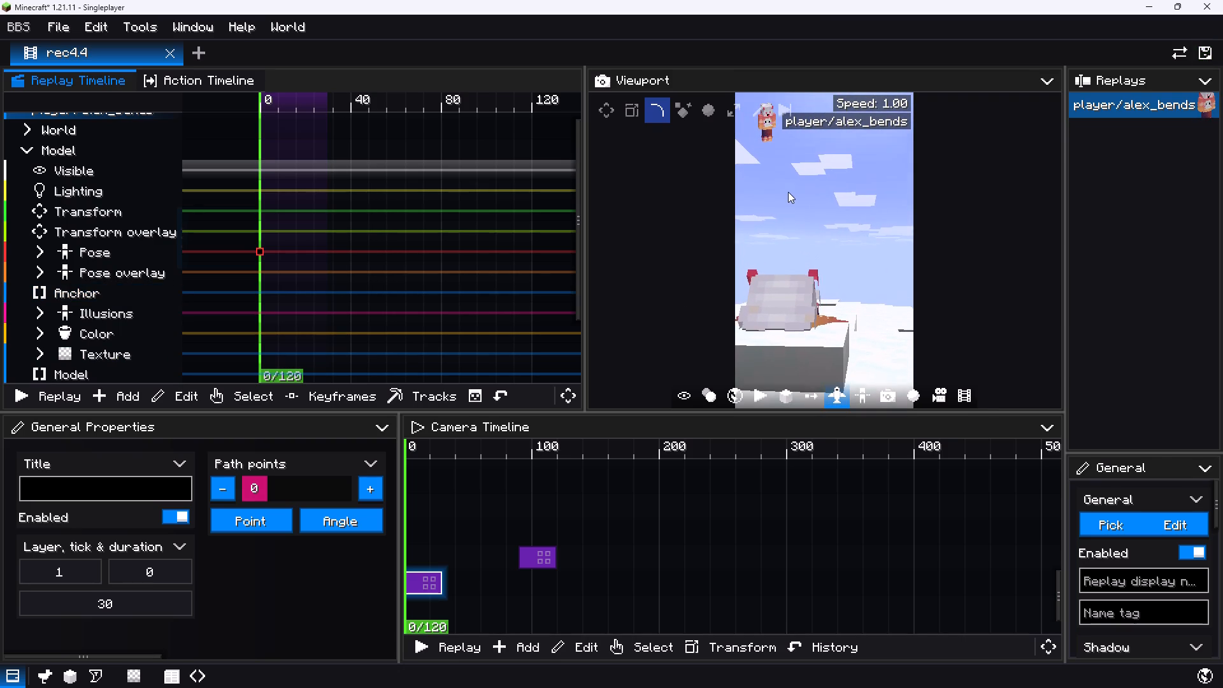
drag(788, 192, 790, 186)
key(w)
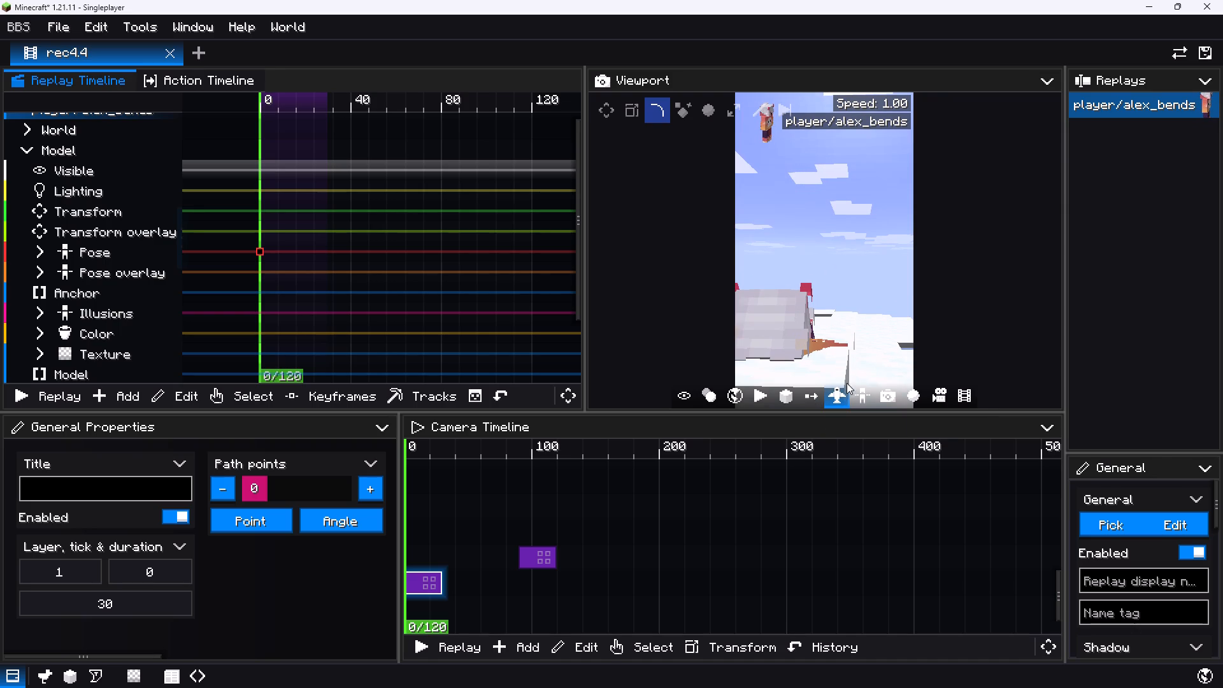
click(836, 405)
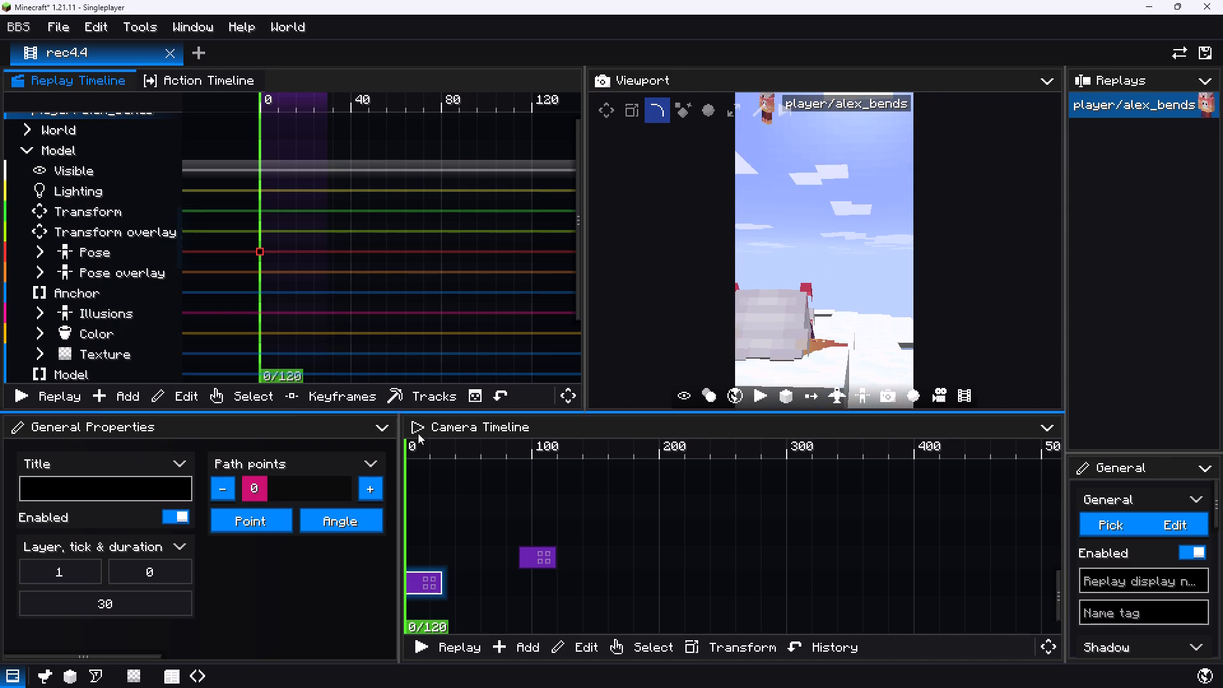
Add path point 1 to the first path clip and pull its camera straight back from the character.
click(355, 496)
click(375, 491)
click(282, 492)
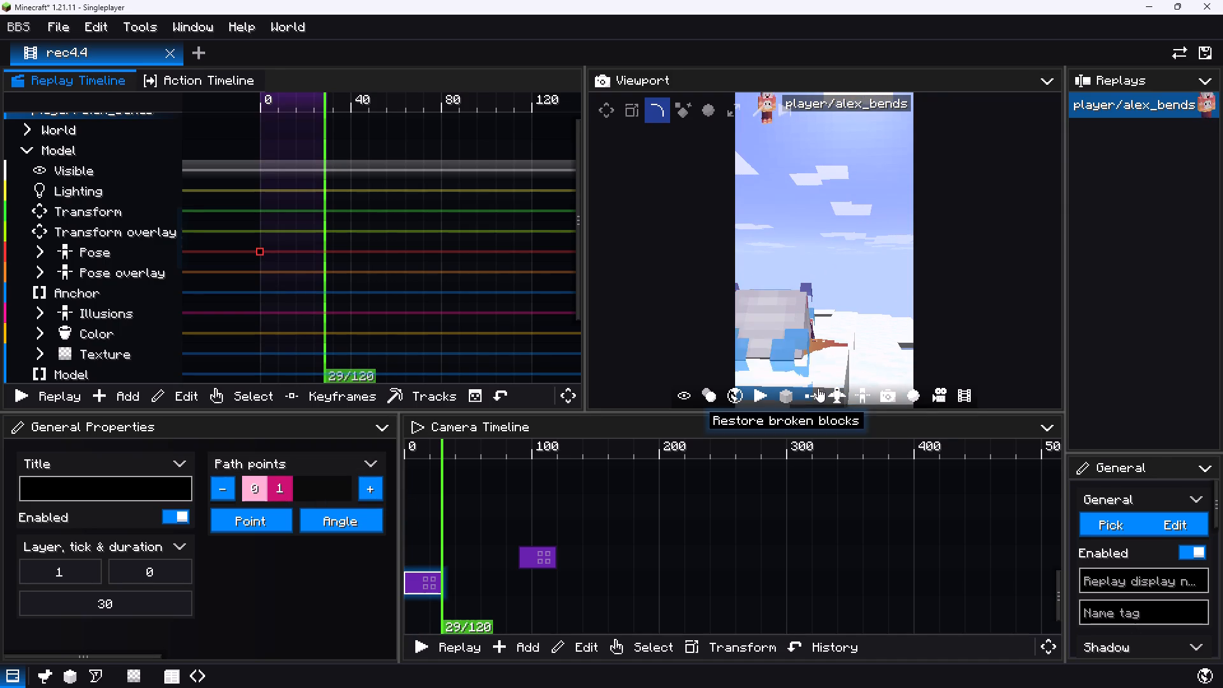
click(829, 401)
key(s)
click(843, 396)
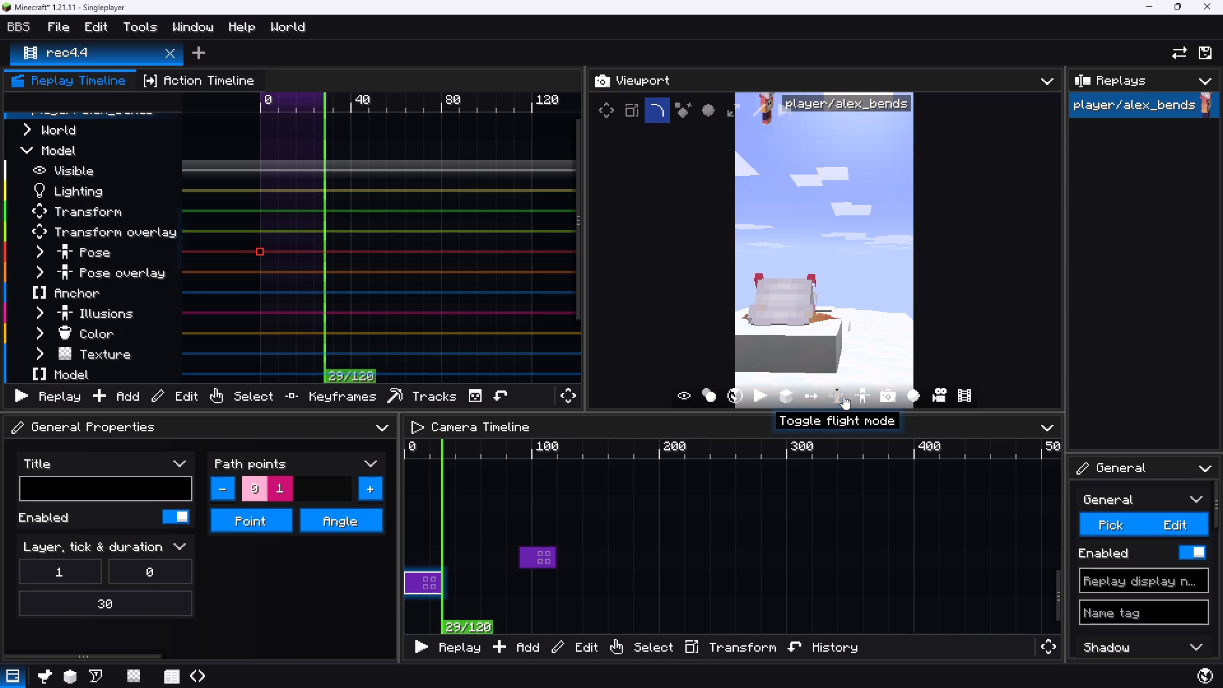
Move the second path clip to layer 1 at tick 70 and play the first clip's camera move from tick 0.
drag(540, 559, 461, 603)
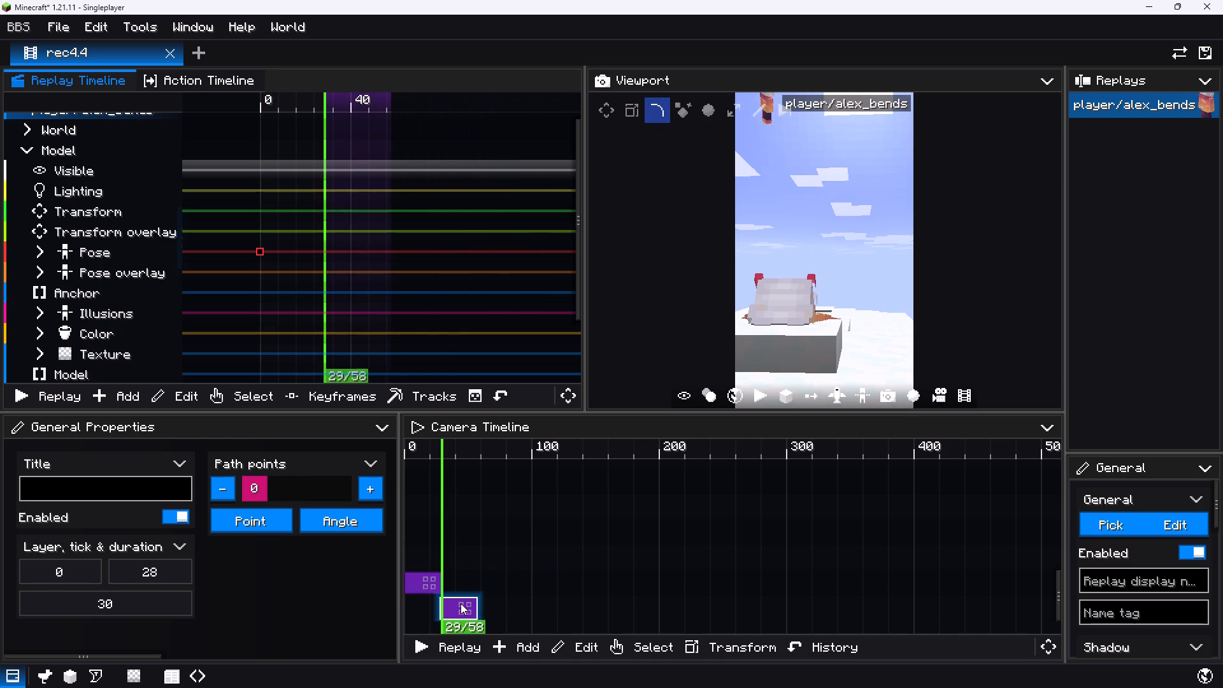
drag(461, 603, 513, 592)
drag(445, 609, 364, 586)
key(space)
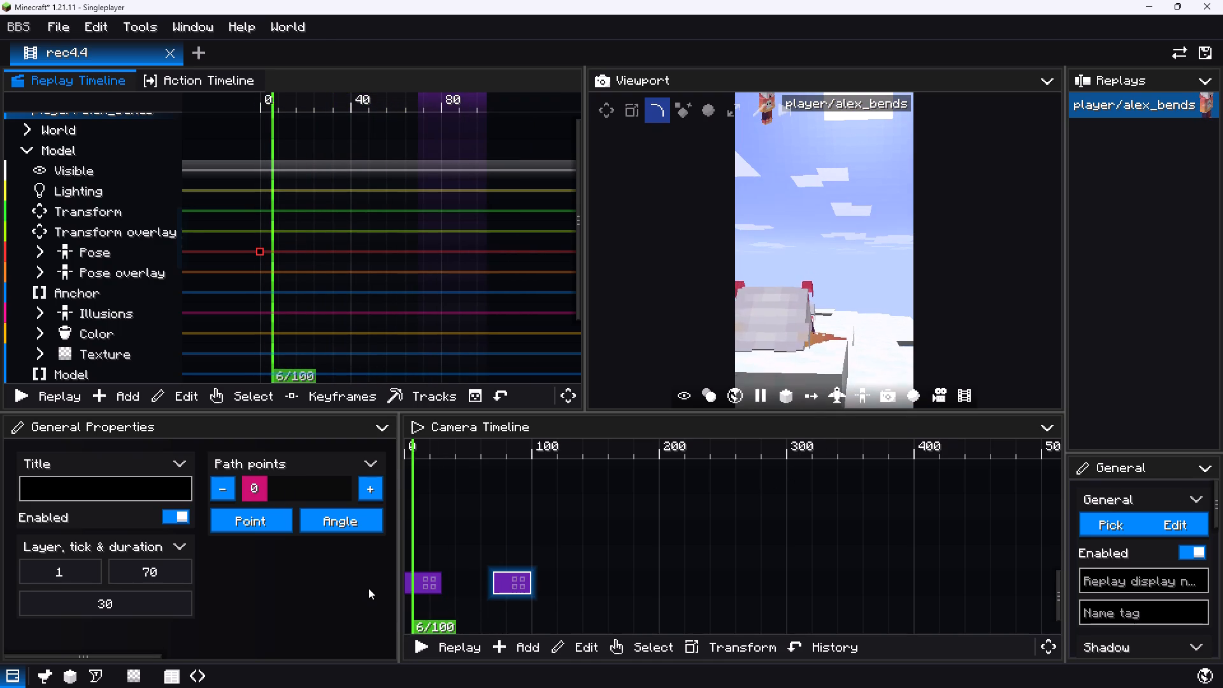
key(space)
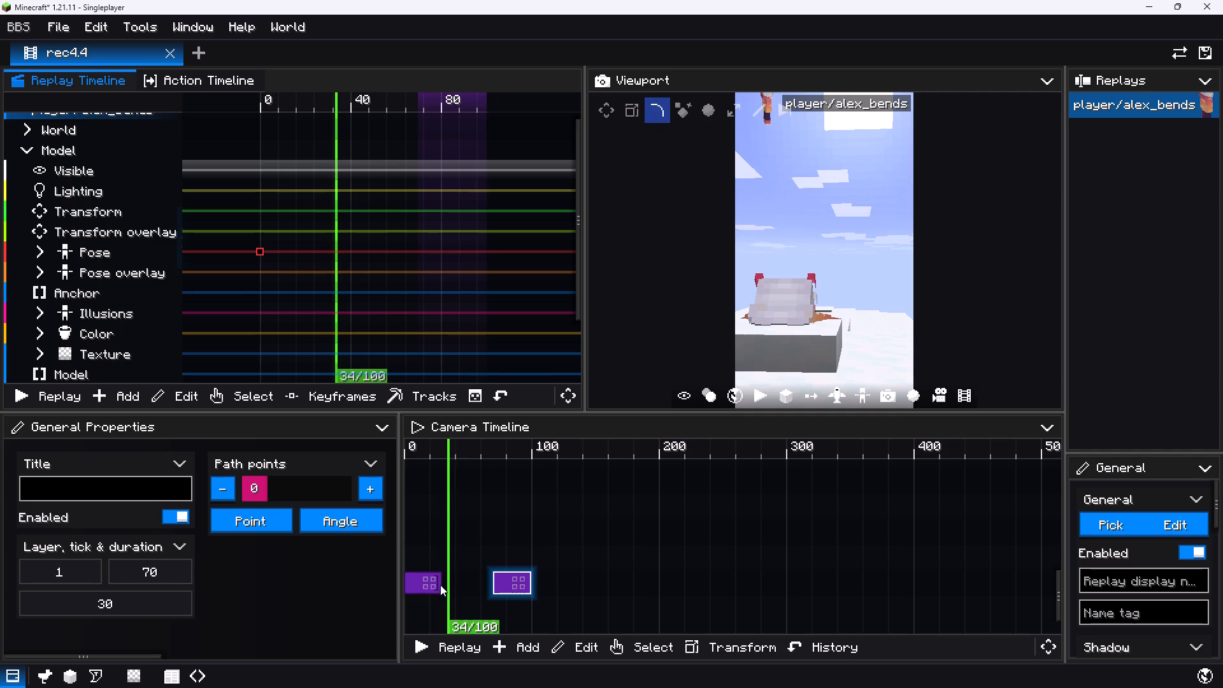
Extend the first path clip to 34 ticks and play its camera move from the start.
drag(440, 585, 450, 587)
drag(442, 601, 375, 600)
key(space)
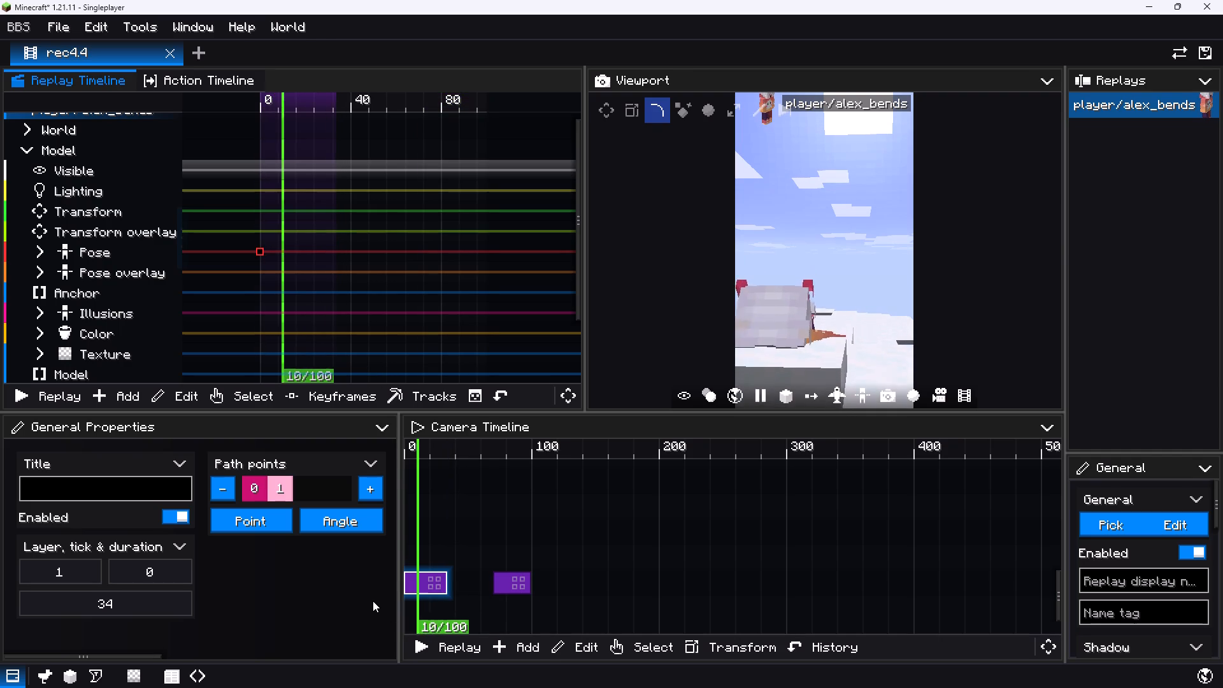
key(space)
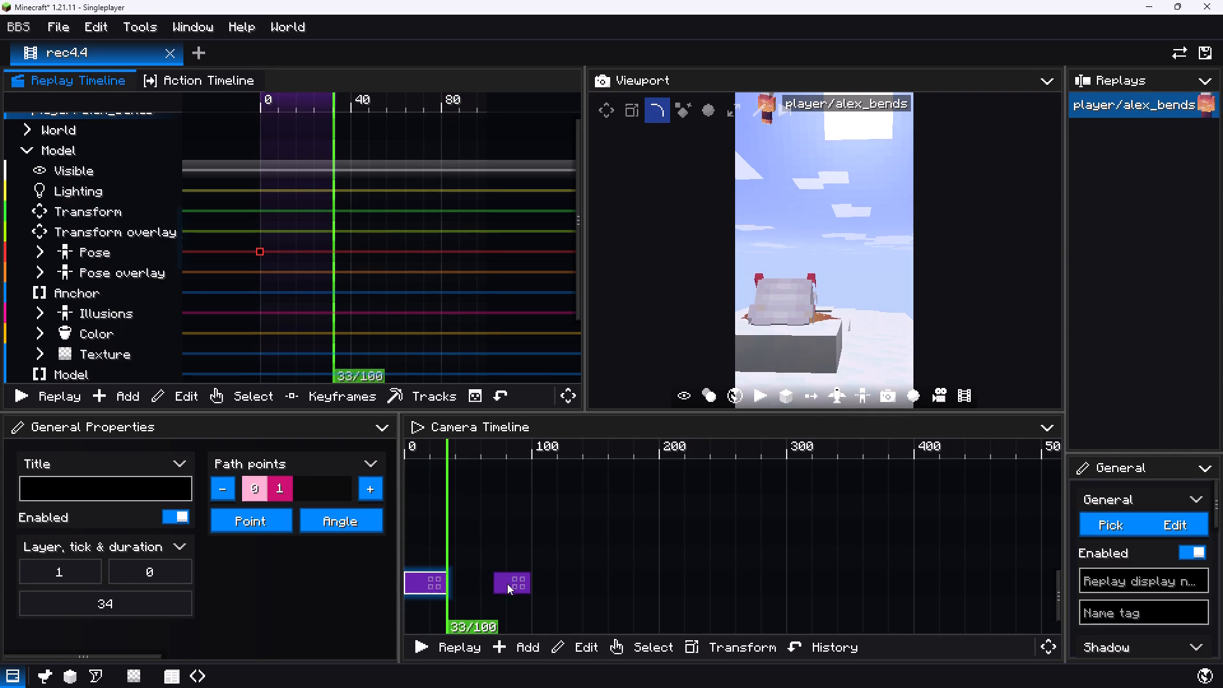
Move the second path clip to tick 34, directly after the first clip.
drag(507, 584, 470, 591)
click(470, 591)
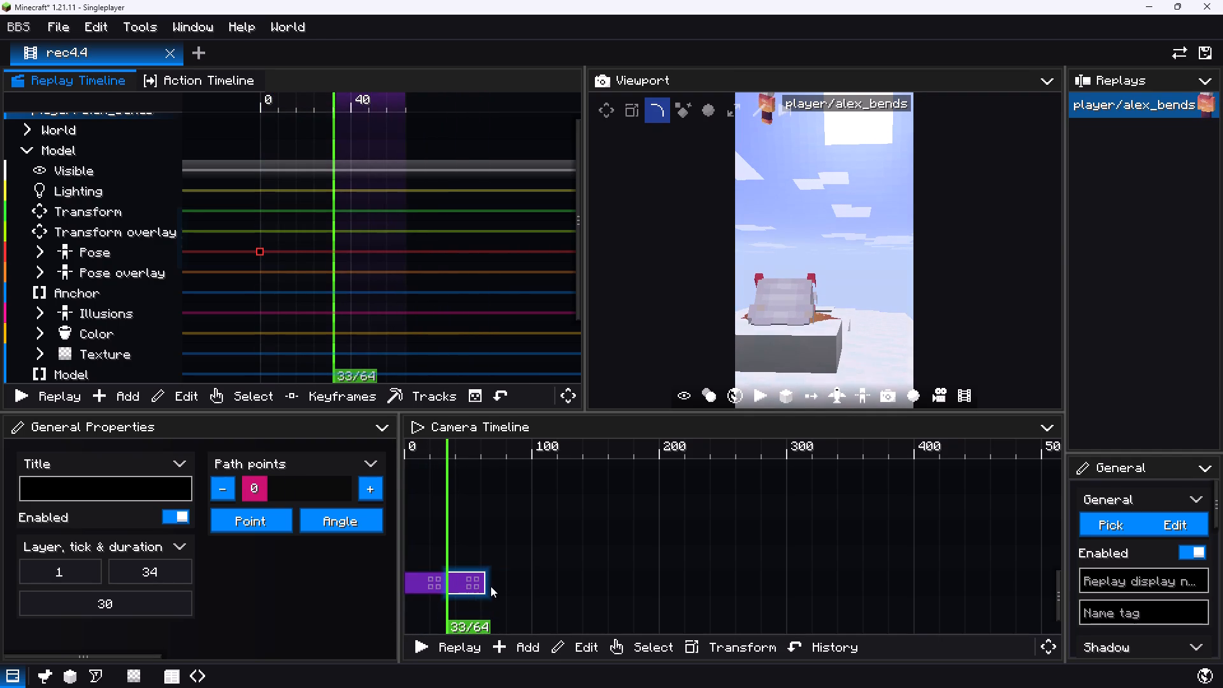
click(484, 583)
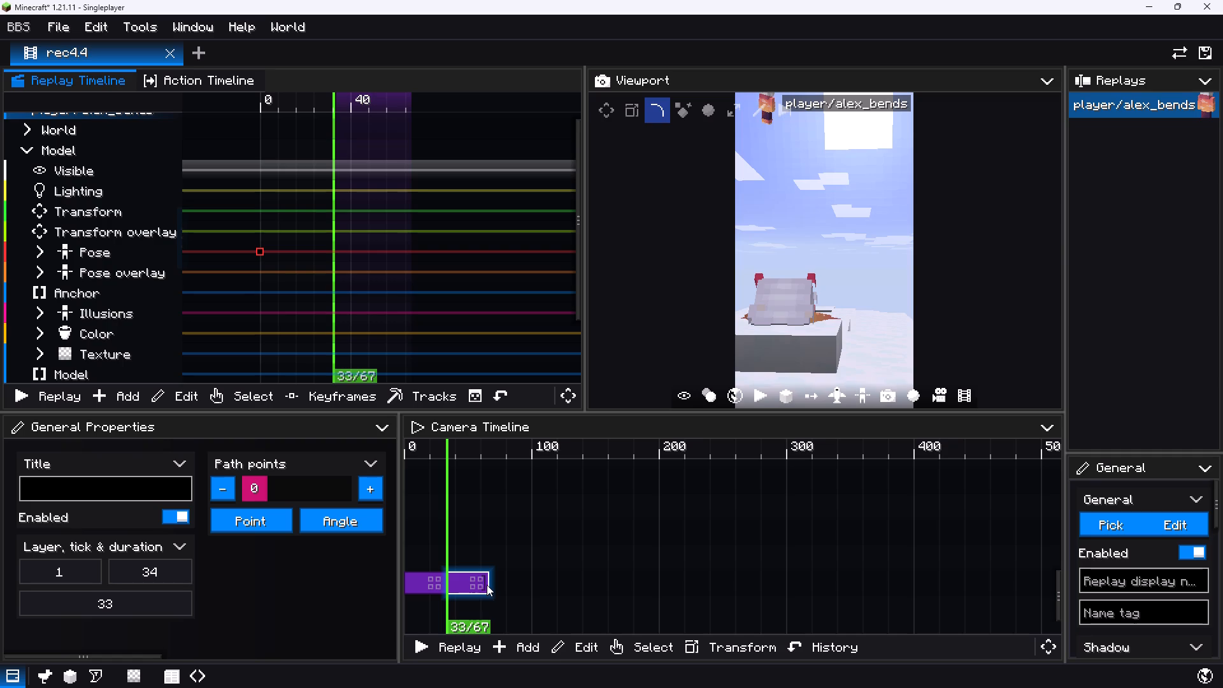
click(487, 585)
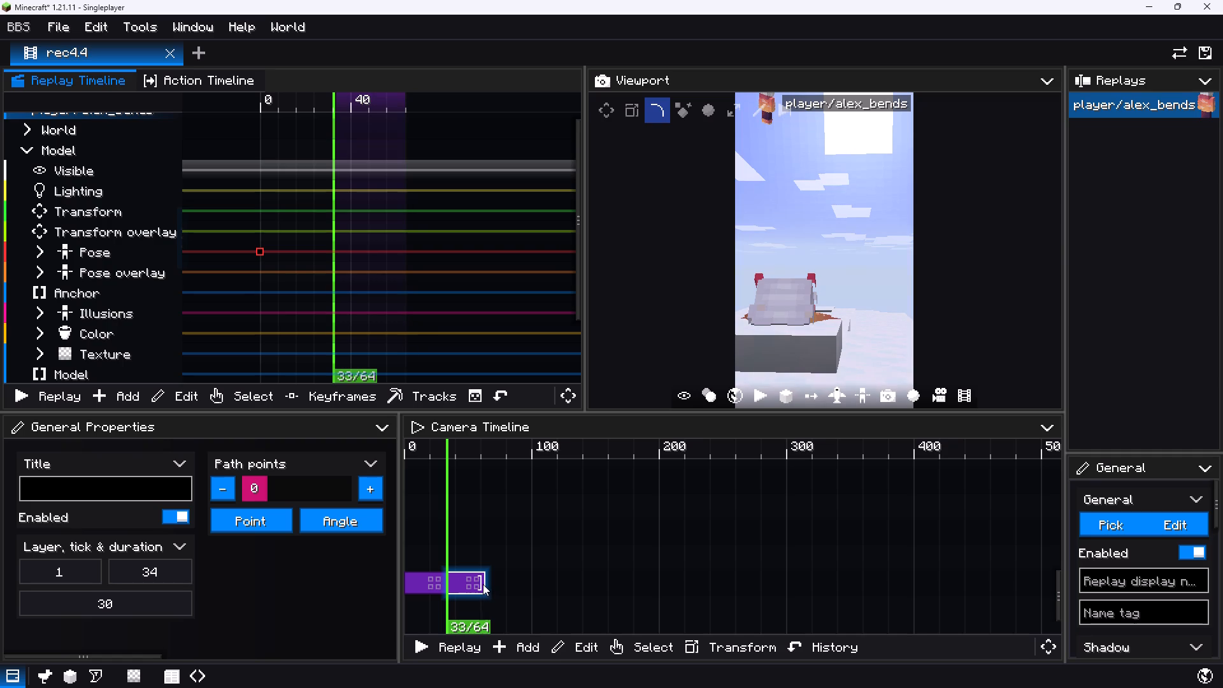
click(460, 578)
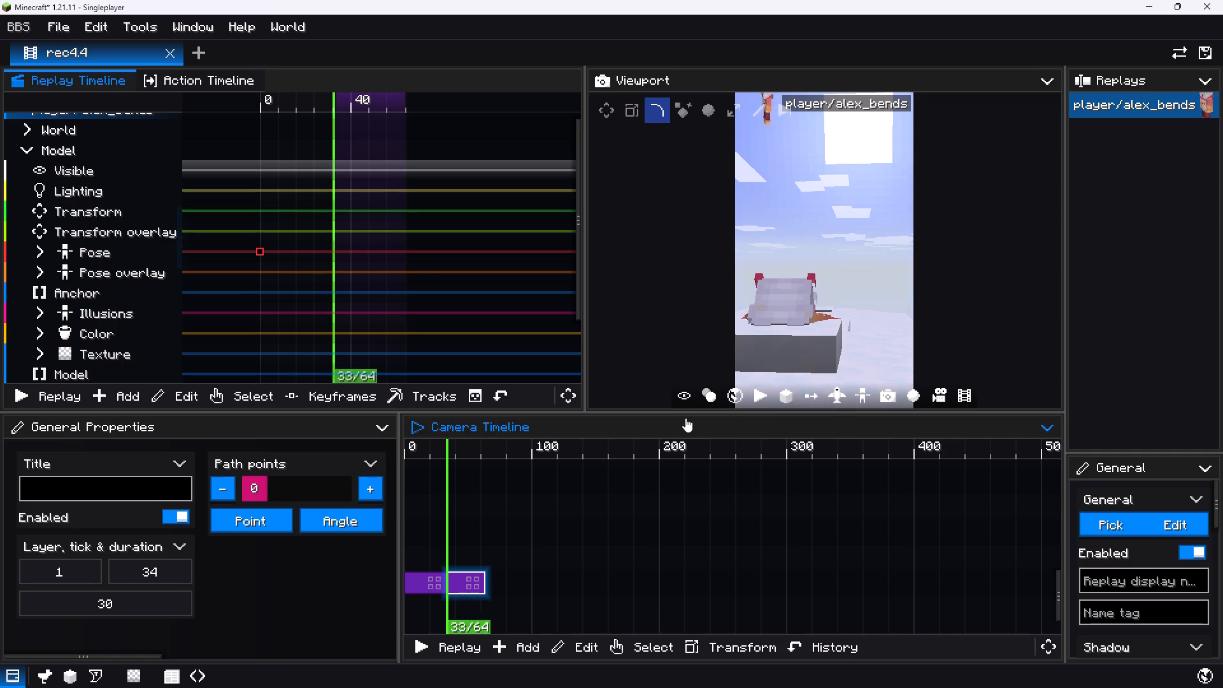
For point 0 of the second path clip, fly the camera over the snow until the lying character is in frame.
click(256, 485)
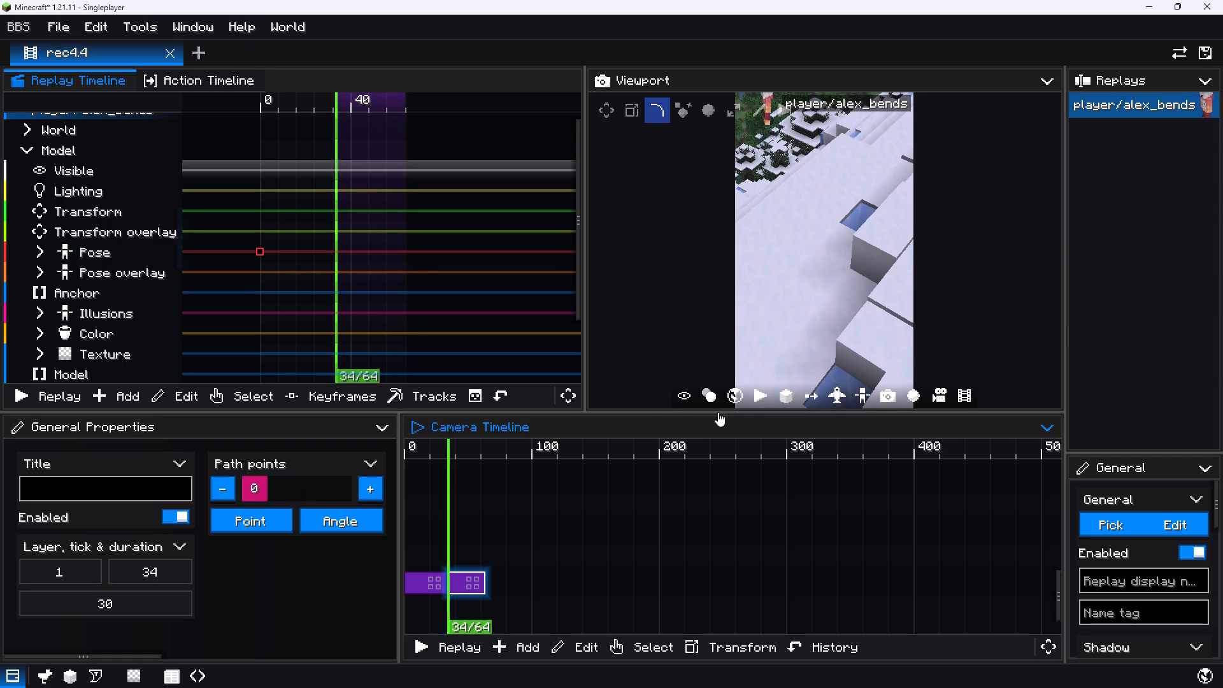
click(840, 394)
key(s)
drag(822, 332, 909, 306)
key(d)
key(w)
key(a)
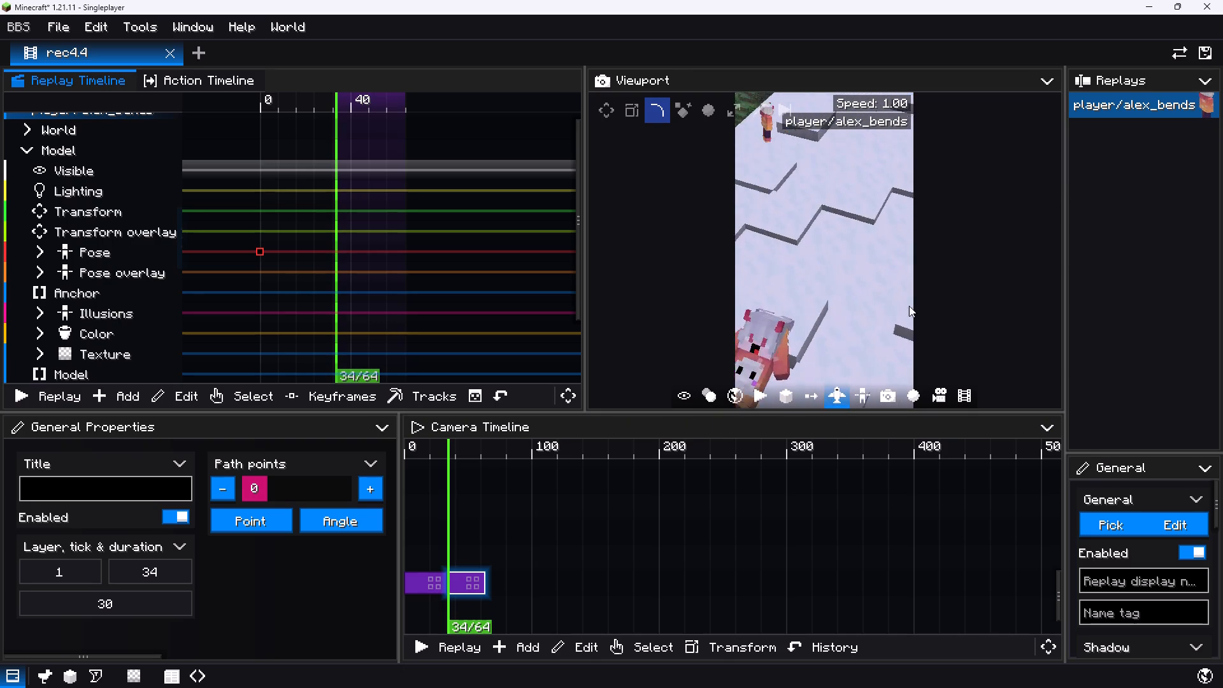
Frame the lying character's full body near the centre from above, facing the front, and end flight mode.
drag(909, 306, 939, 317)
key(w)
drag(852, 323, 917, 323)
shift+drag(837, 324, 864, 290)
key(s)
drag(841, 306, 852, 312)
key(space)
text(s)
key(a)
text(wd)
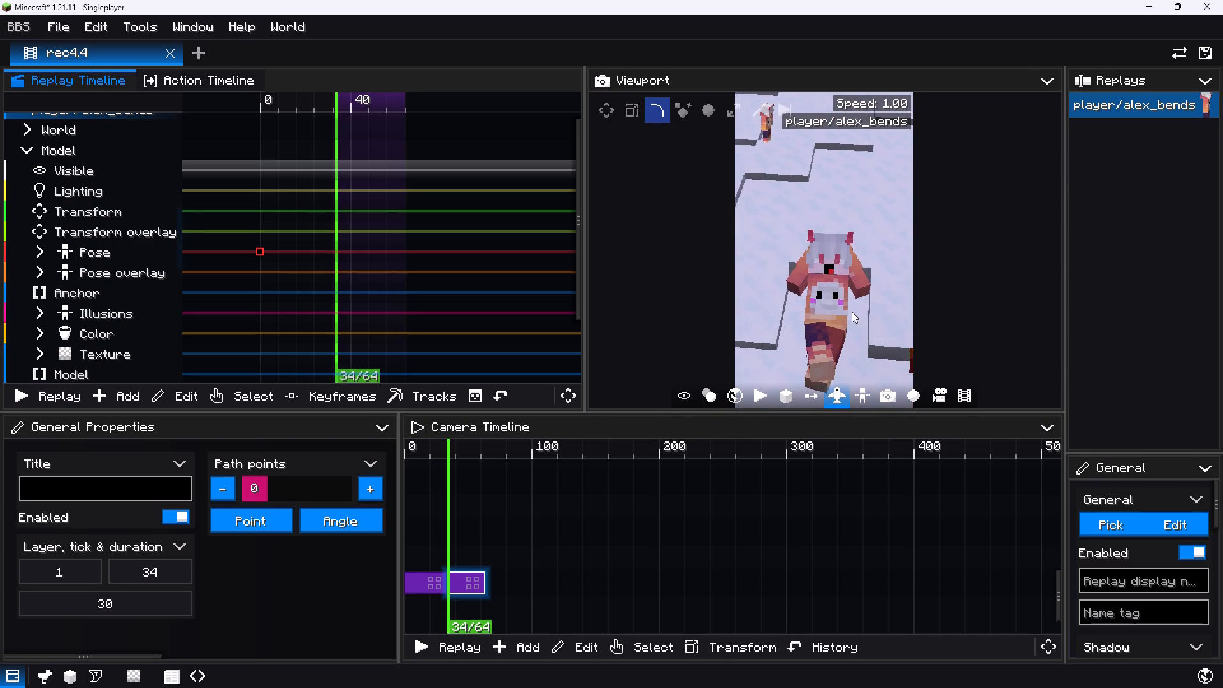
key(d)
drag(852, 312, 817, 312)
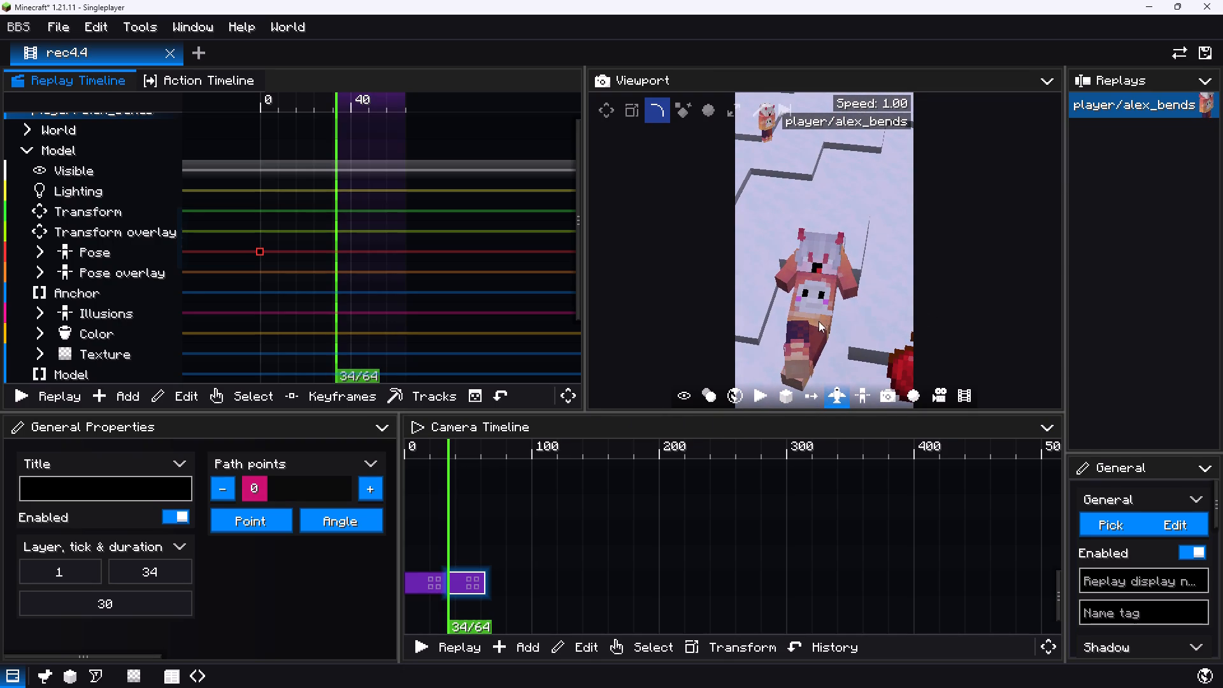
click(840, 395)
Add path point 1 to the second path clip and pull its camera back so the apple is fully in frame.
click(359, 487)
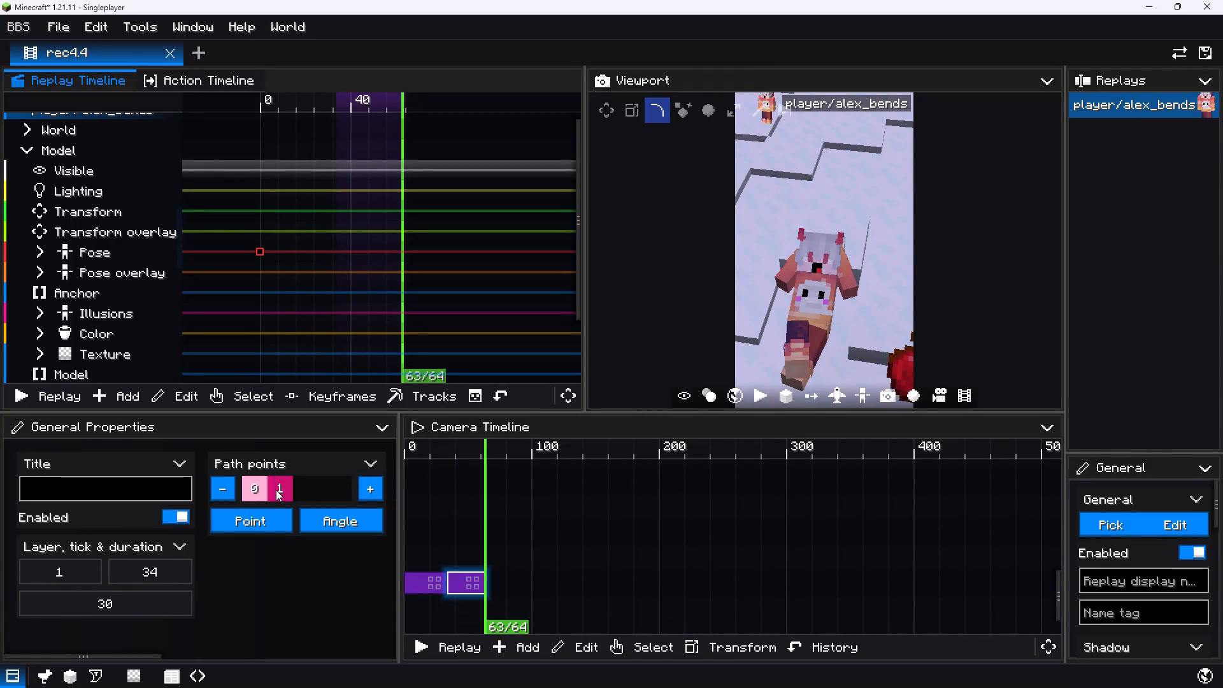
click(276, 490)
click(836, 390)
key(s)
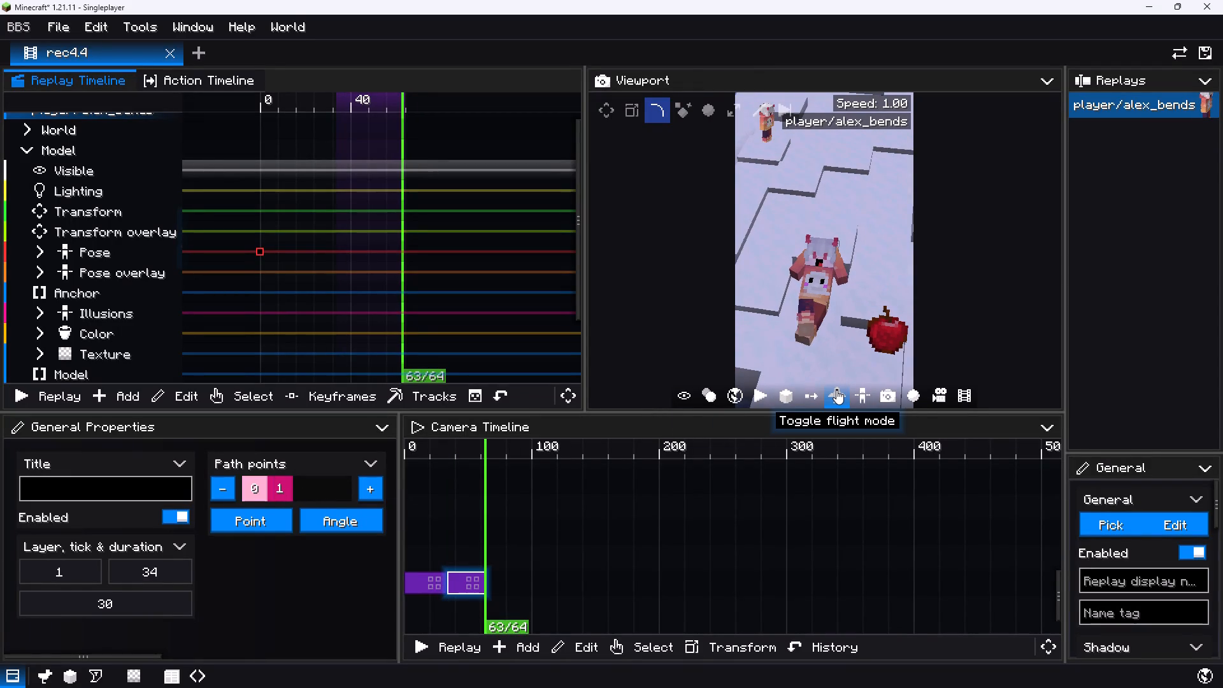
click(836, 390)
Extend the second path clip to 34 ticks and play the shot from tick 0.
drag(483, 584, 487, 584)
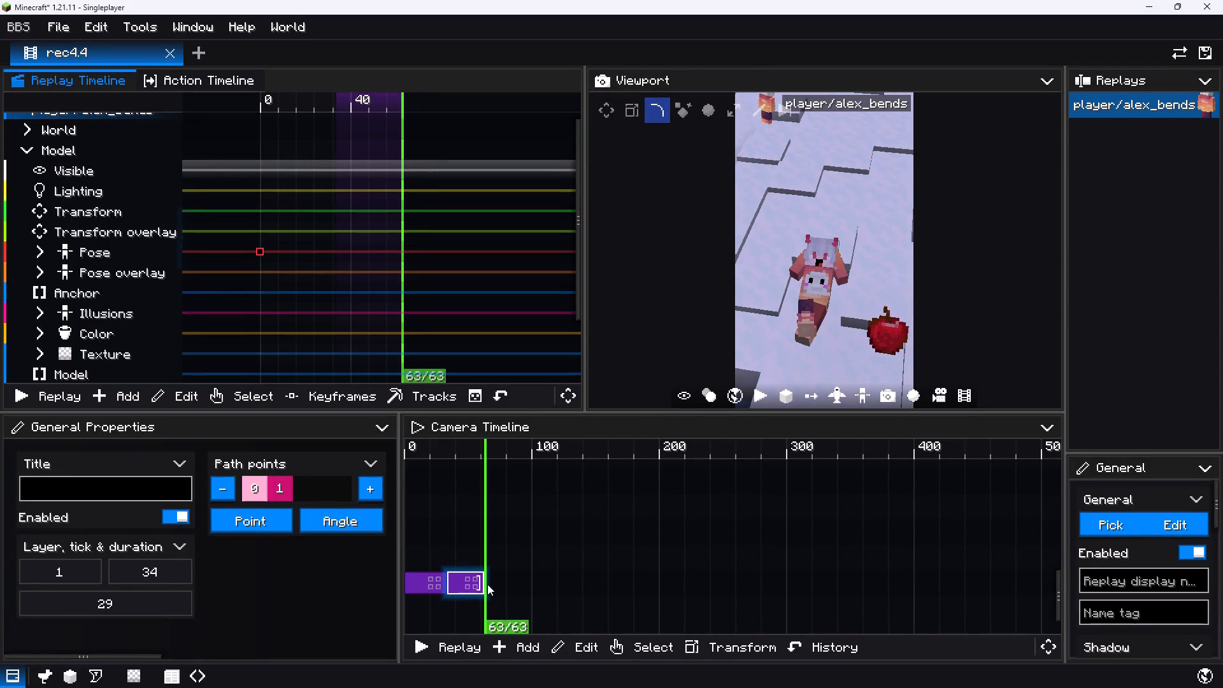
drag(487, 584, 494, 584)
drag(487, 594, 466, 594)
drag(480, 582, 487, 585)
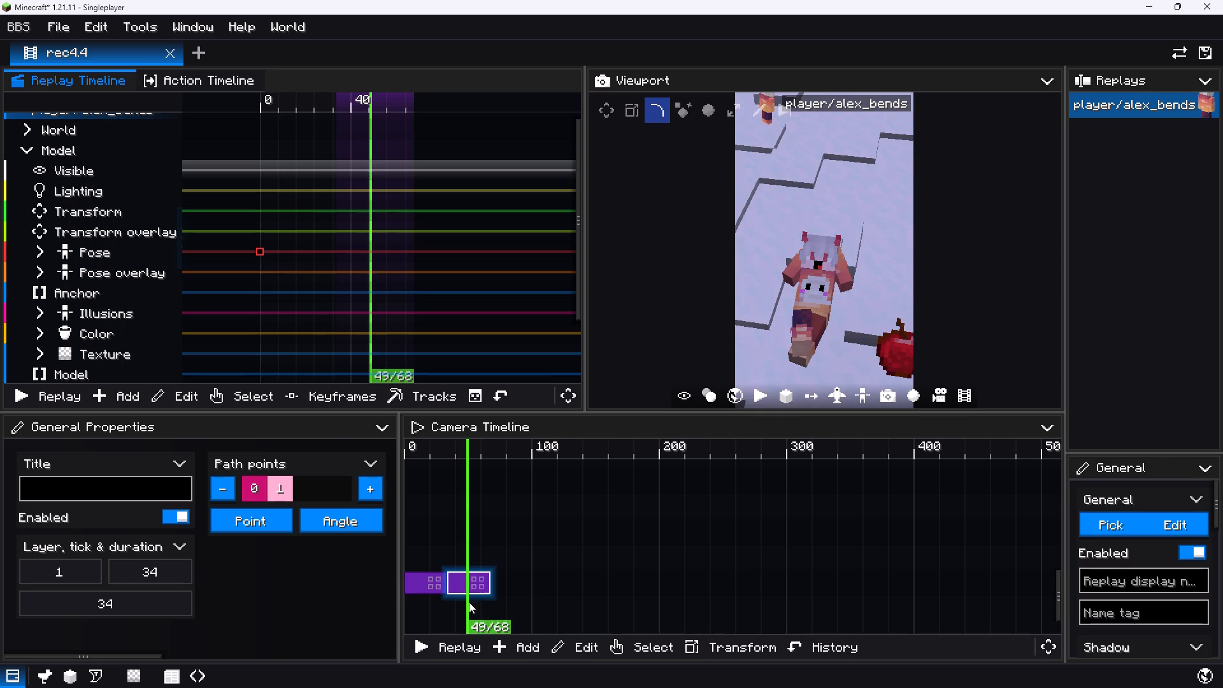
drag(461, 602, 369, 589)
key(space)
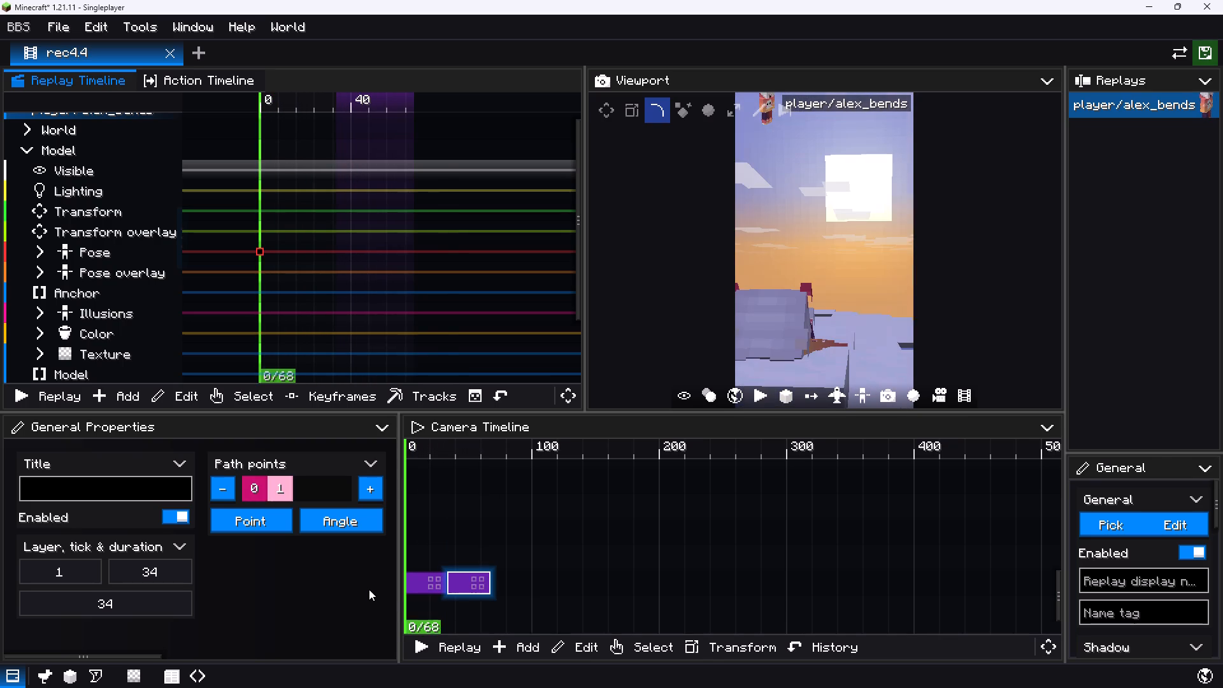
Set the first path clip's duration to 40 ticks, shifting the second clip to tick 47 to make room.
drag(464, 578, 475, 580)
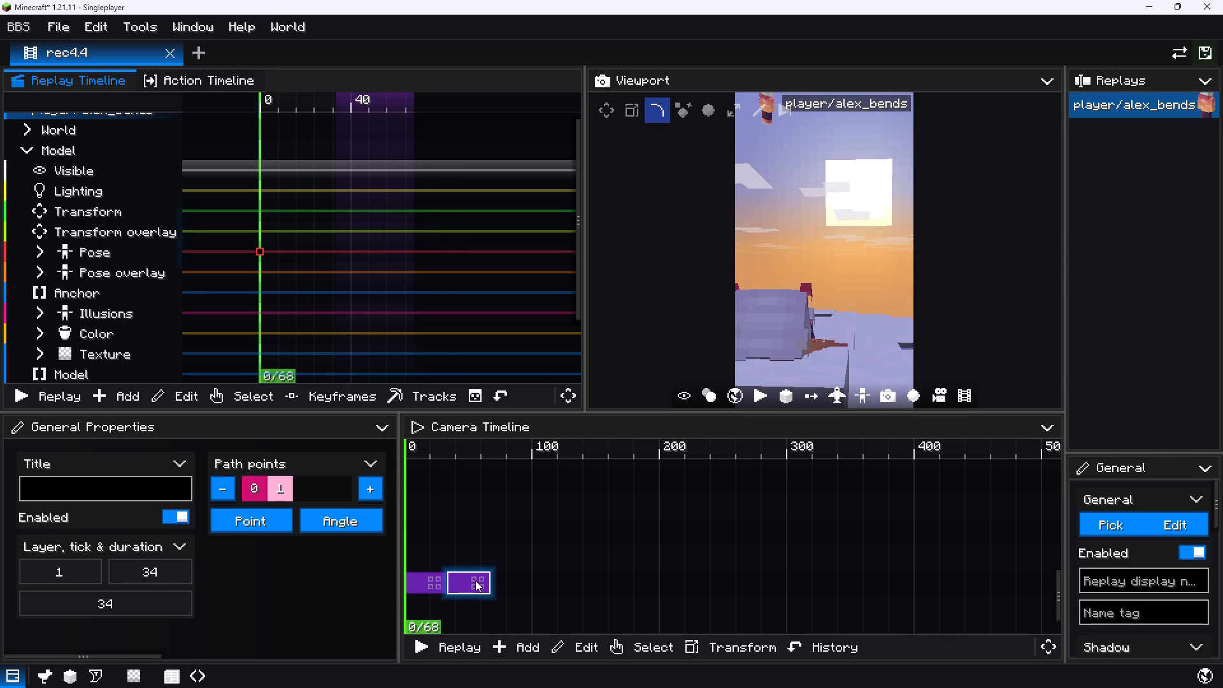
drag(475, 580, 480, 582)
click(441, 586)
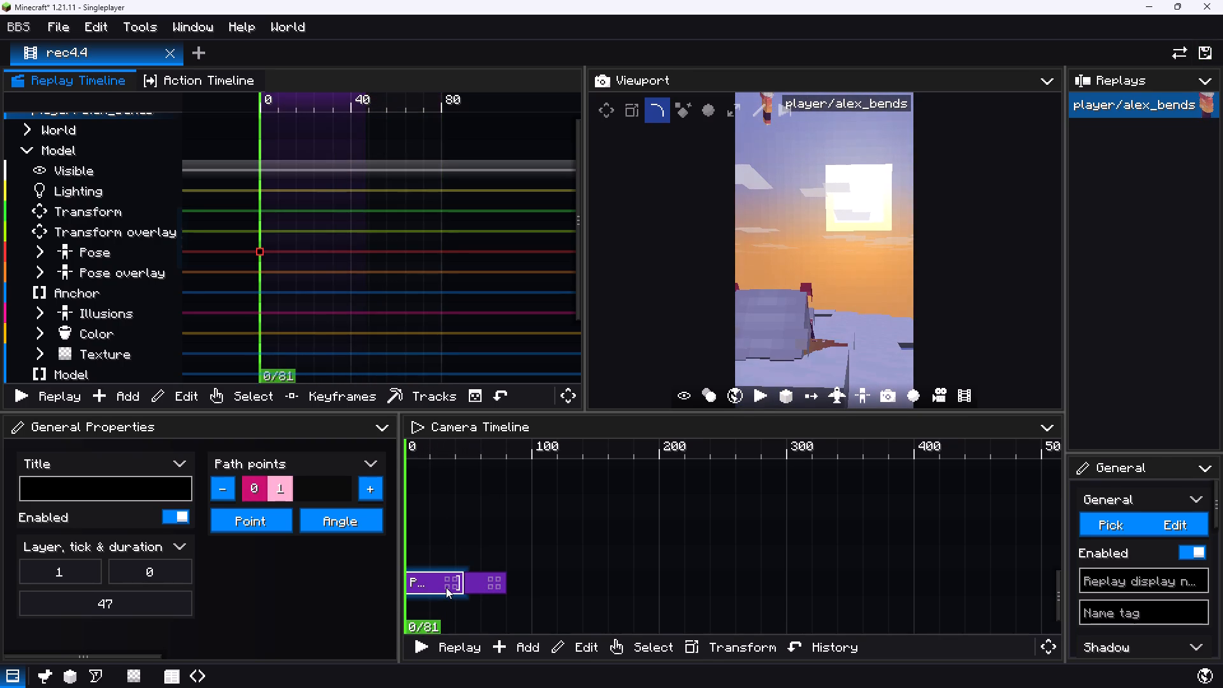
scroll(444, 584, up, 14)
middle_click(444, 584)
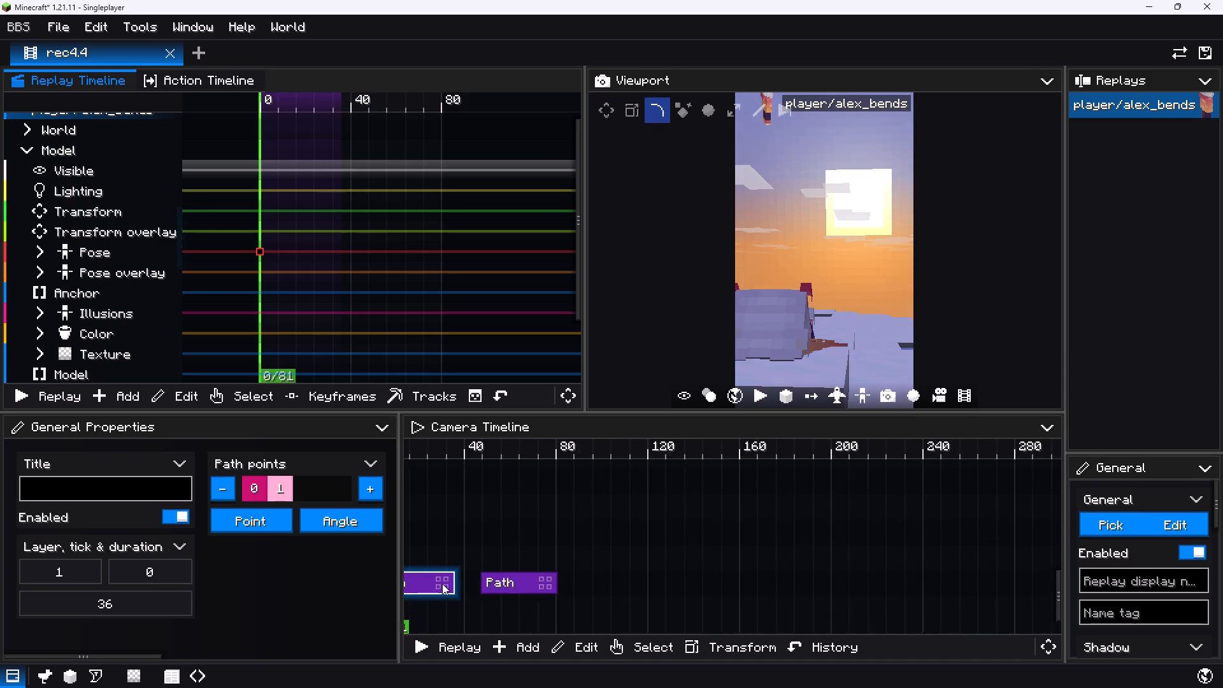
scroll(442, 584, up, 10)
drag(473, 586, 489, 583)
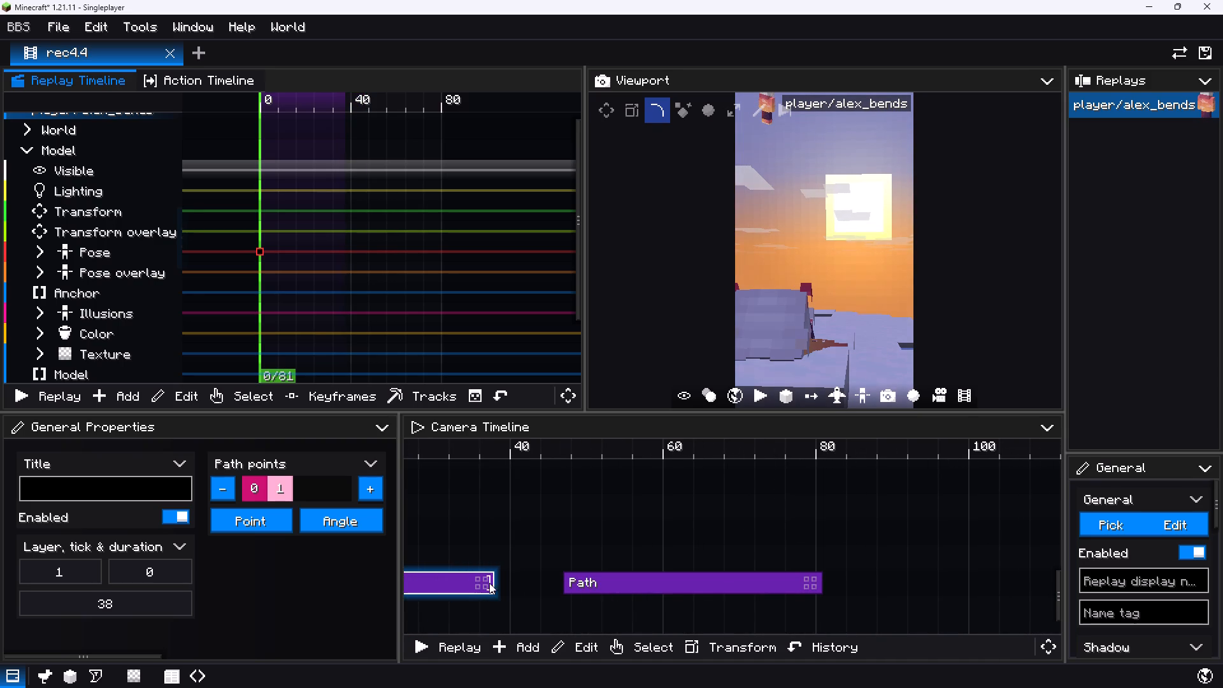
drag(489, 583, 502, 584)
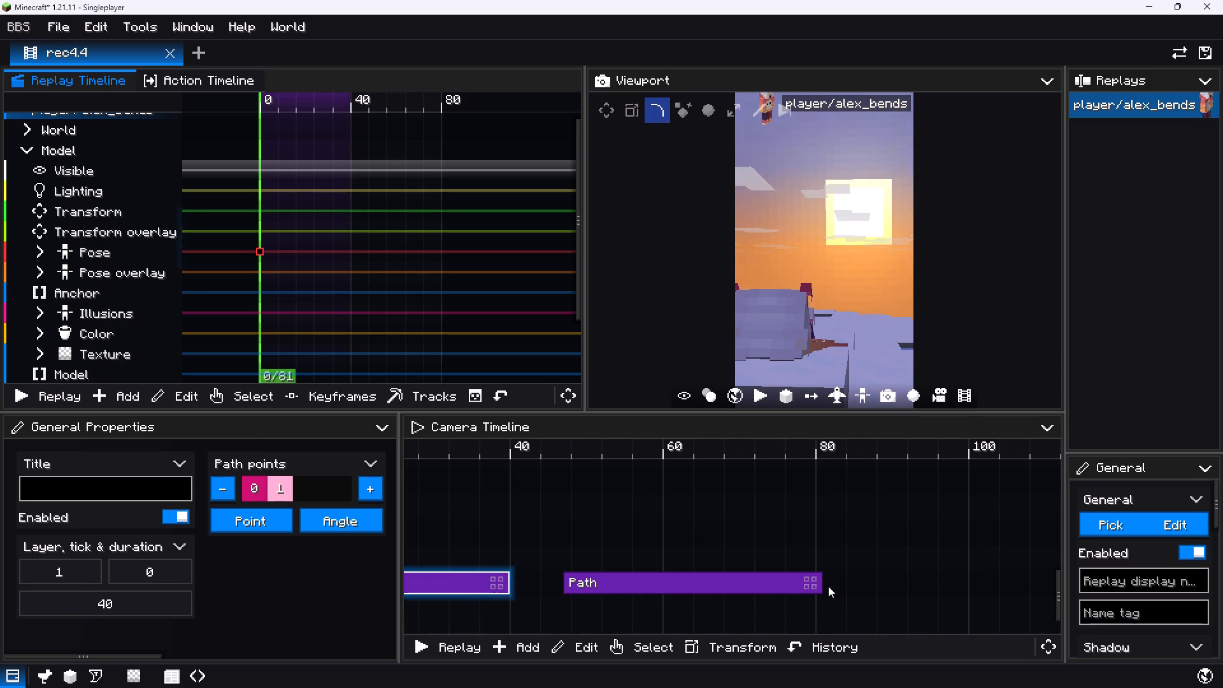
Move the second path clip to tick 40 so it starts directly after the first clip.
drag(699, 583, 648, 583)
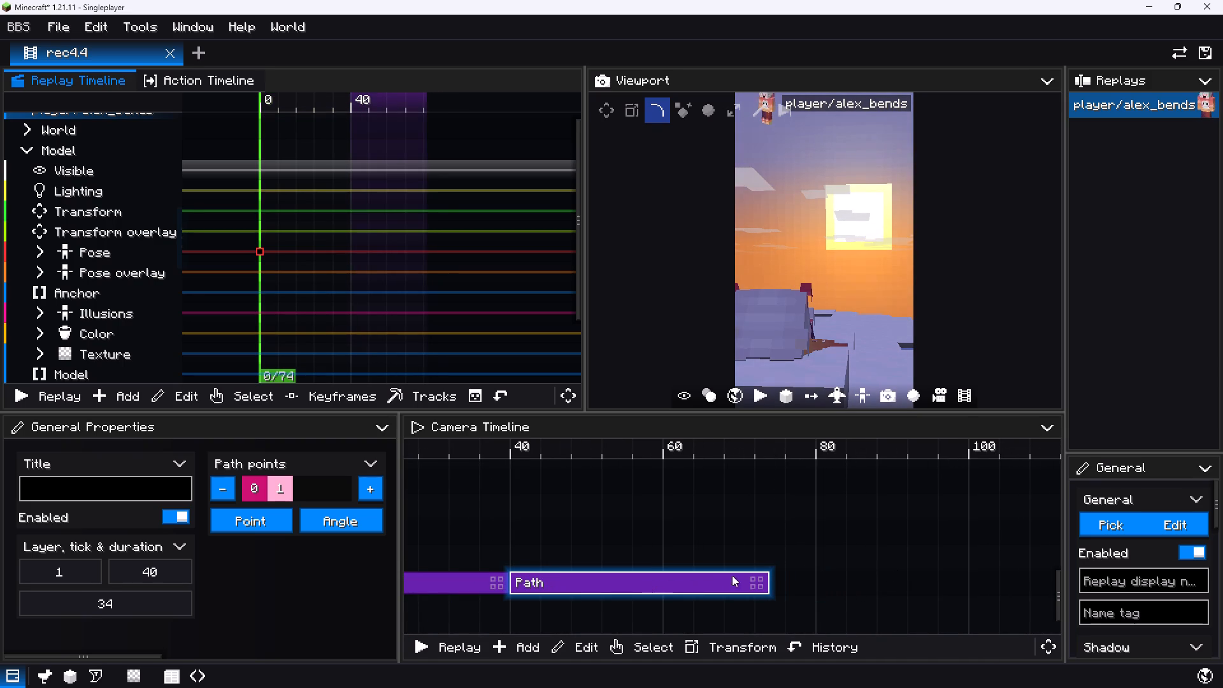
drag(762, 585, 750, 589)
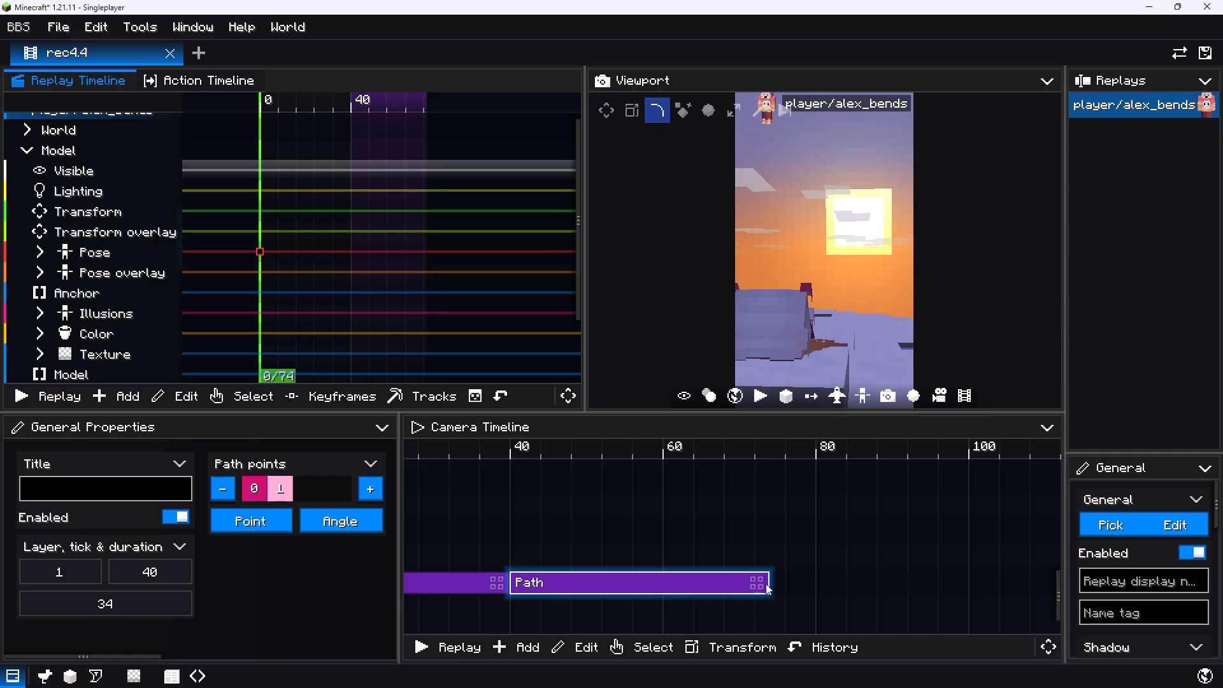
drag(767, 582, 817, 580)
scroll(815, 575, down, 9)
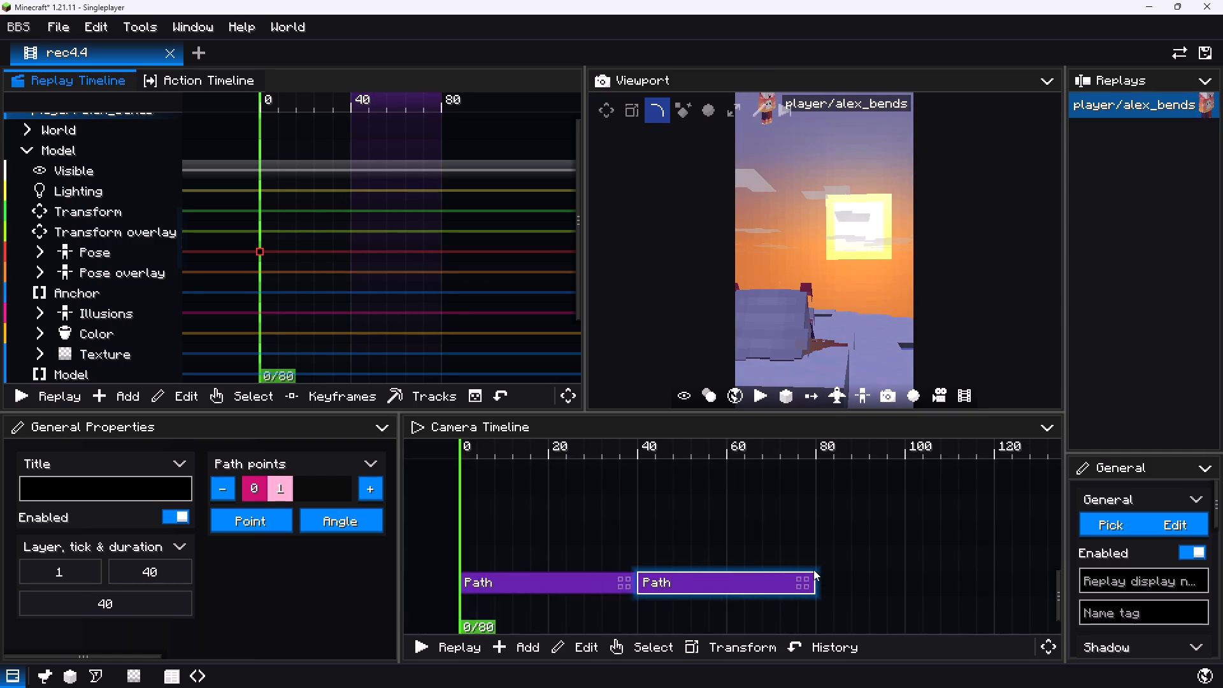
scroll(813, 570, down, 8)
scroll(813, 569, up, 7)
key(space)
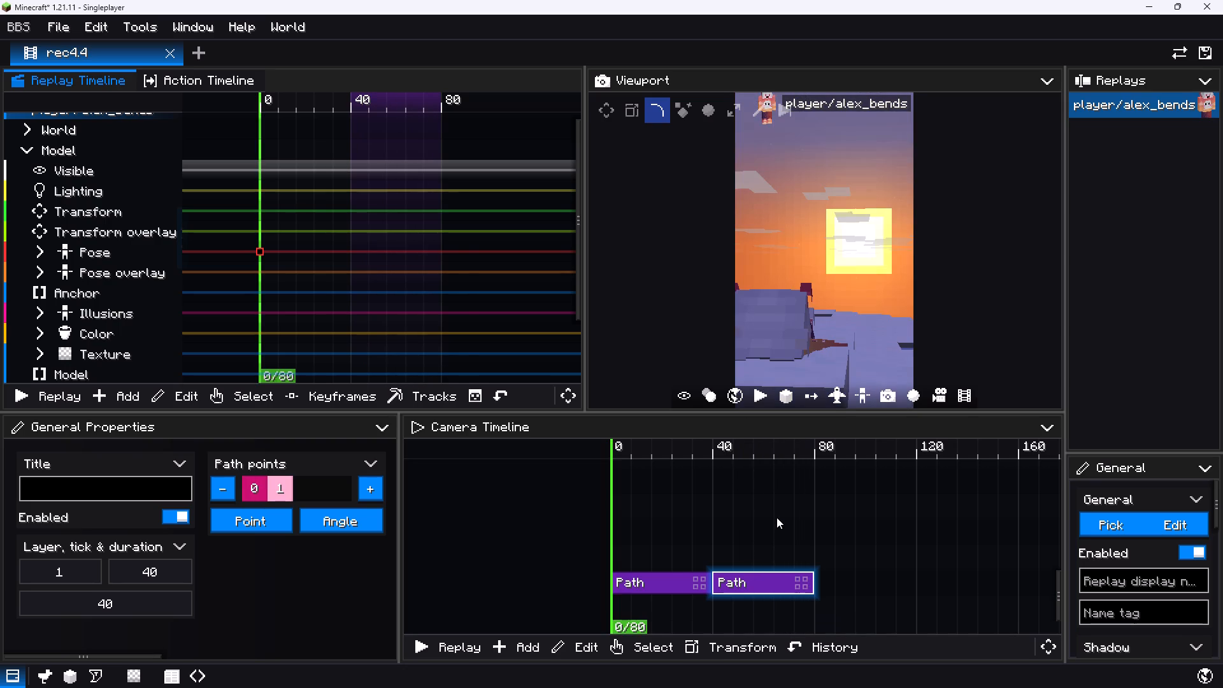
scroll(776, 517, down, 5)
middle_drag(805, 511, 734, 501)
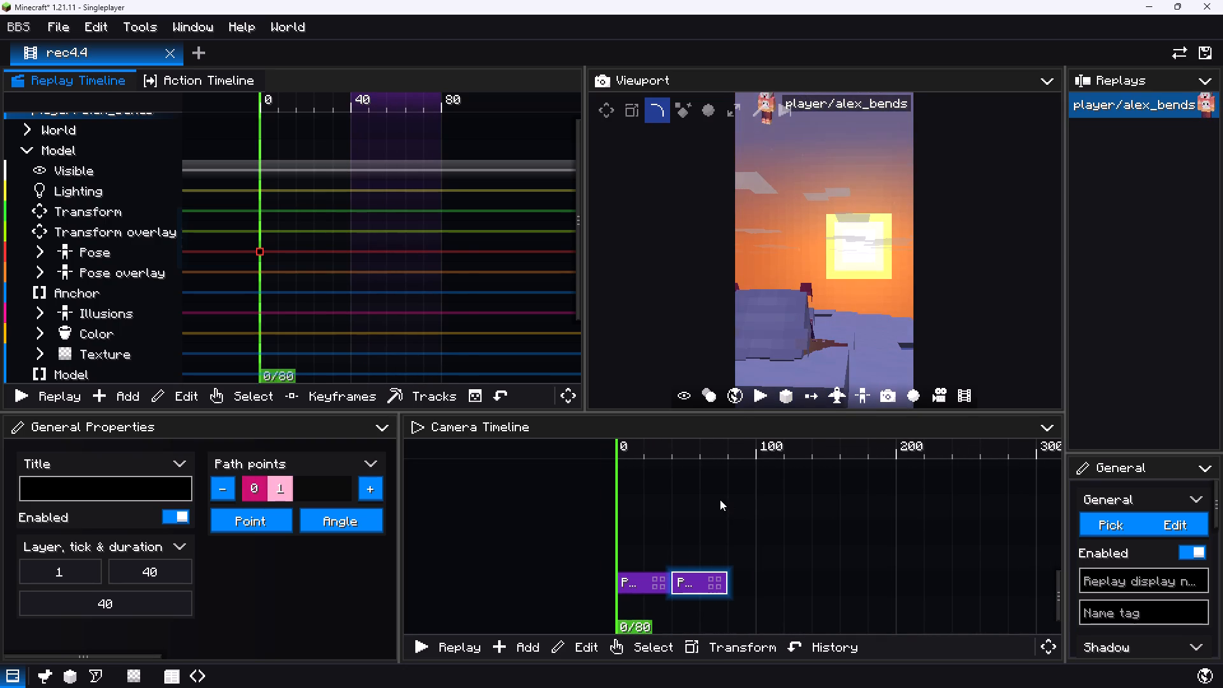
middle_drag(747, 521, 641, 519)
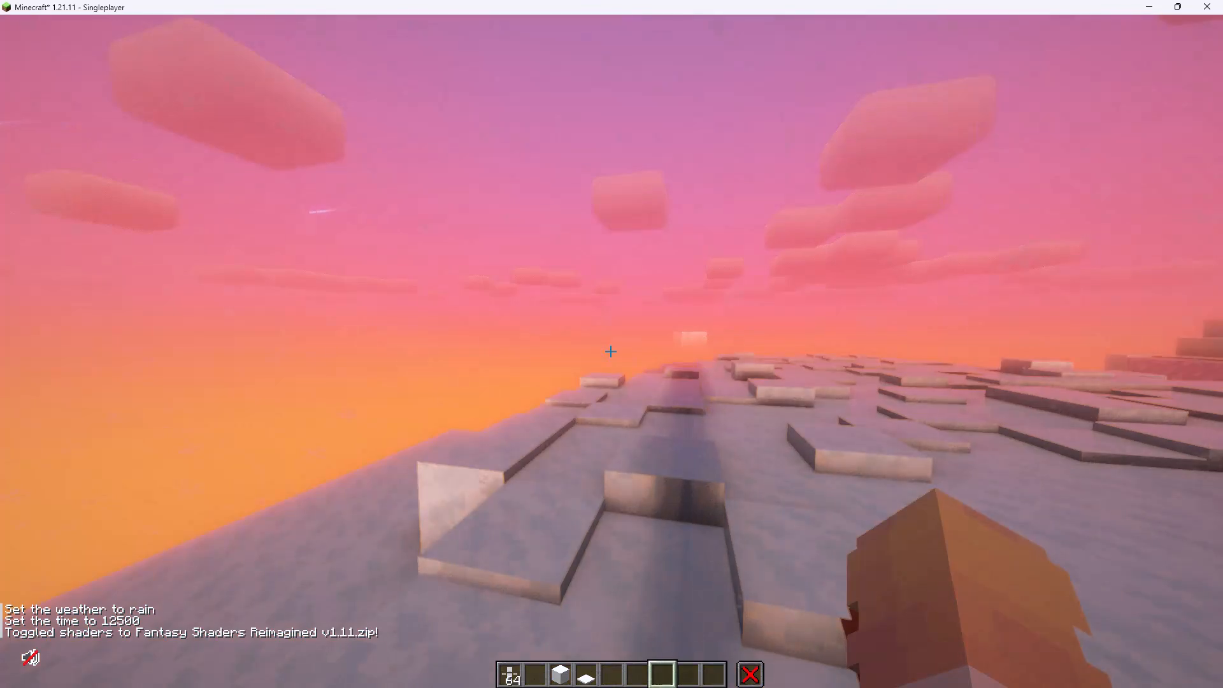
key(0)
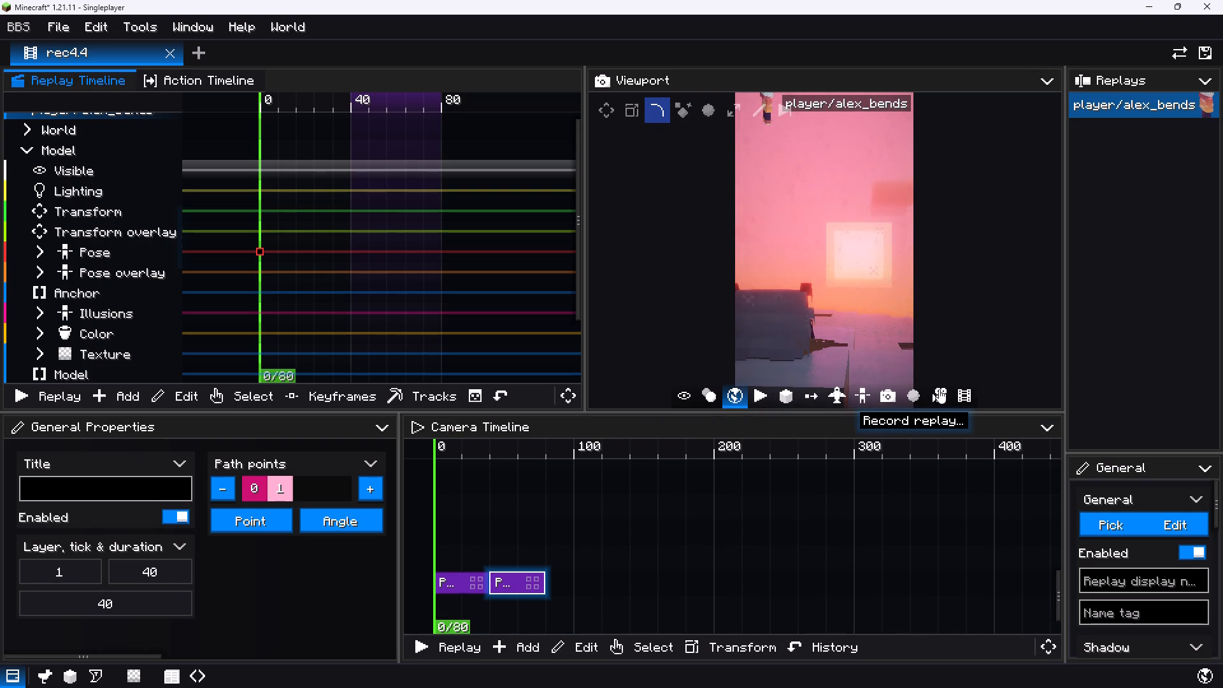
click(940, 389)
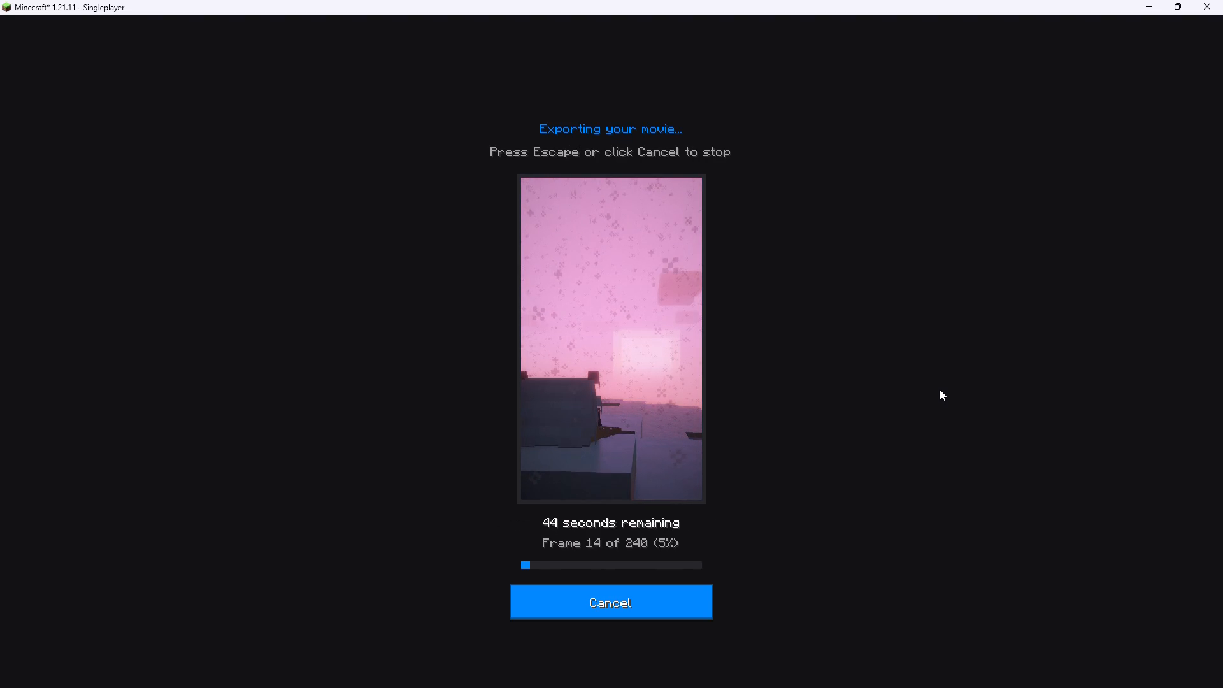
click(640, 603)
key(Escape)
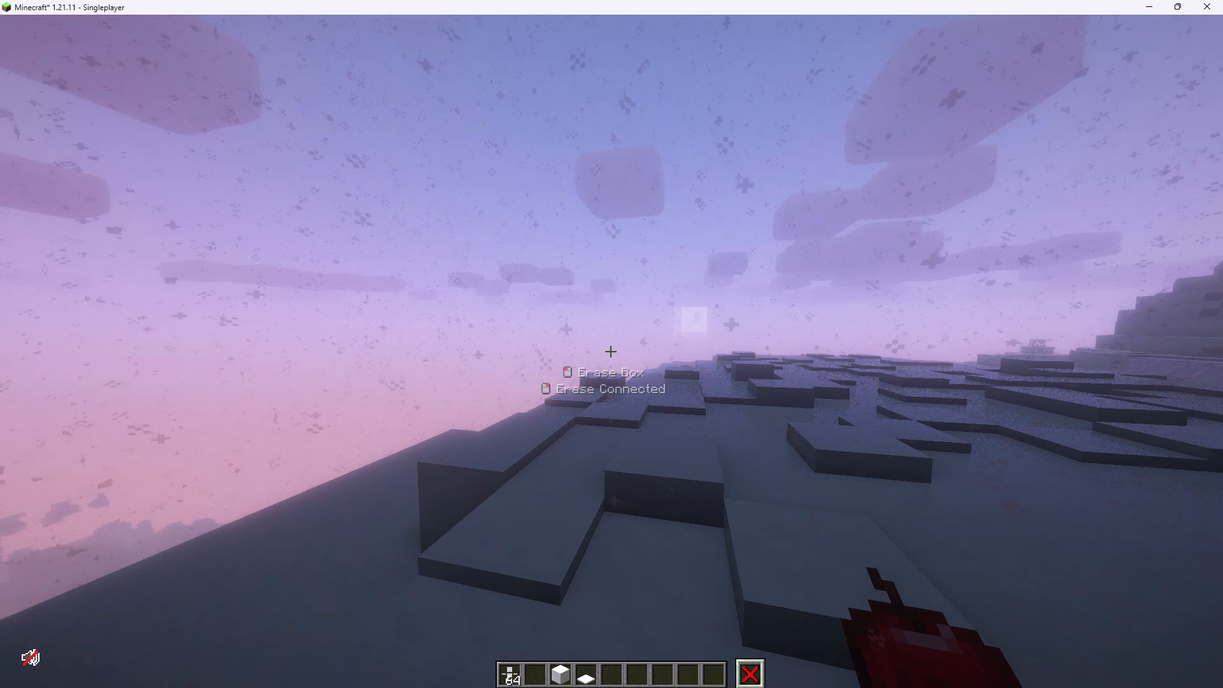
Set the world time to 12300 by editing the previous time command.
key(t)
key(Up)
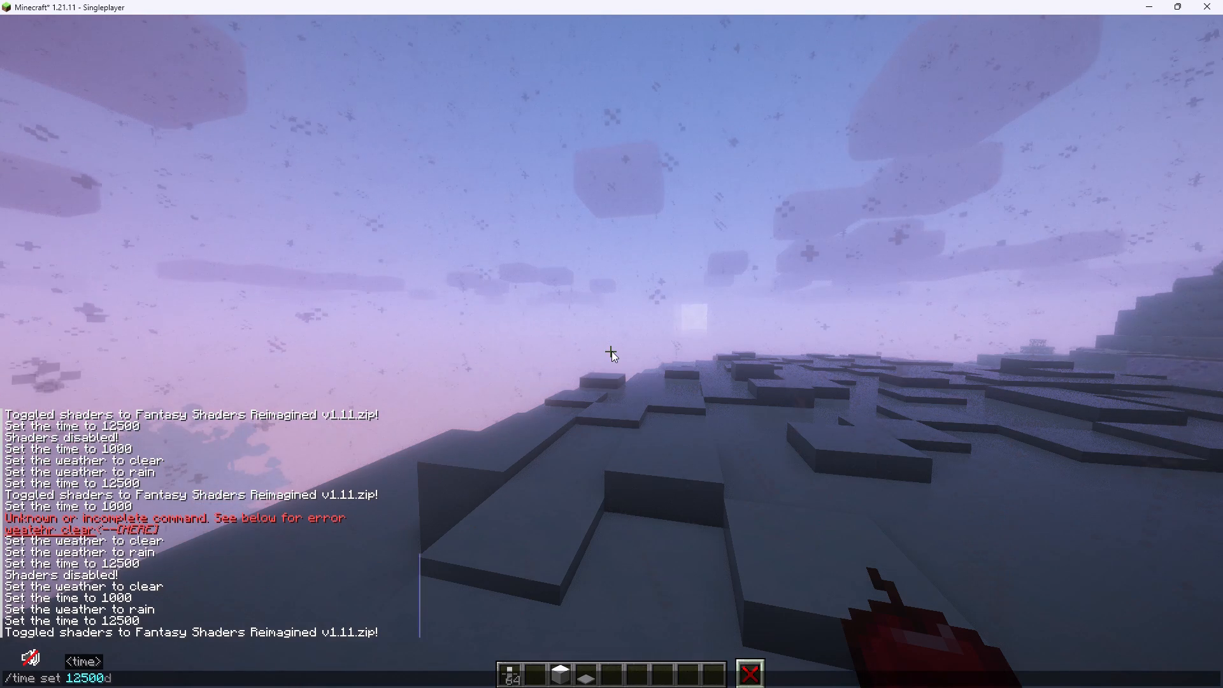
key(BackSpace)
key(BackSpace)
key(BackSpace)
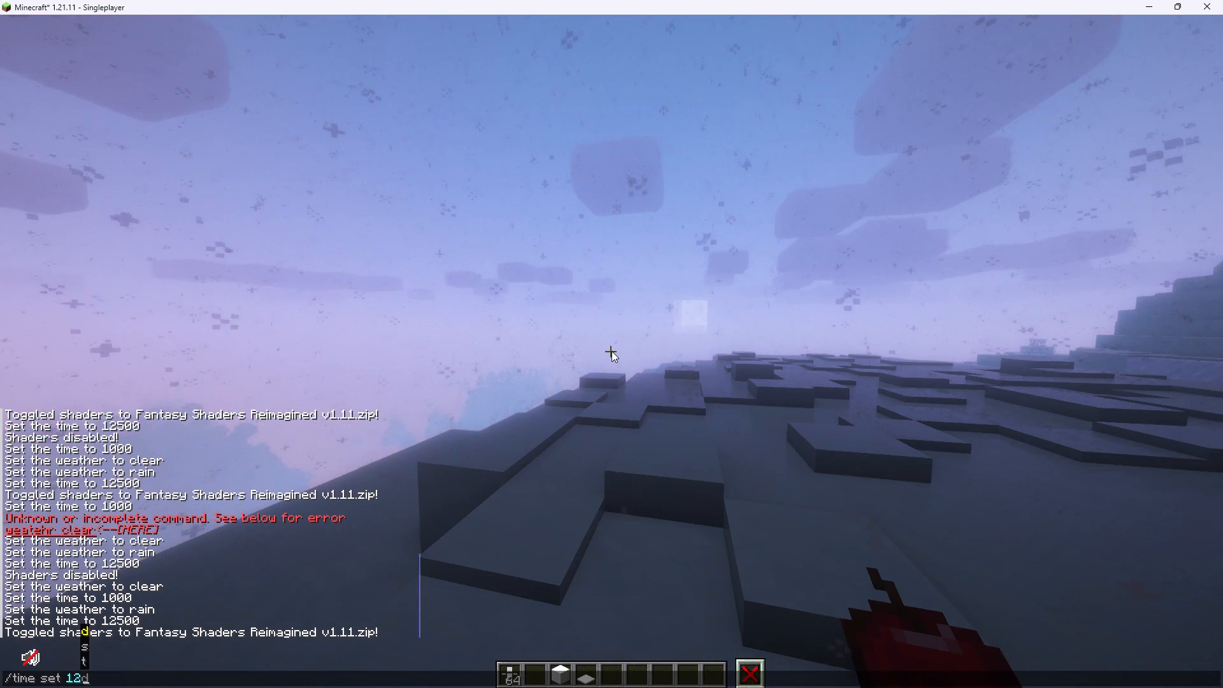
text(300)
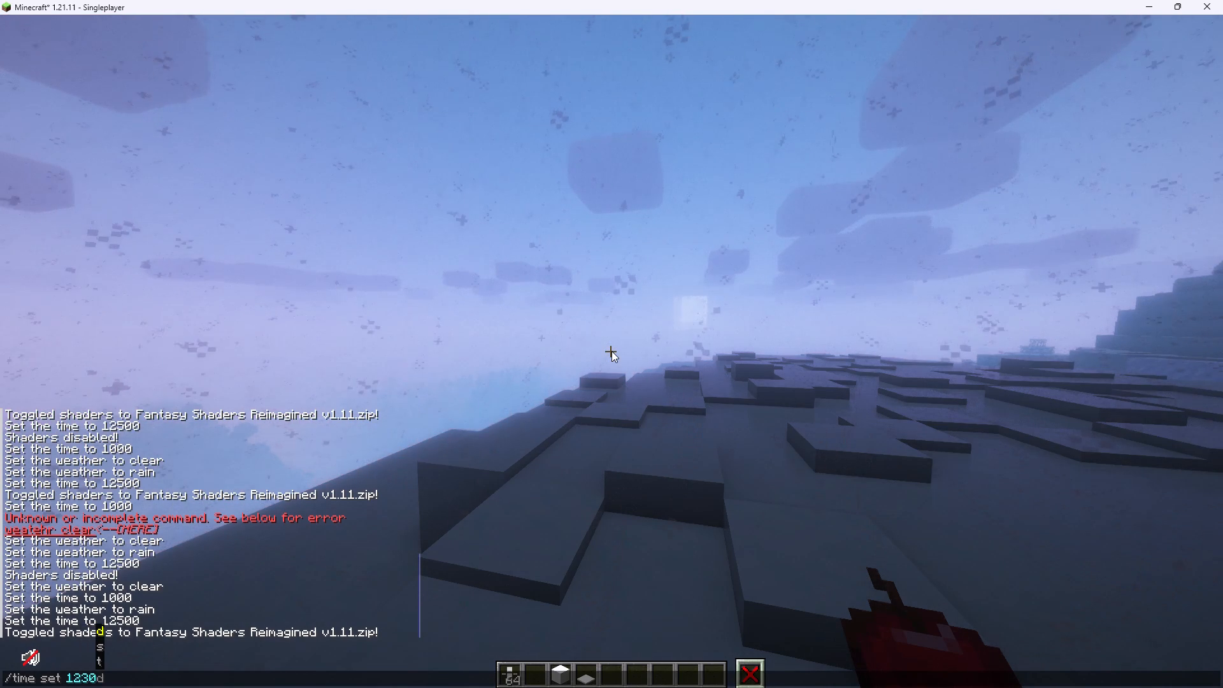
key(Return)
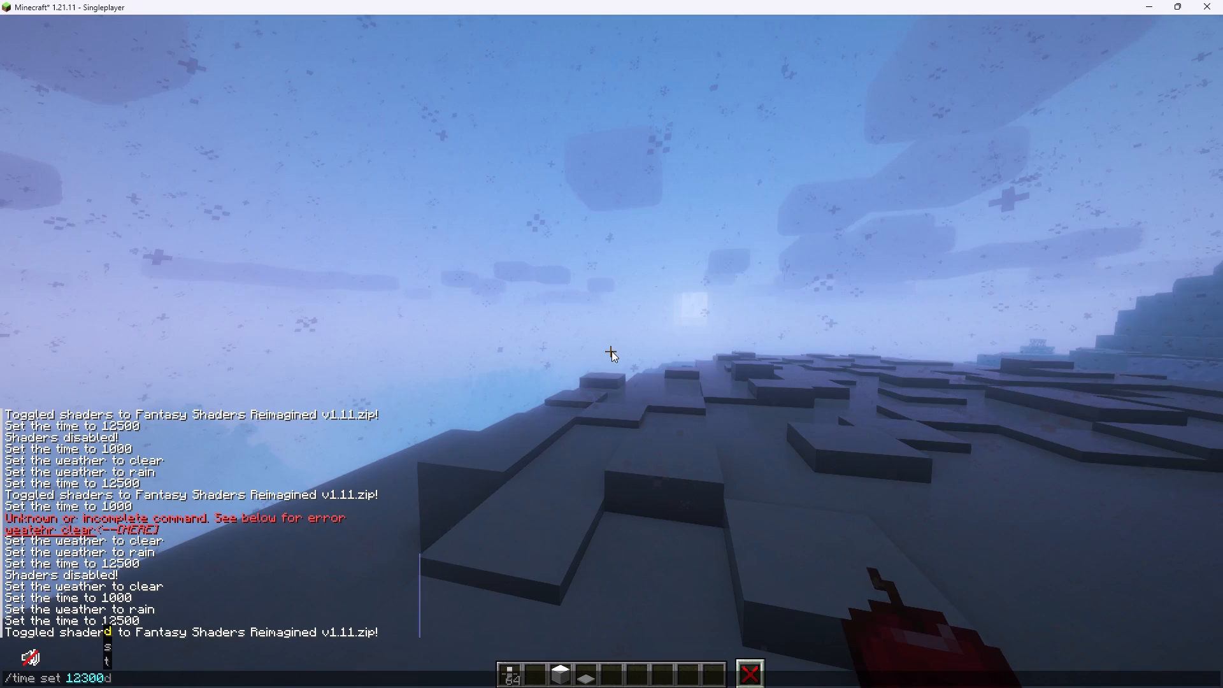
Reopen the rec4.4 film in the BBS editor and start exporting it as a video.
key(0)
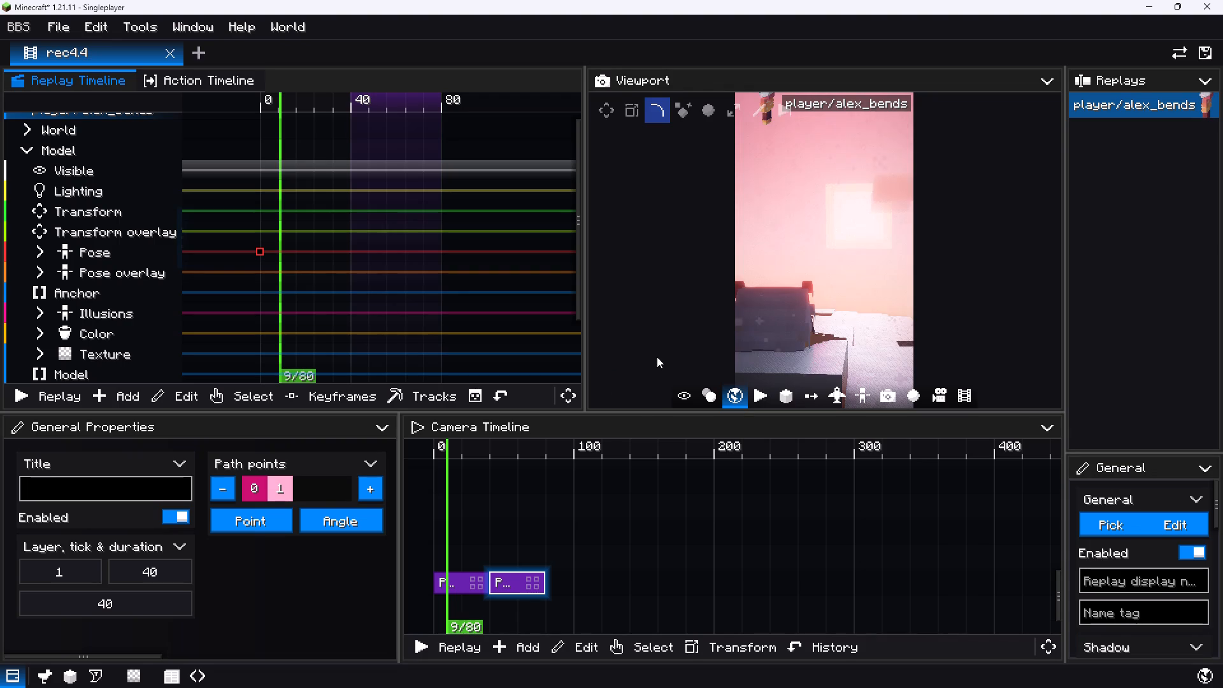
click(943, 394)
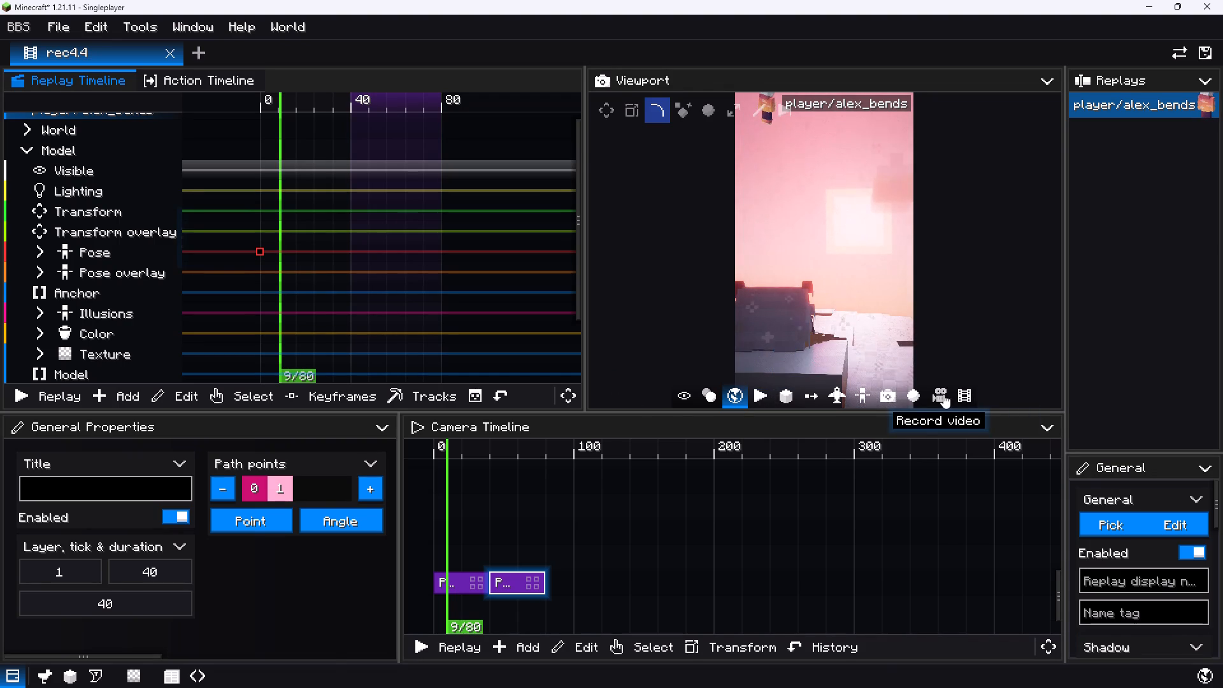
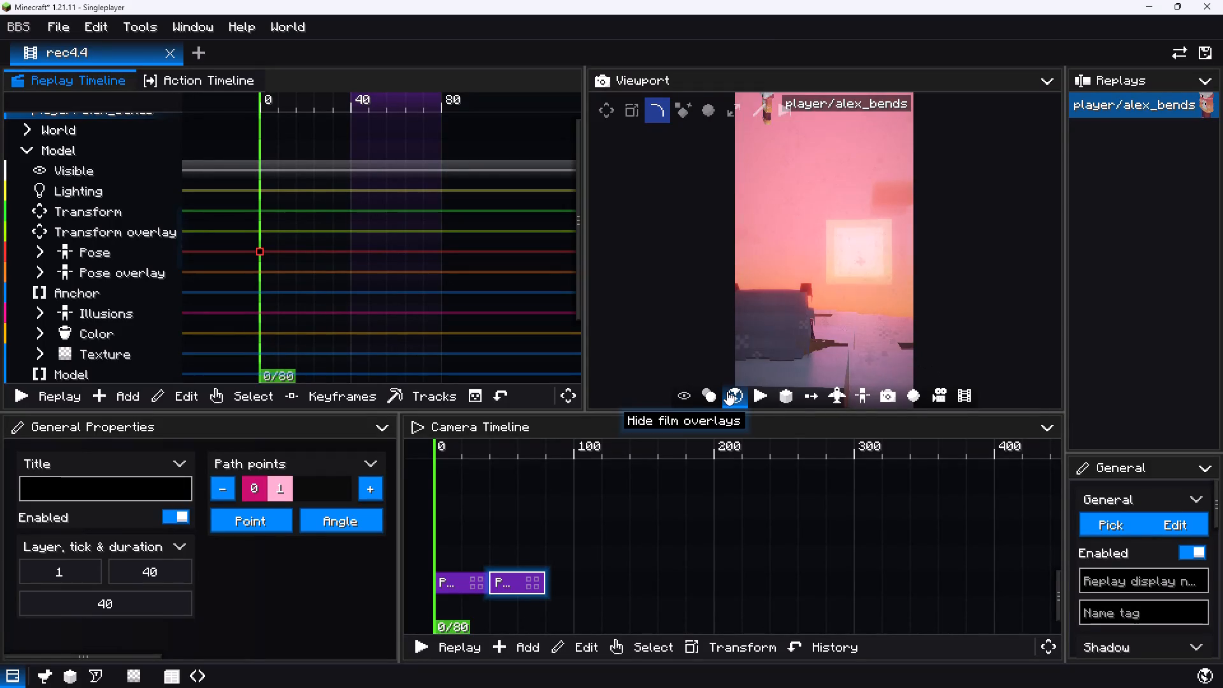
Disable the shaders from the rec4.4 viewport and leave the BBS editor.
click(733, 395)
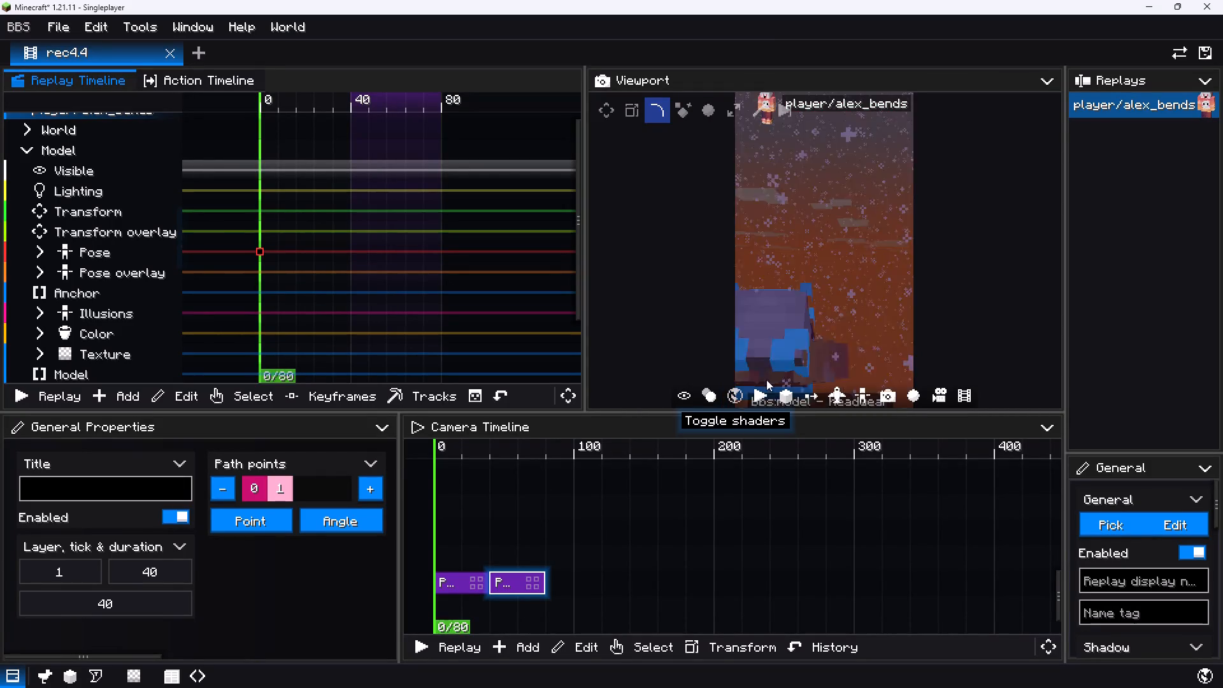
key(Escape)
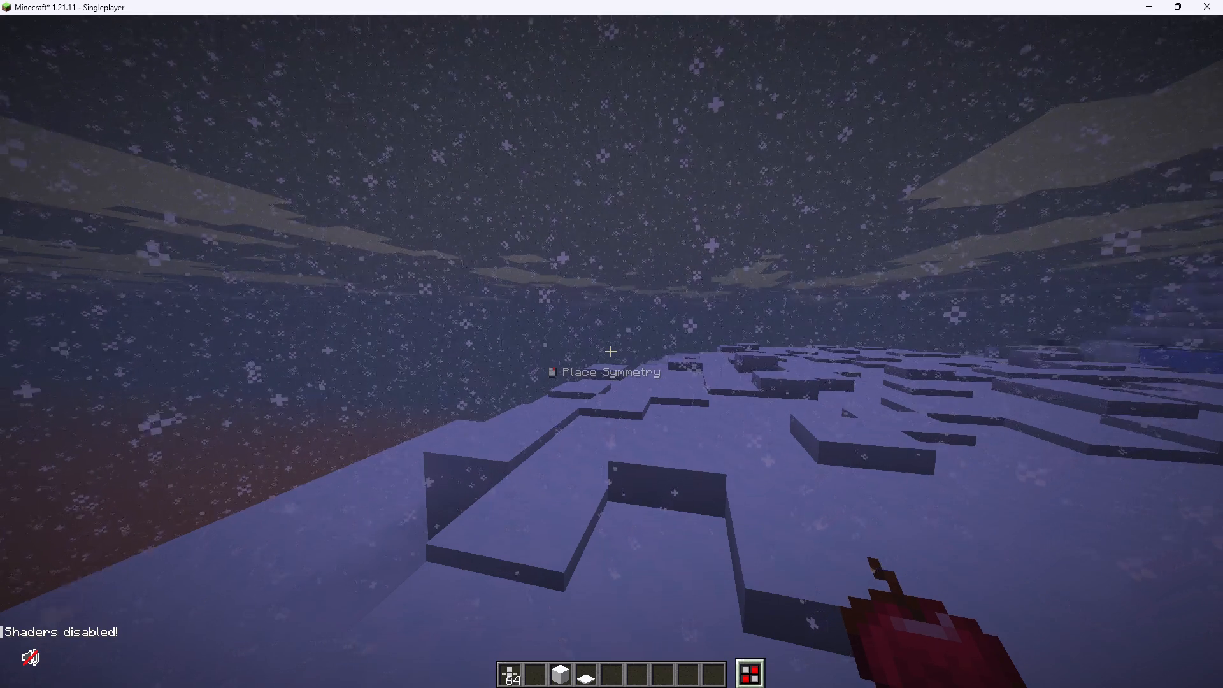
Set the world time to 1000 by reusing the earlier time command.
key(t)
key(Up)
key(Up)
key(Up)
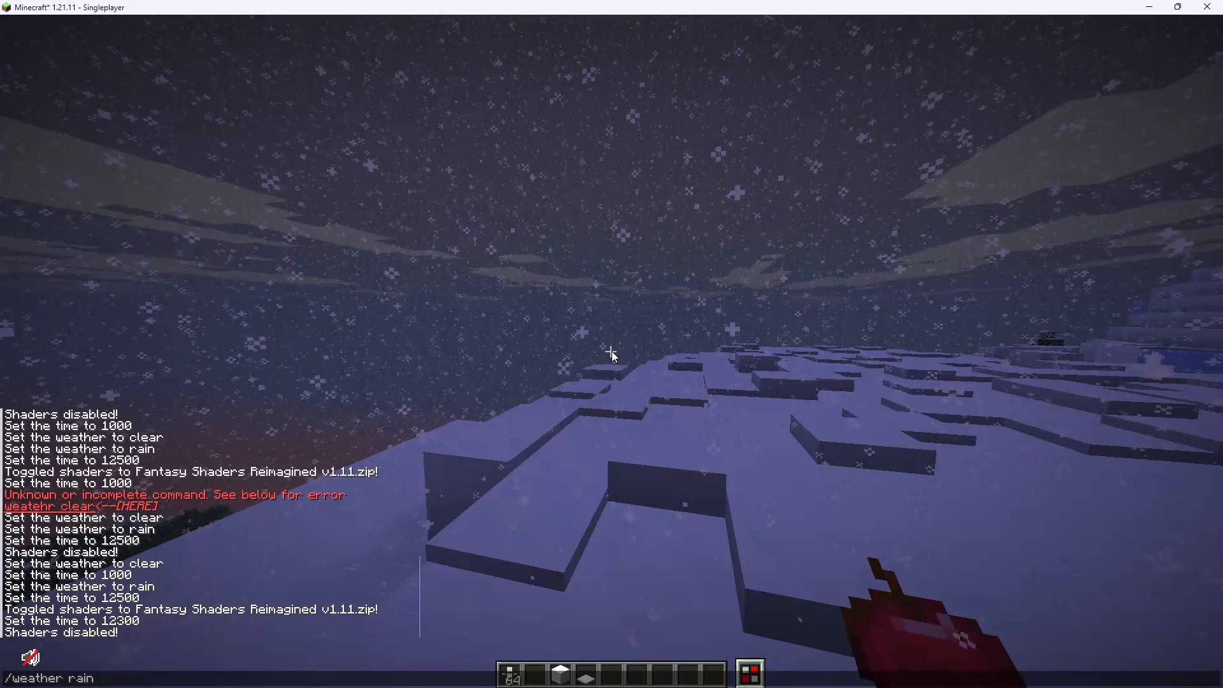
key(Up)
key(Return)
Set the weather to clear by reusing the earlier weather command.
key(t)
key(Up)
key(Up)
key(Up)
key(Up)
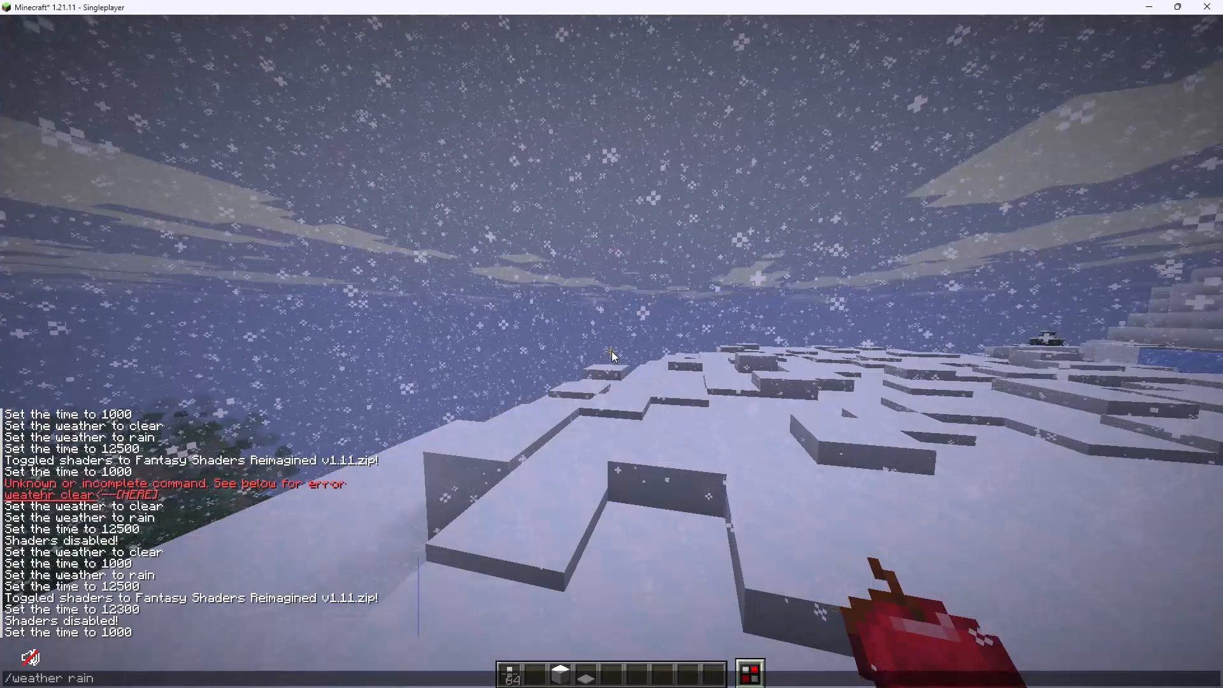
key(Up)
key(Up)
key(Return)
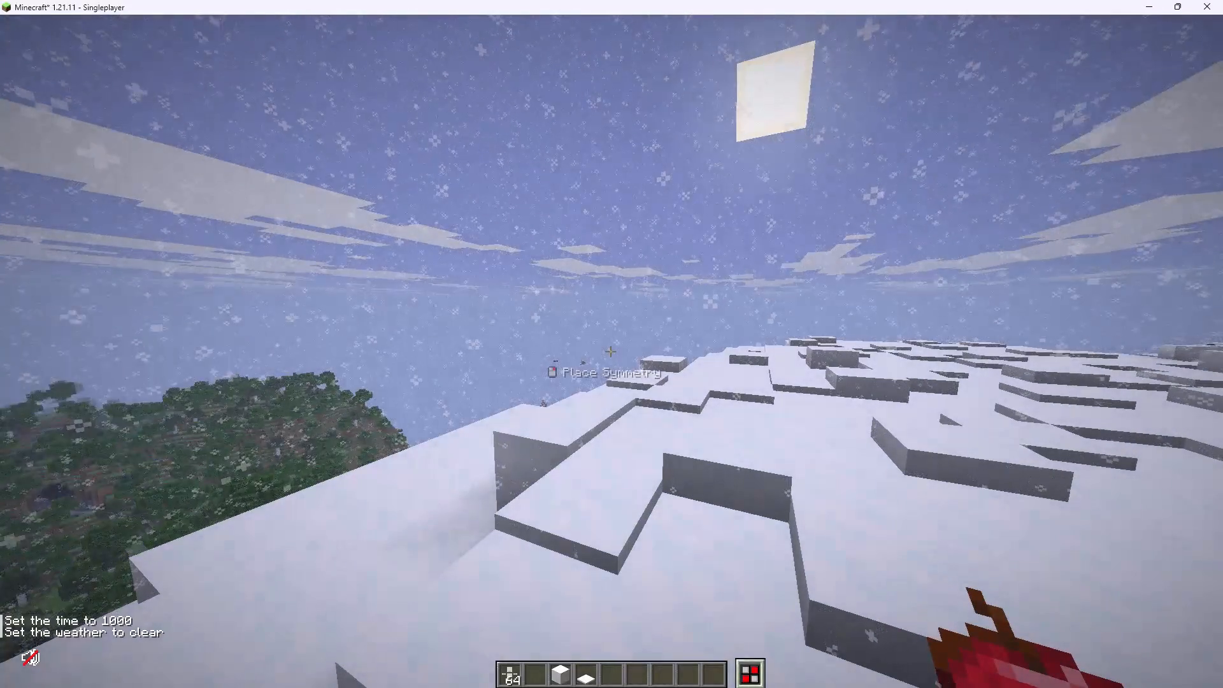
Pause the game and switch to Premiere with the BBS movies folder open over it in File Explorer.
key(0)
key(Escape)
scroll(611, 351, up, 5)
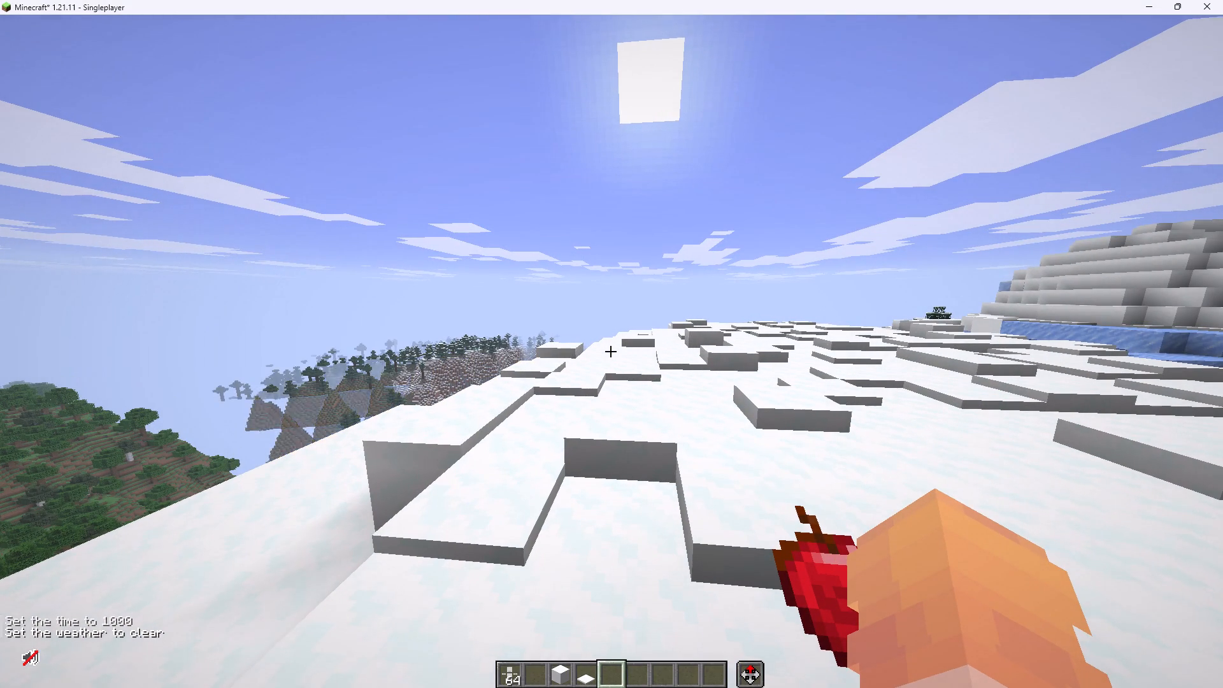
key(Escape)
click(663, 677)
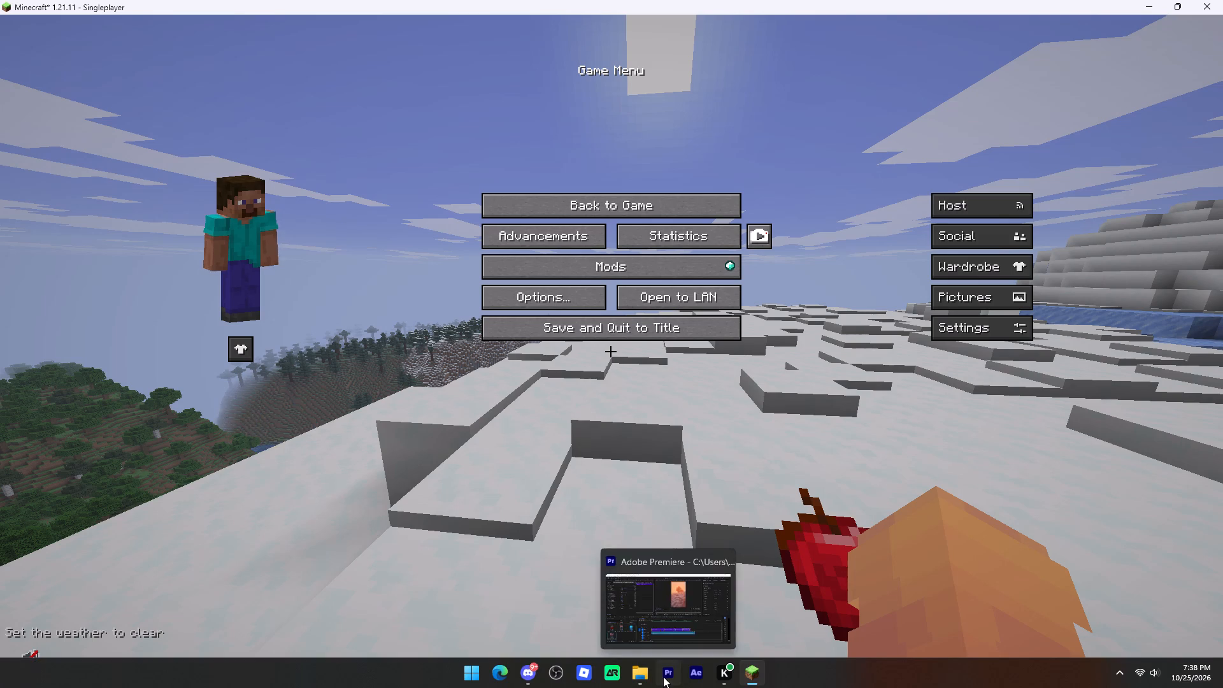
click(633, 676)
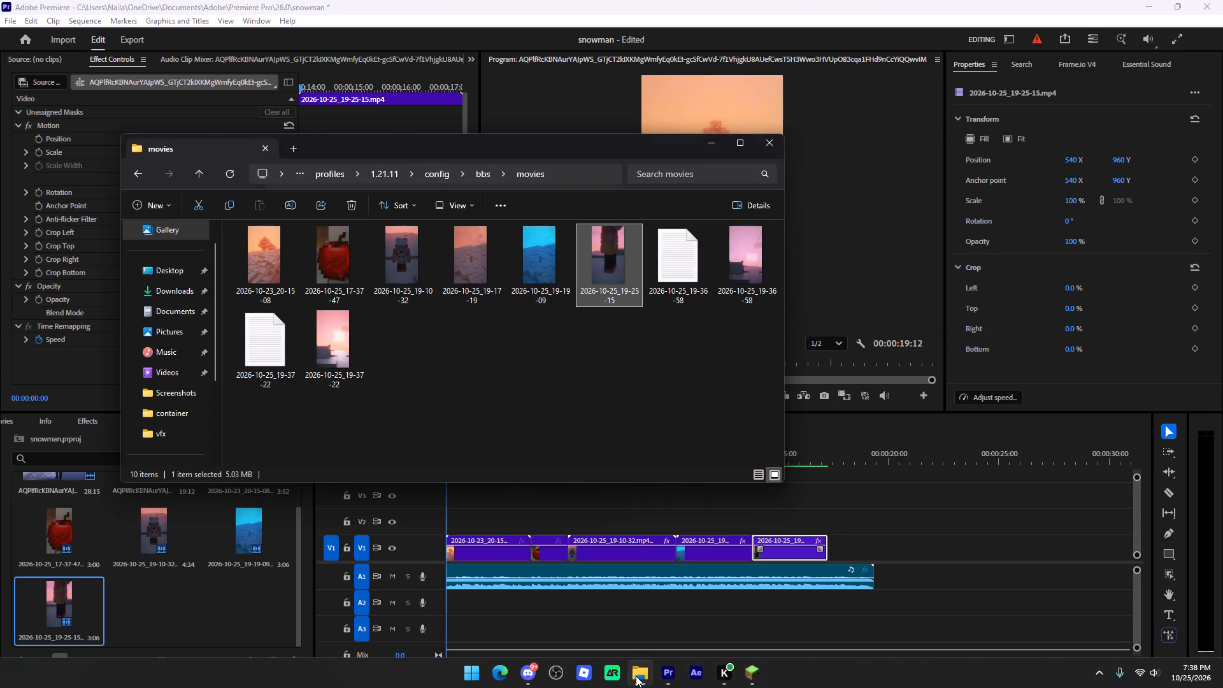
Delete the 2026-10-25_19-36-58 video and both text log files from the movies folder.
click(671, 290)
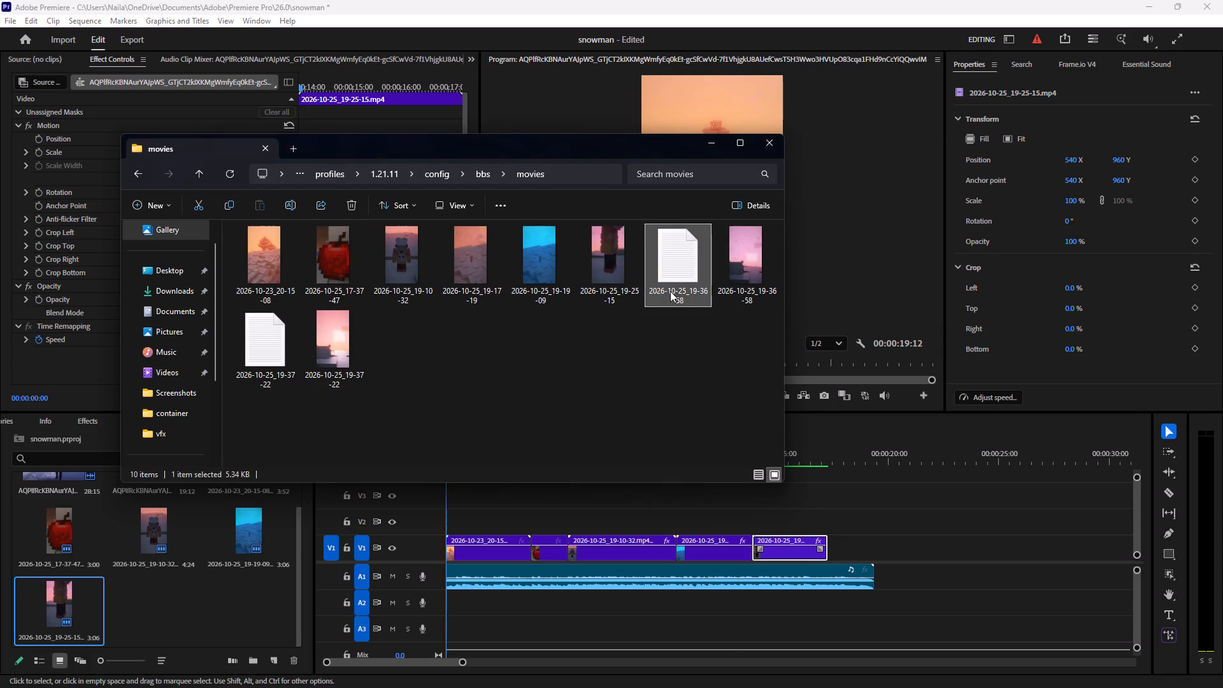
key(Delete)
click(661, 284)
key(Delete)
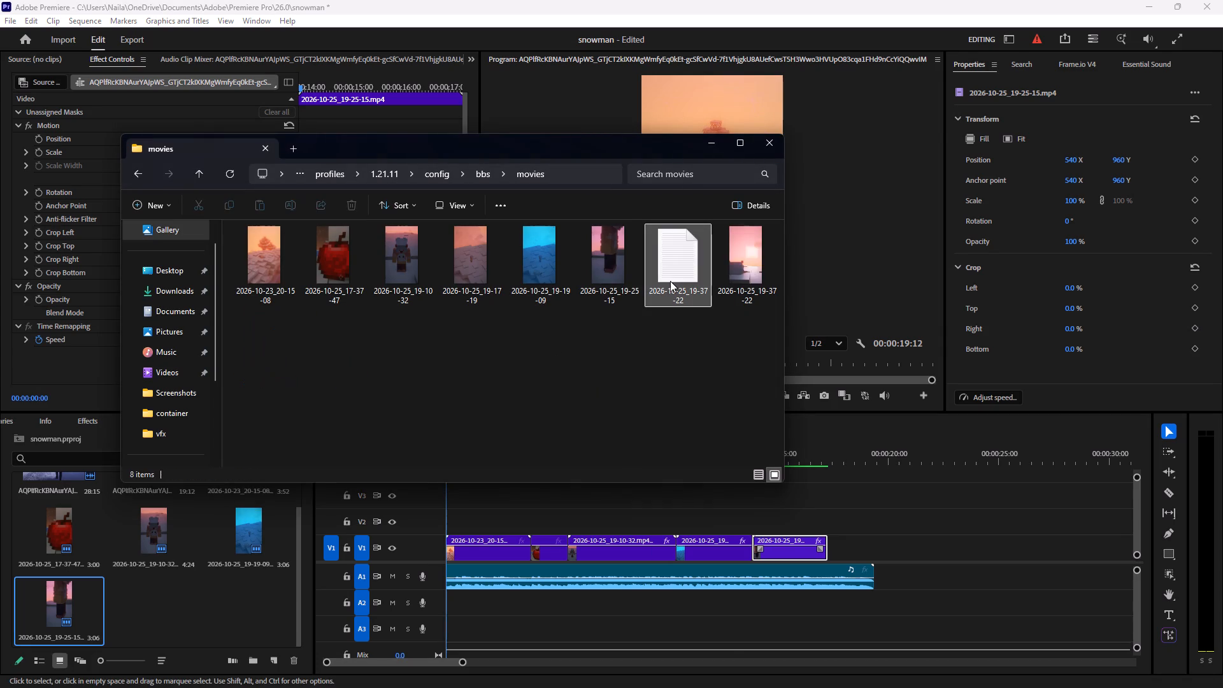
click(671, 279)
key(Delete)
Add the 2026-10-25_19-37-22 video from the movies folder to track V1, directly after the last clip.
drag(690, 273, 859, 539)
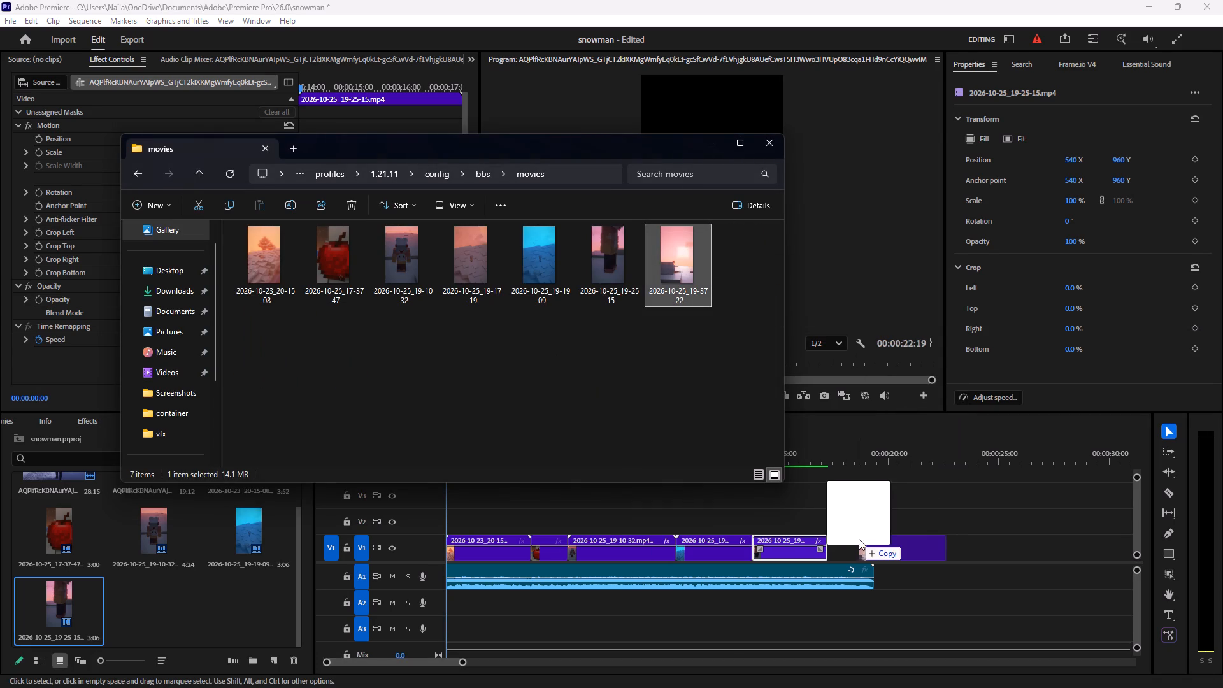
drag(859, 539, 833, 536)
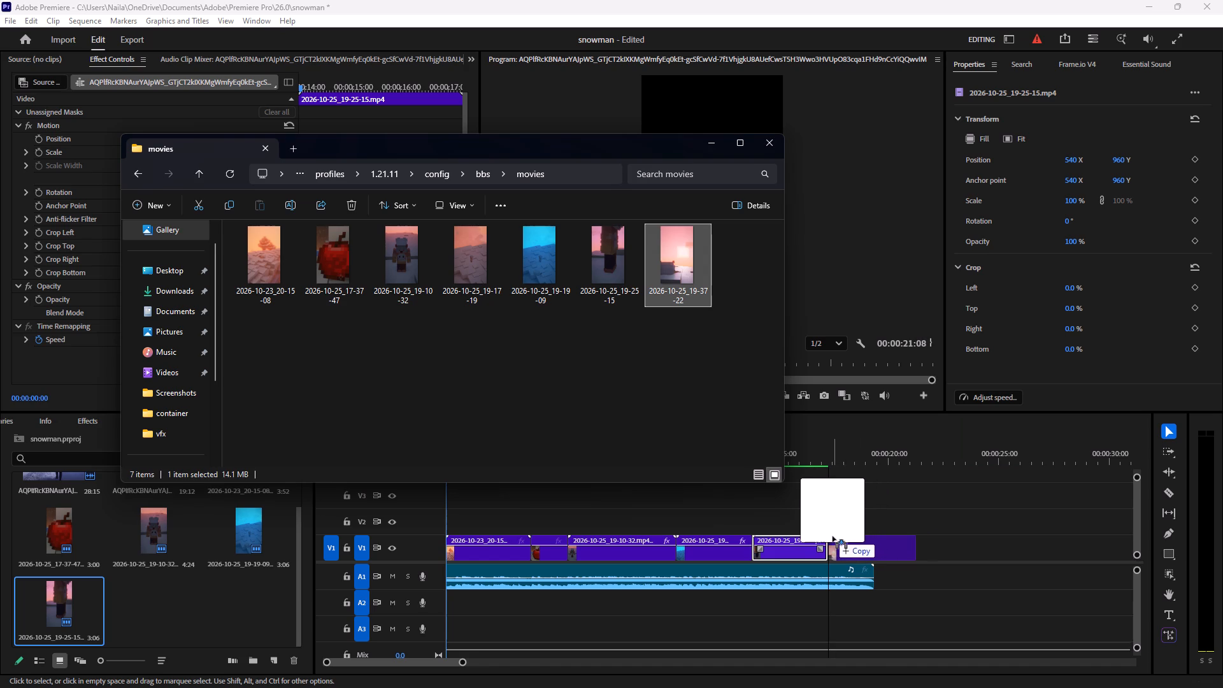
click(884, 505)
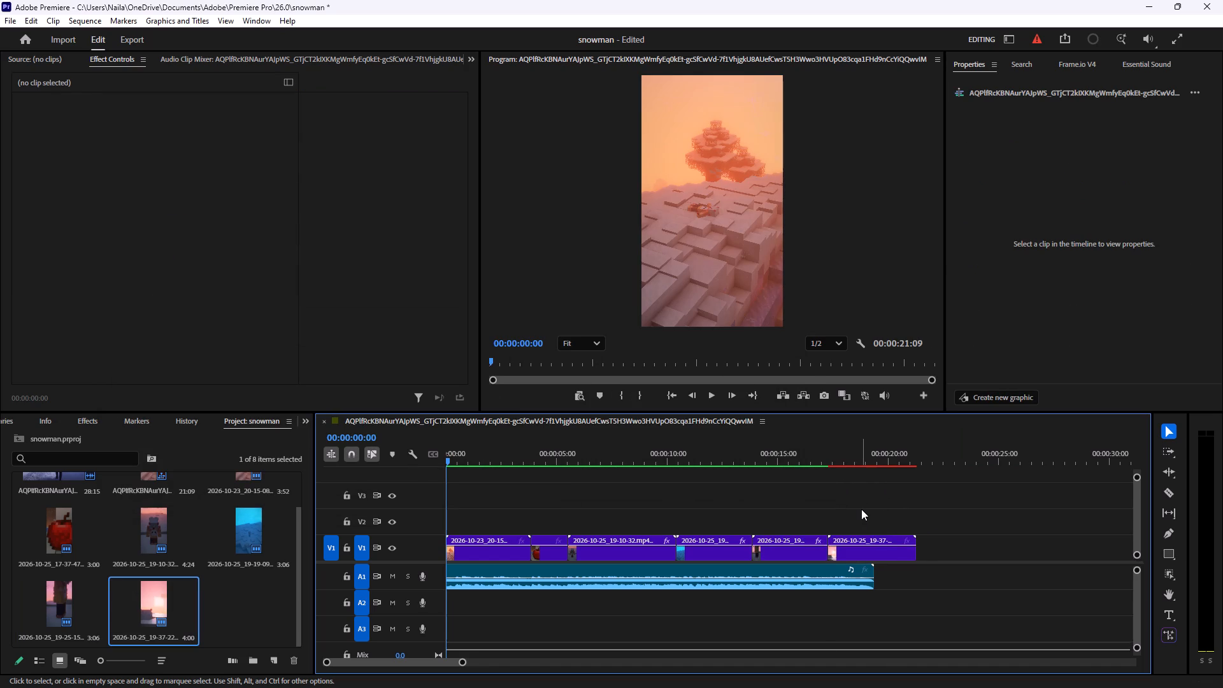
Render the video previews for the sequence.
key(Return)
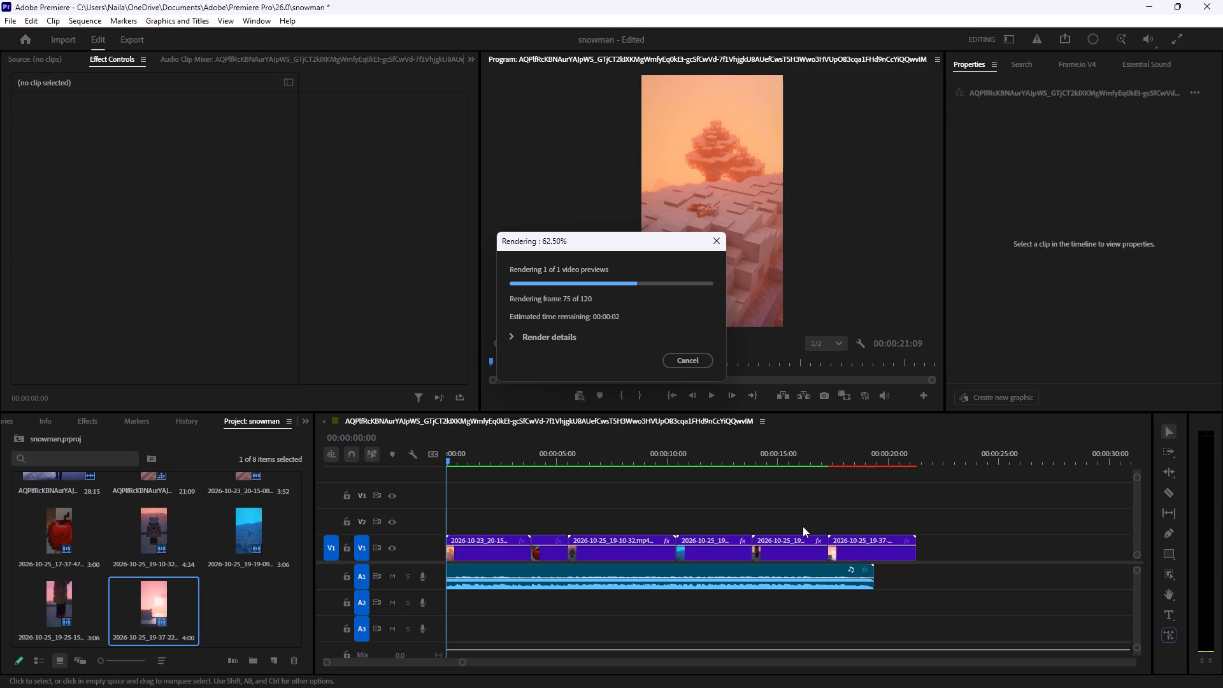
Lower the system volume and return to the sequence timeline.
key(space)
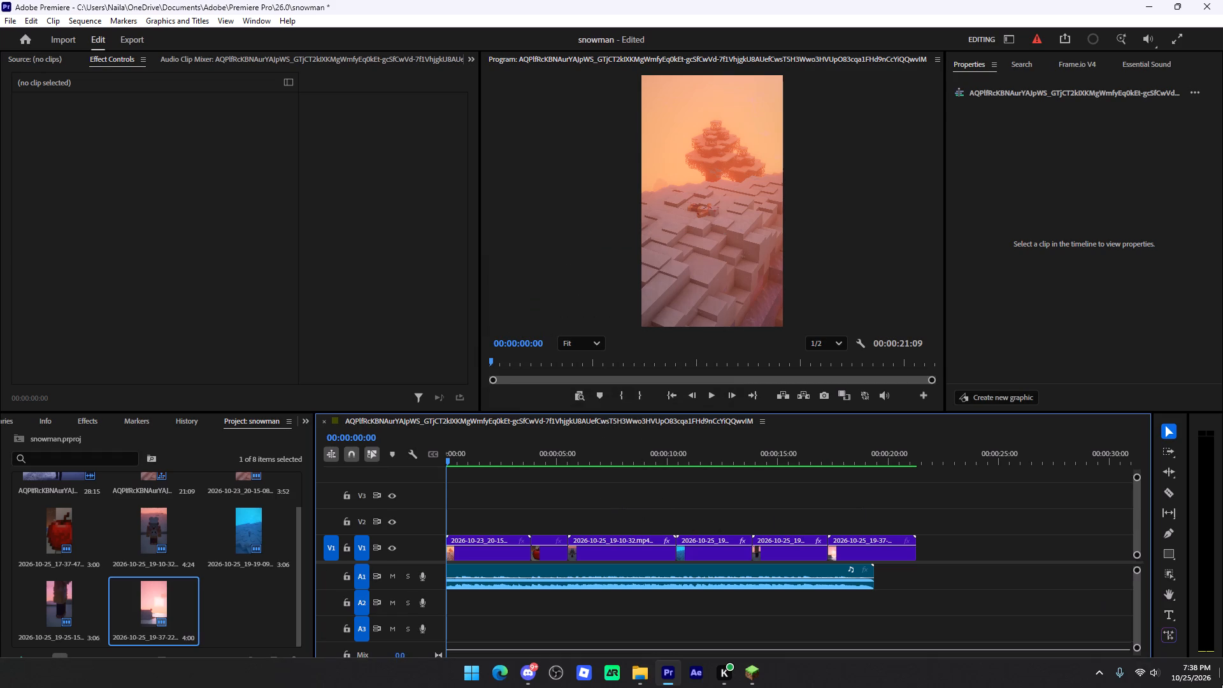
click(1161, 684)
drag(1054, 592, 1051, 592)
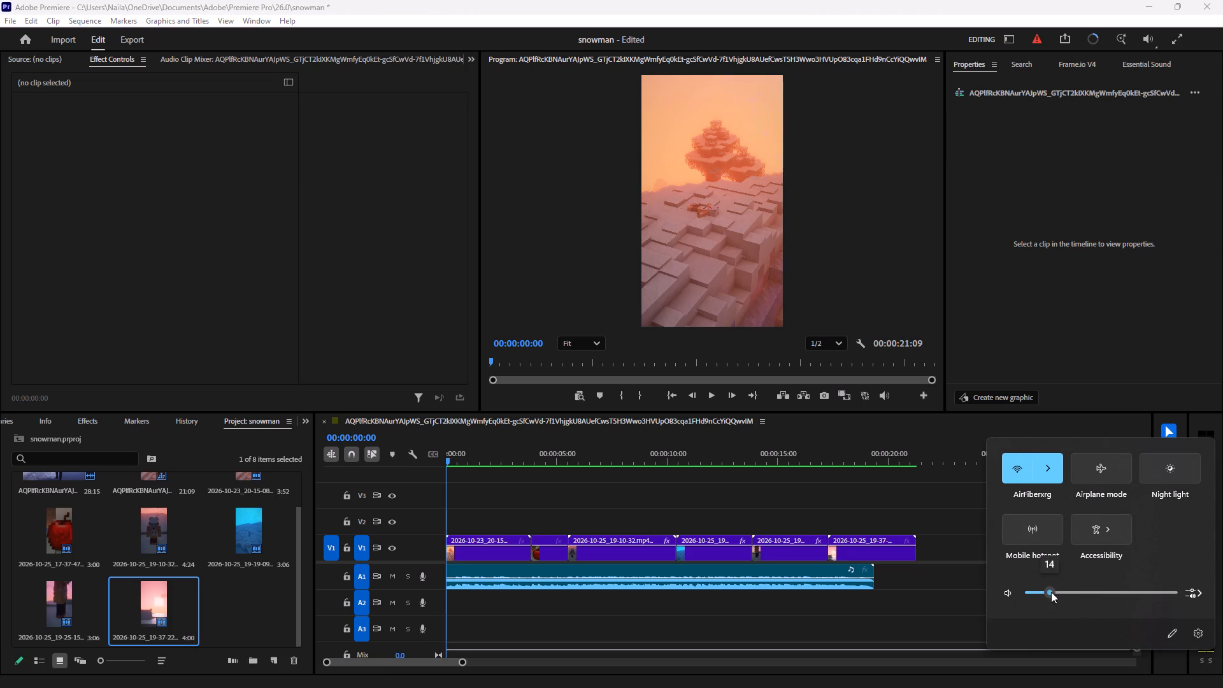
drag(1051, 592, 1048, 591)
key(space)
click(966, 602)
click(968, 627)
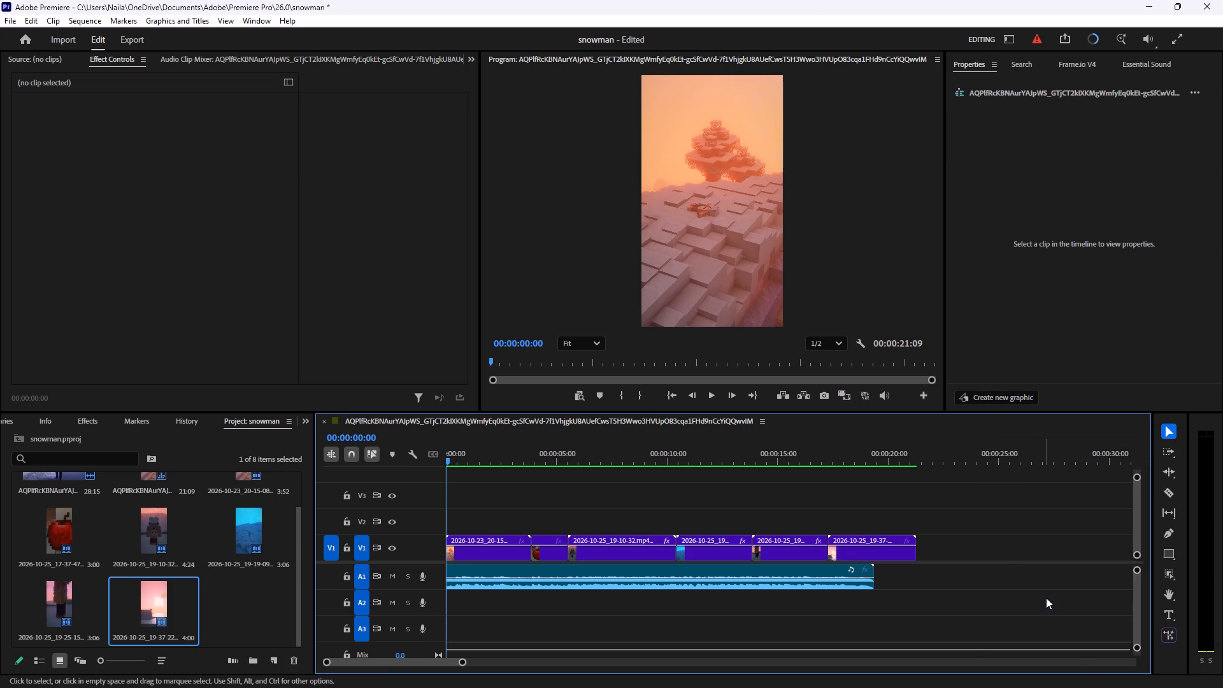
Play the opening of the sequence from the start to check the first clip and the audio level.
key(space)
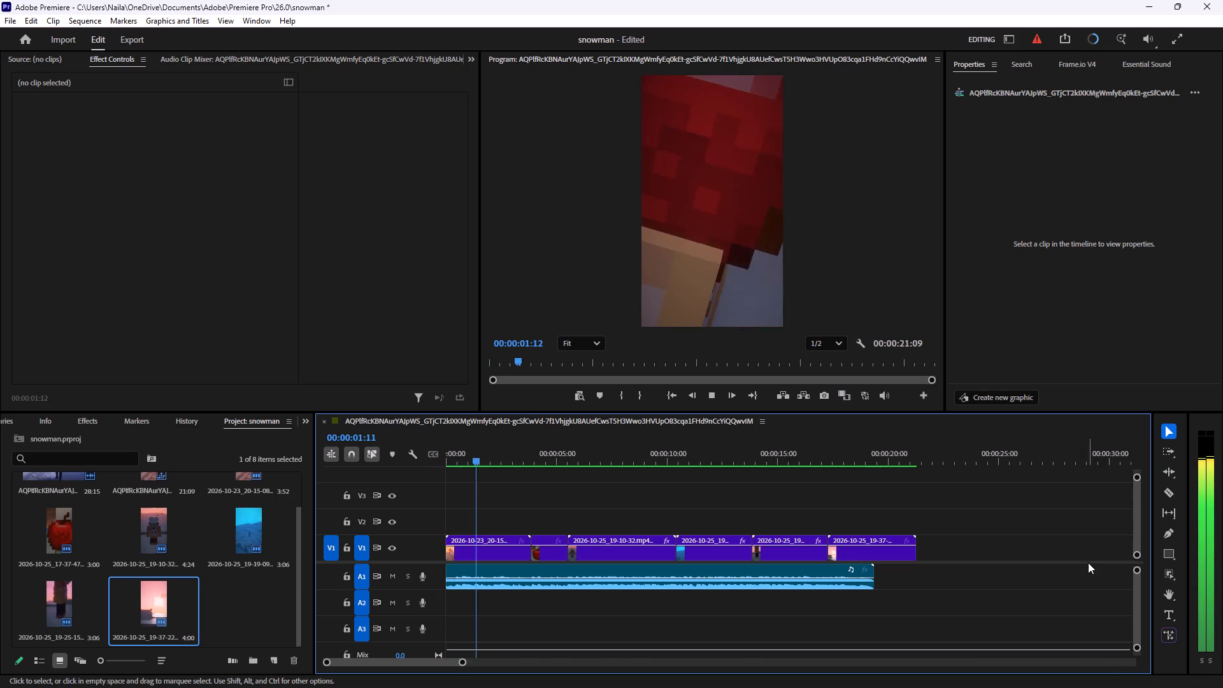
drag(499, 611, 457, 613)
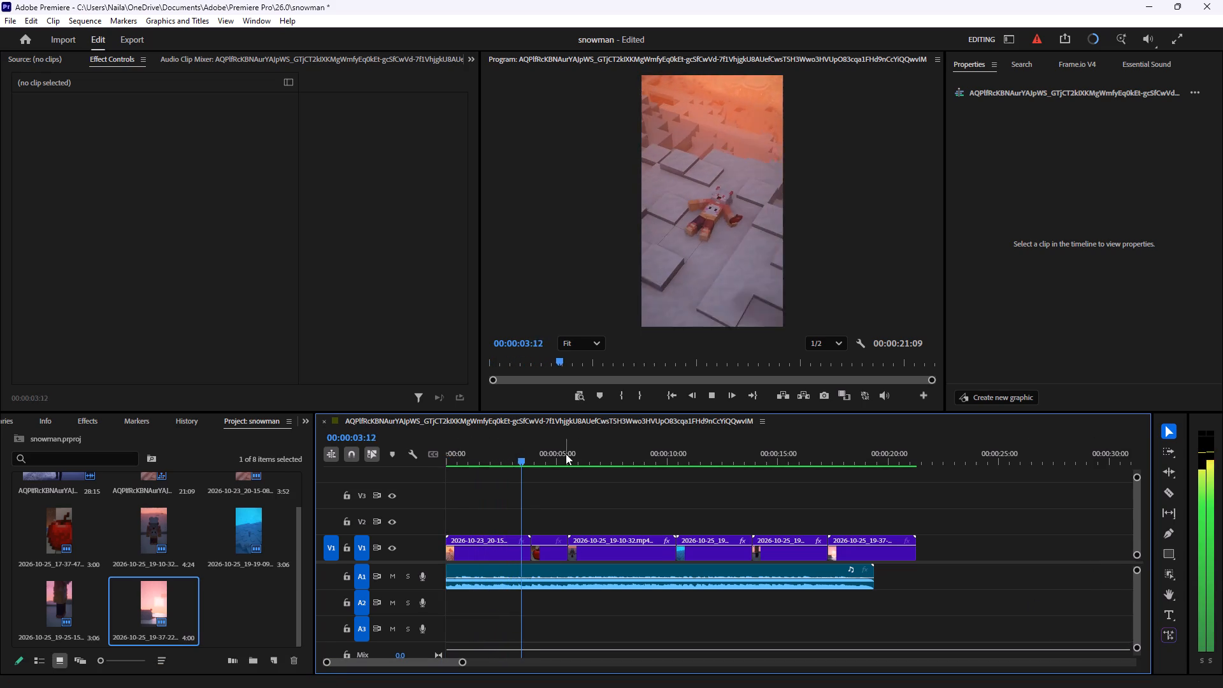
drag(519, 459, 415, 459)
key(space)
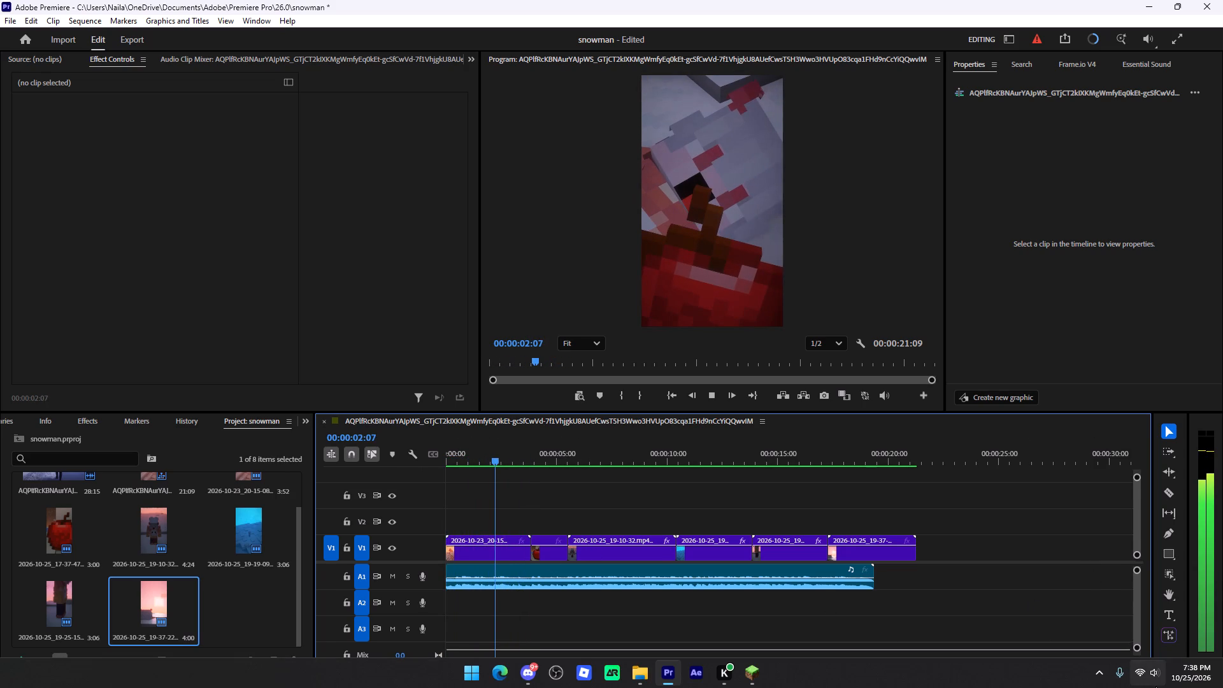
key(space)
Set the system volume to 12 and return to the sequence timeline.
click(1155, 686)
click(1045, 594)
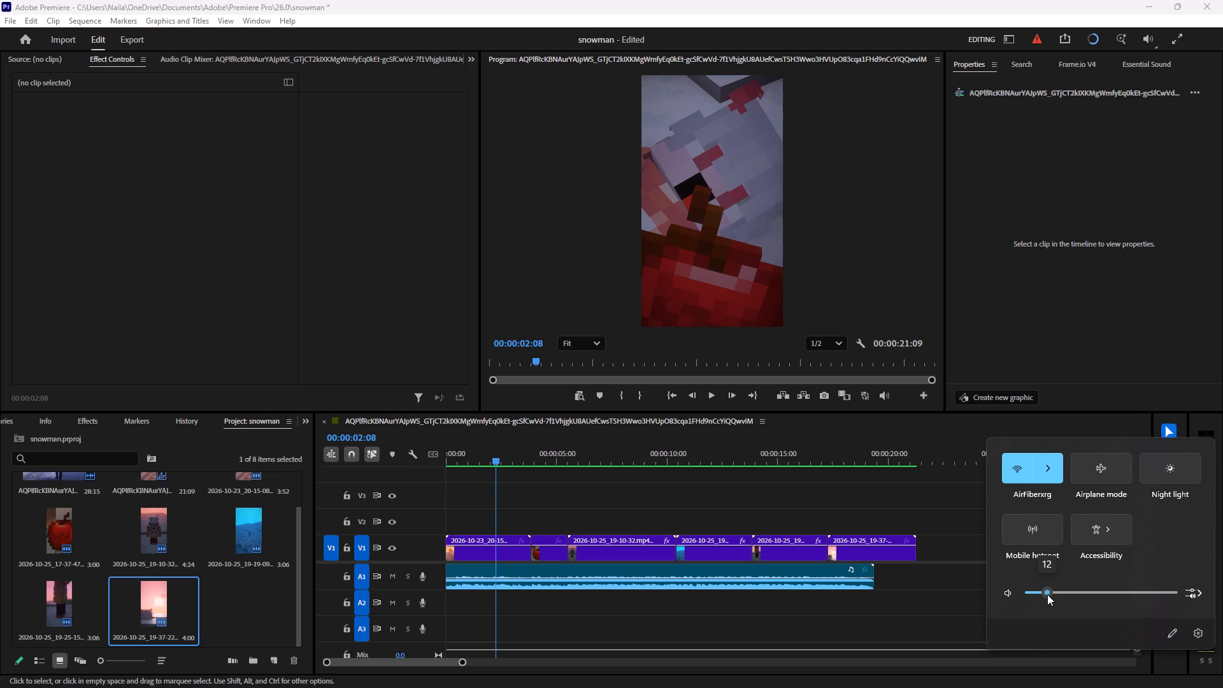
click(855, 605)
Review the rendered sequence from the start, and replay the section beginning at the 2026-10-25_19-10-32 clip on V1.
drag(496, 462, 452, 469)
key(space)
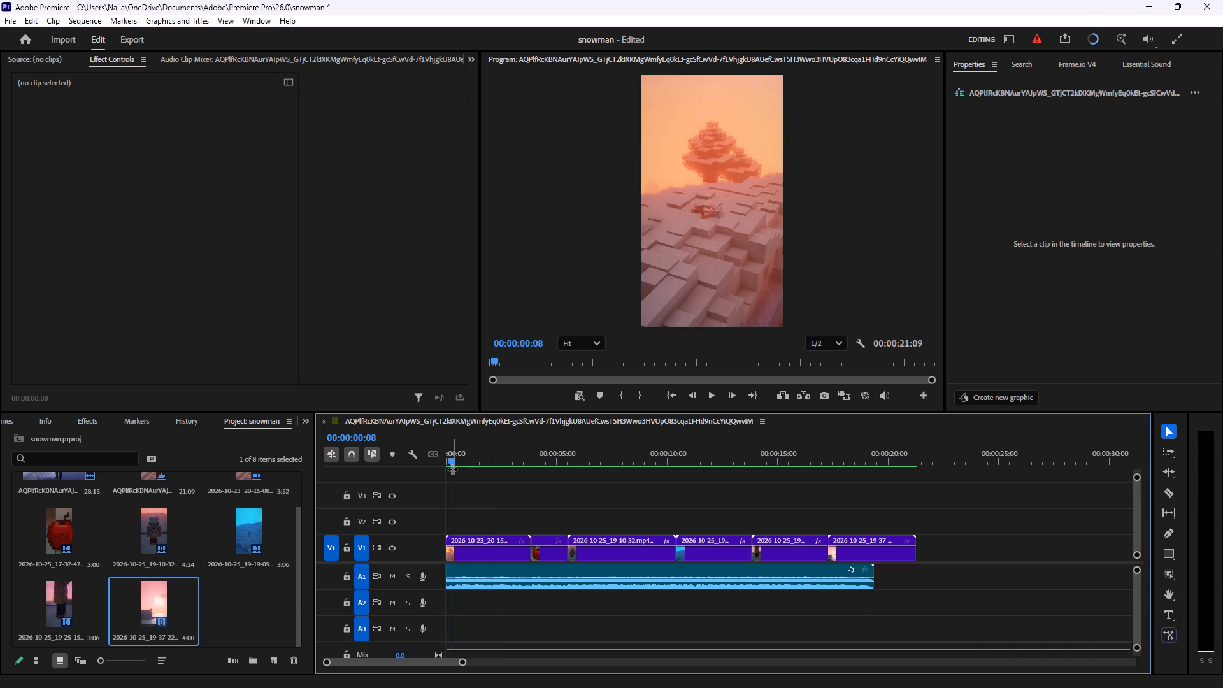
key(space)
drag(460, 462, 423, 463)
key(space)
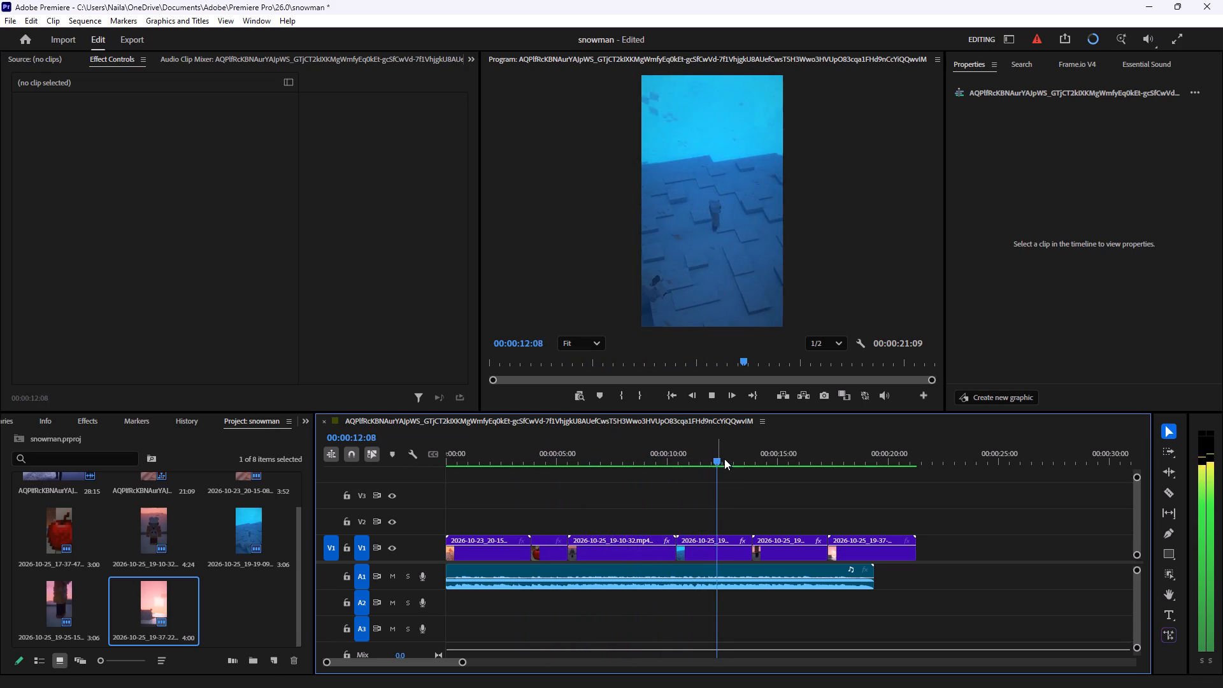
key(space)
drag(731, 461, 579, 471)
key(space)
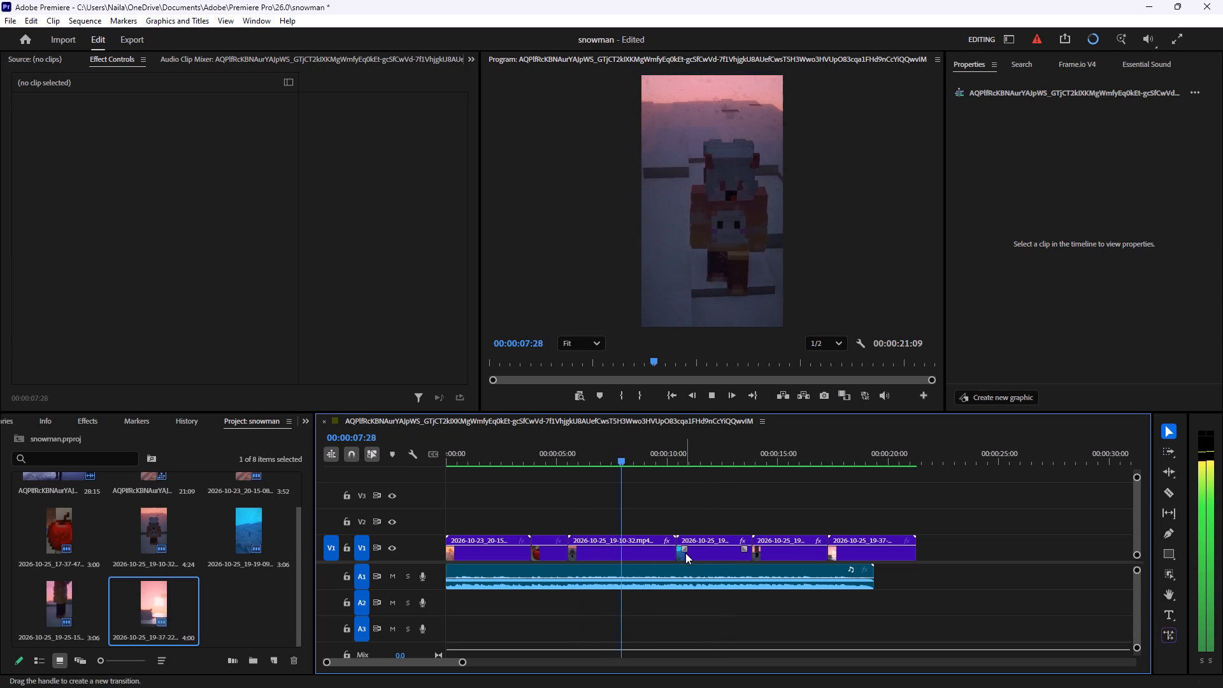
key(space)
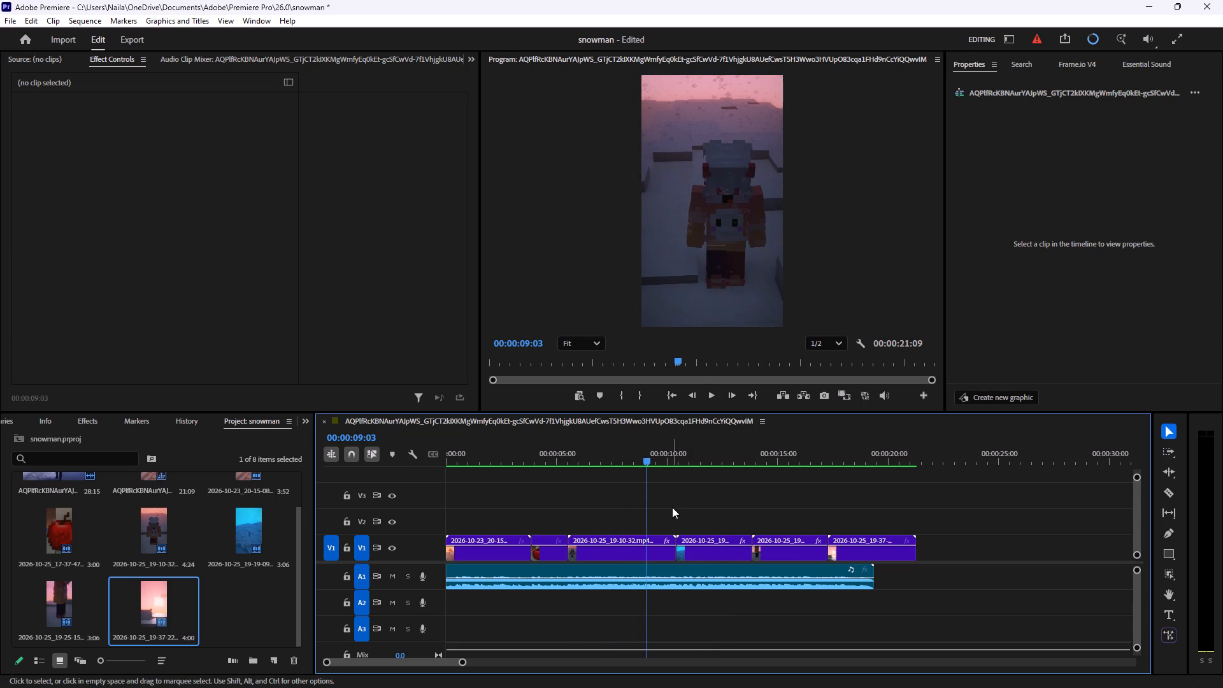
Move the 2026-10-25_19-19-09 clip earlier on V1 to start at 00:00:08:28, overwriting the end of the preceding clip.
key(Left)
key(Left)
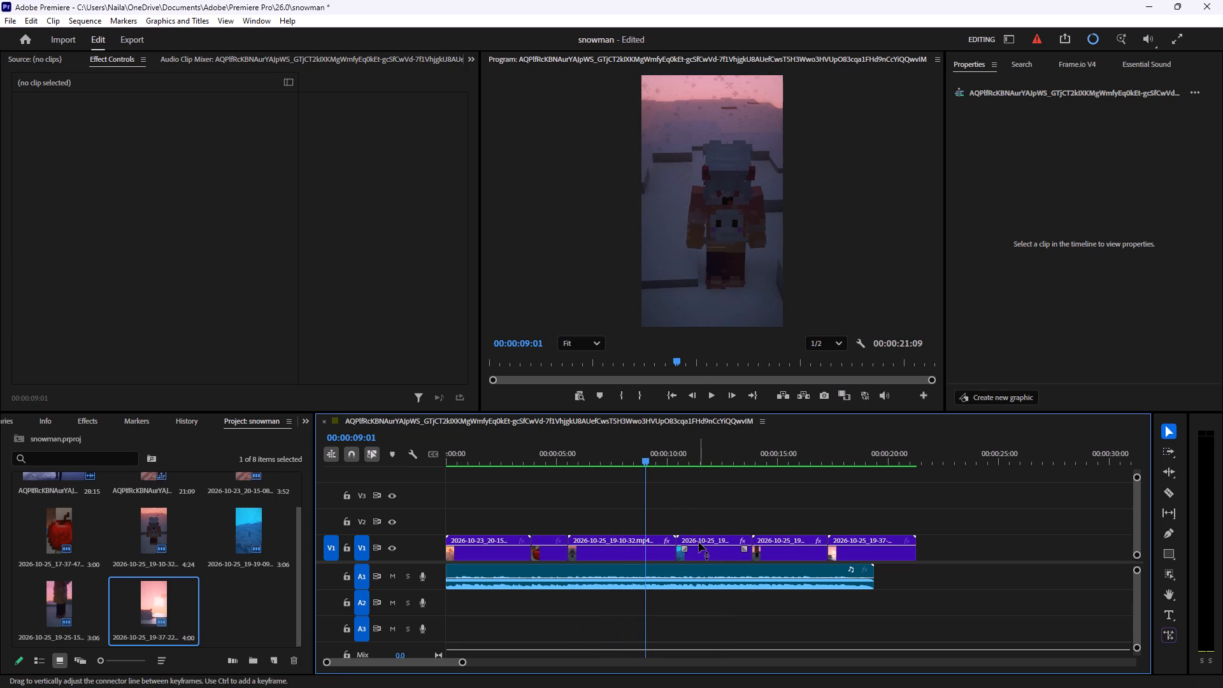
key(Left)
key(Left)
key(Left)
drag(704, 556, 676, 558)
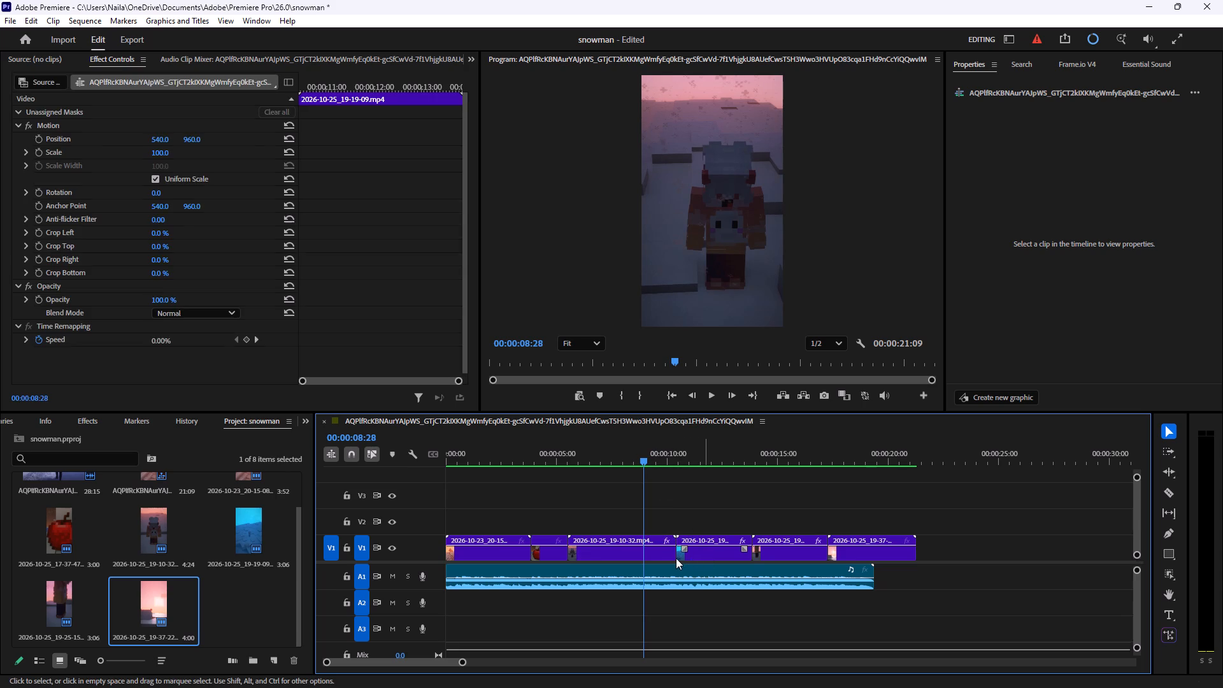
drag(676, 558, 674, 558)
Play back the cut into the moved 2026-10-25_19-19-09 clip to check its timing with the music.
drag(645, 460, 627, 462)
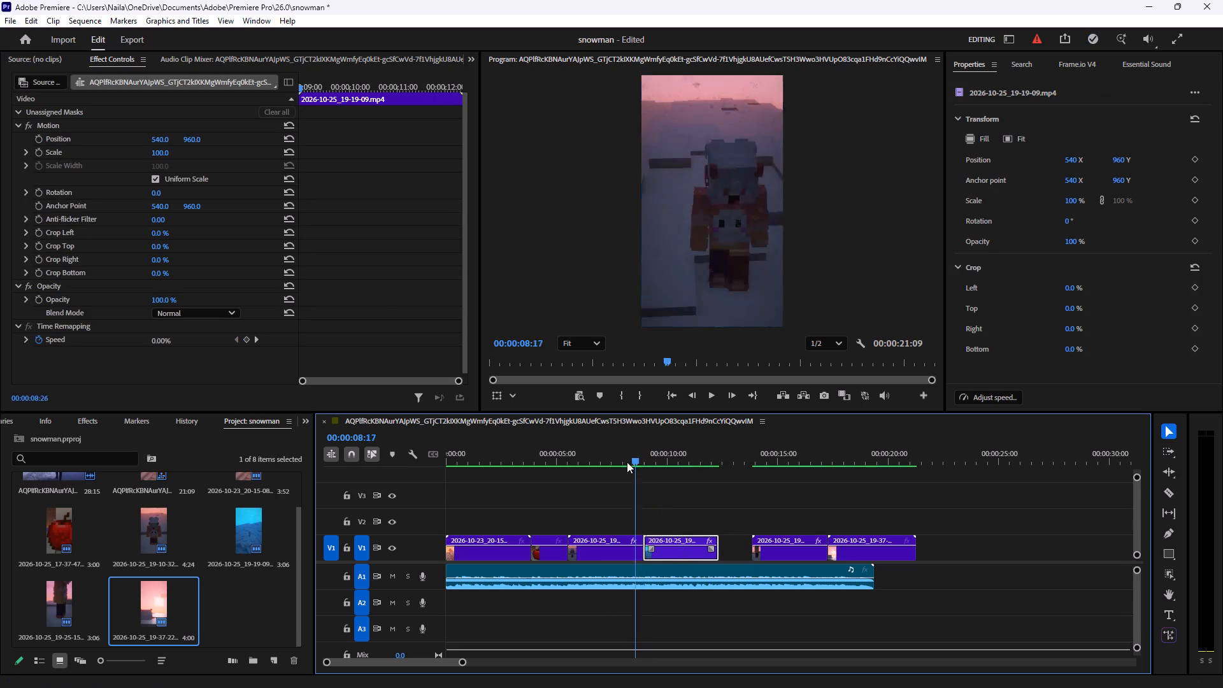
drag(627, 462, 564, 466)
key(space)
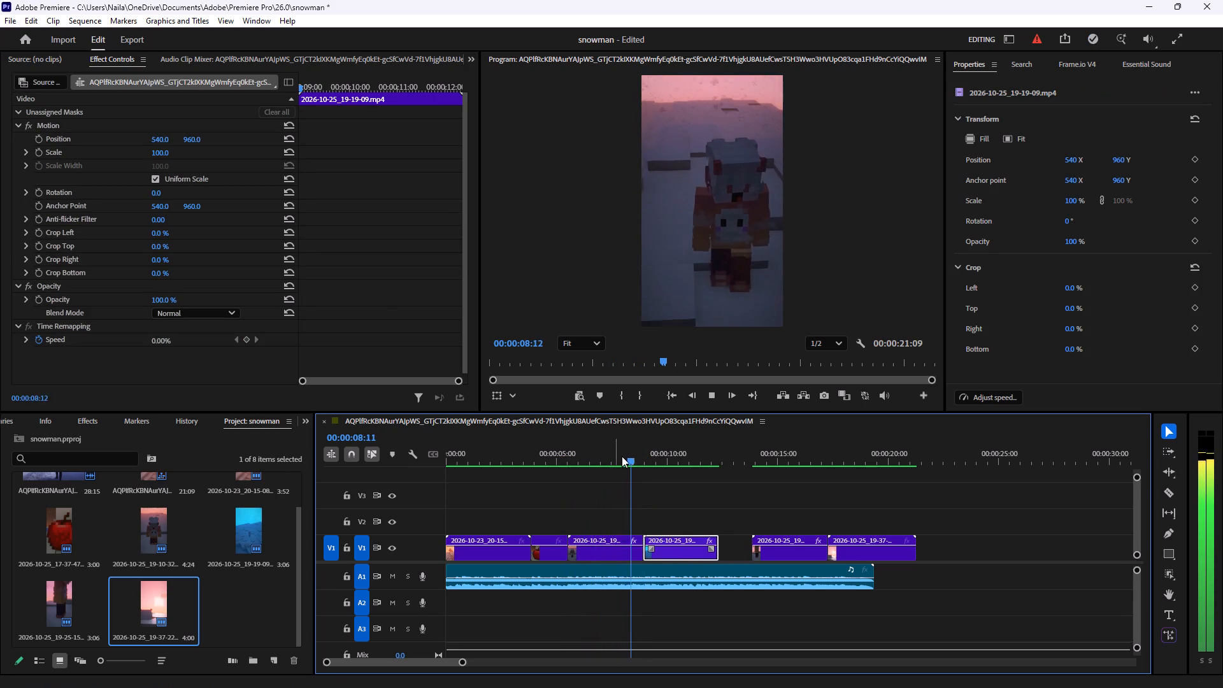
drag(631, 456, 543, 466)
key(space)
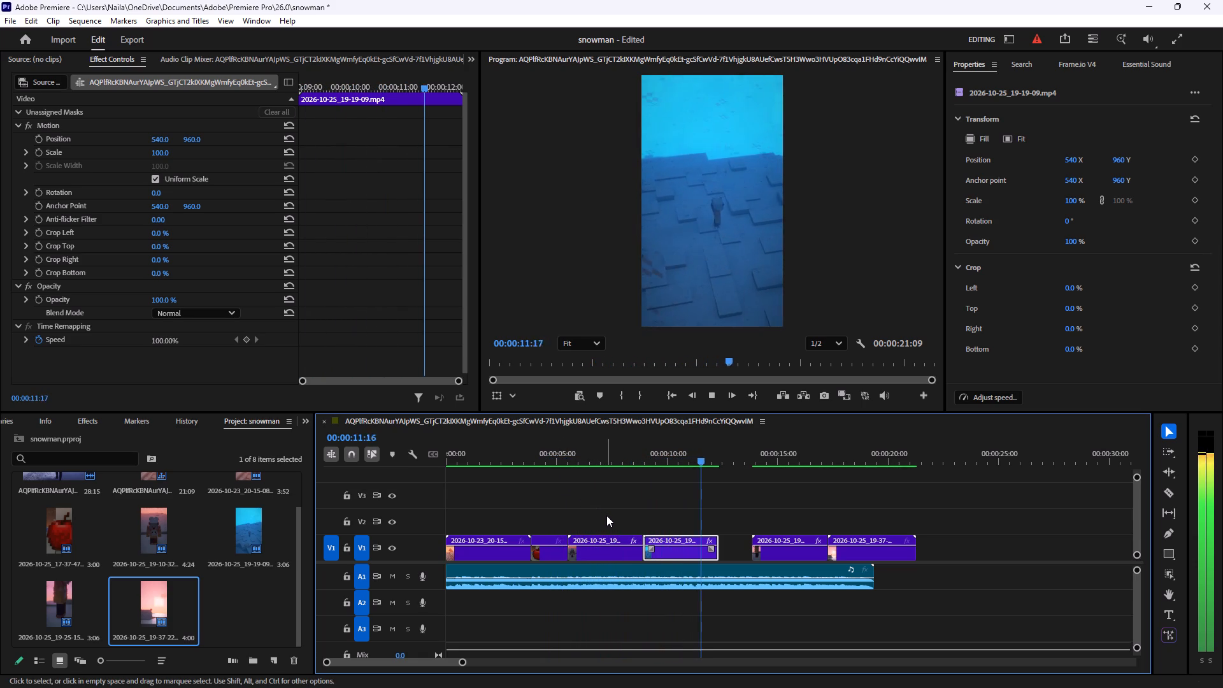
key(space)
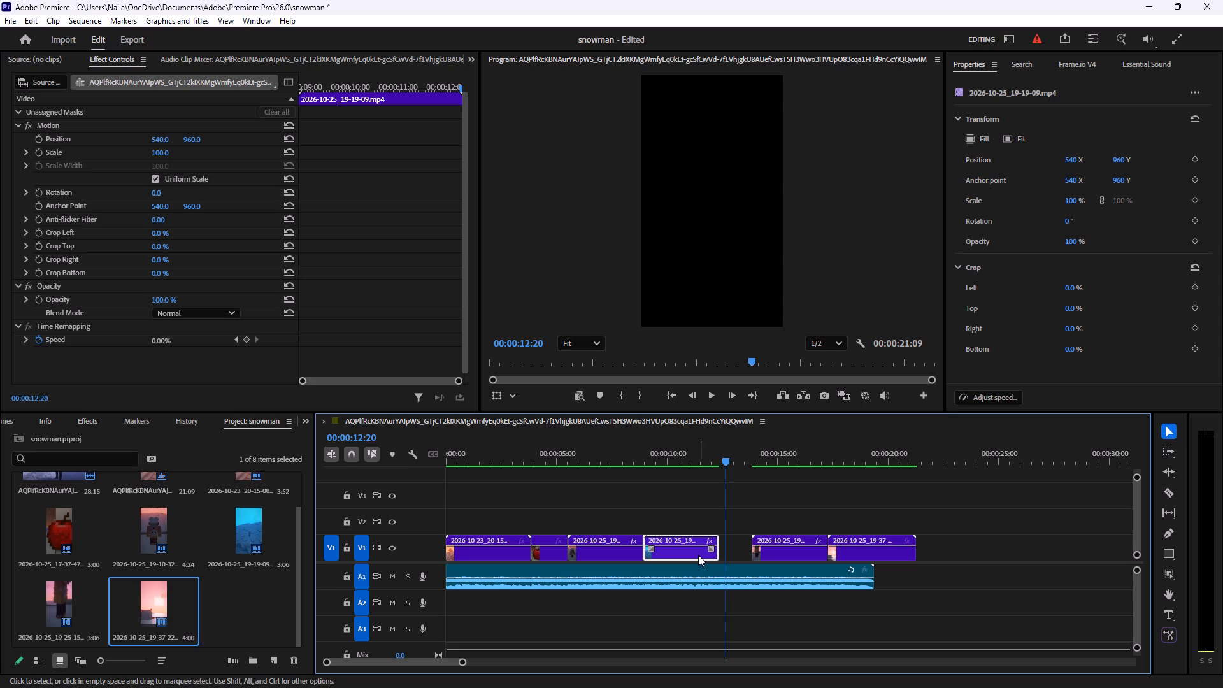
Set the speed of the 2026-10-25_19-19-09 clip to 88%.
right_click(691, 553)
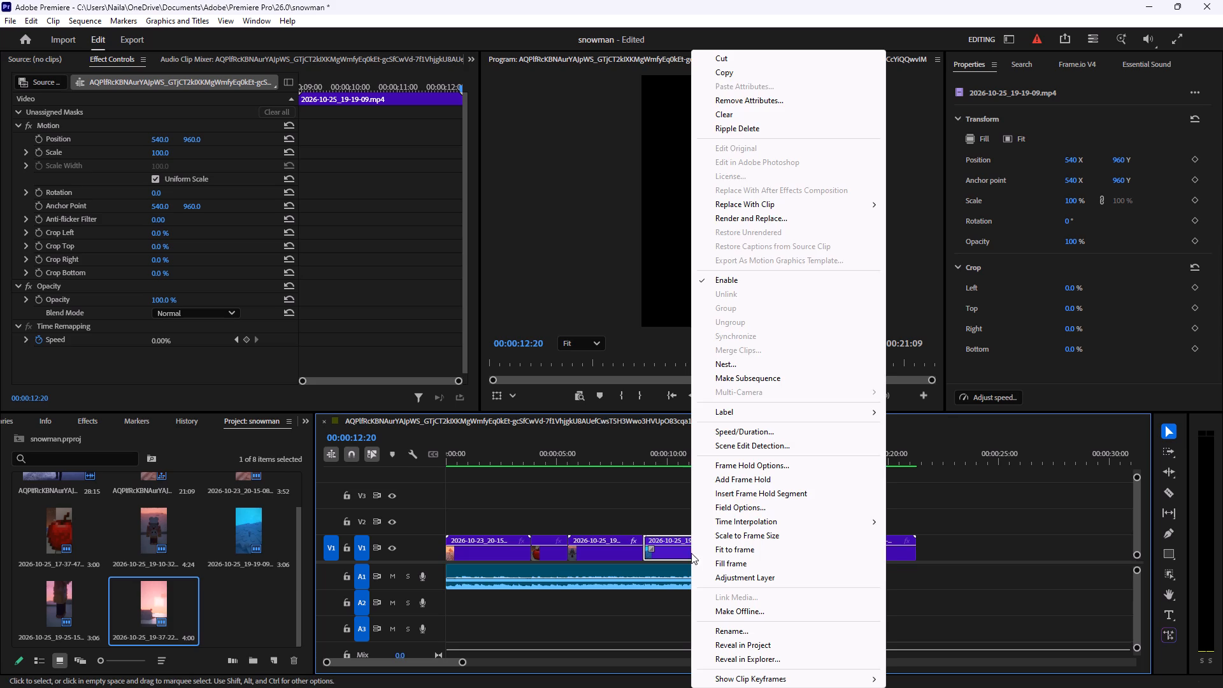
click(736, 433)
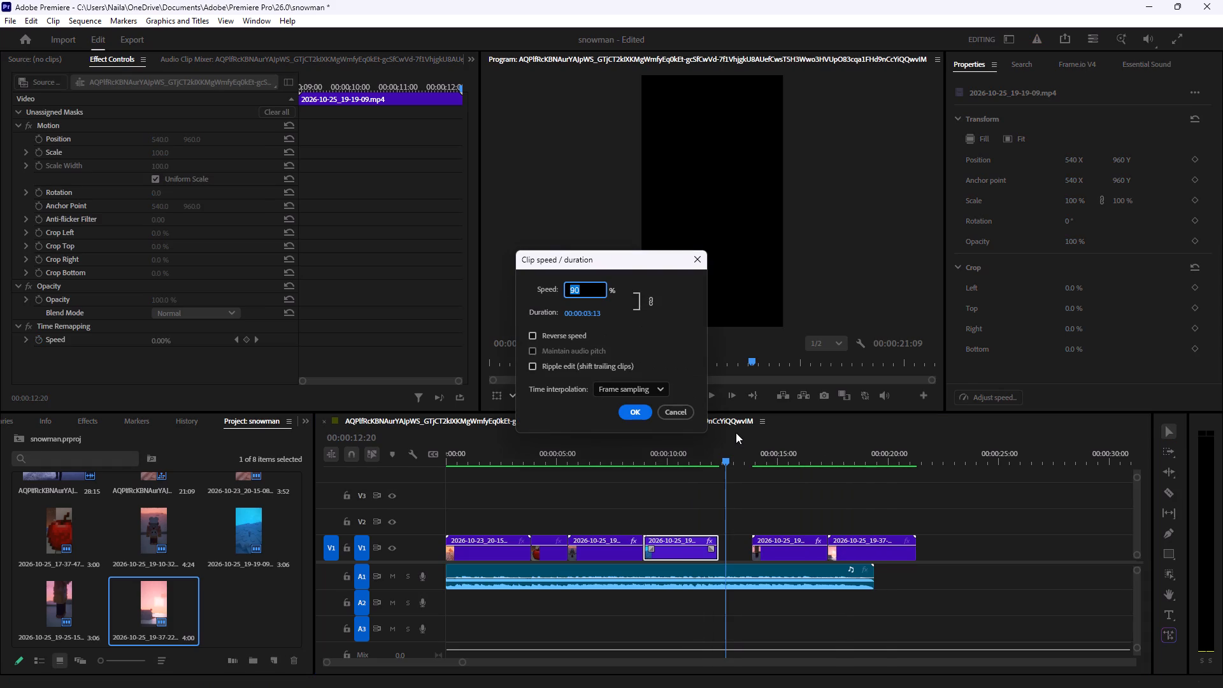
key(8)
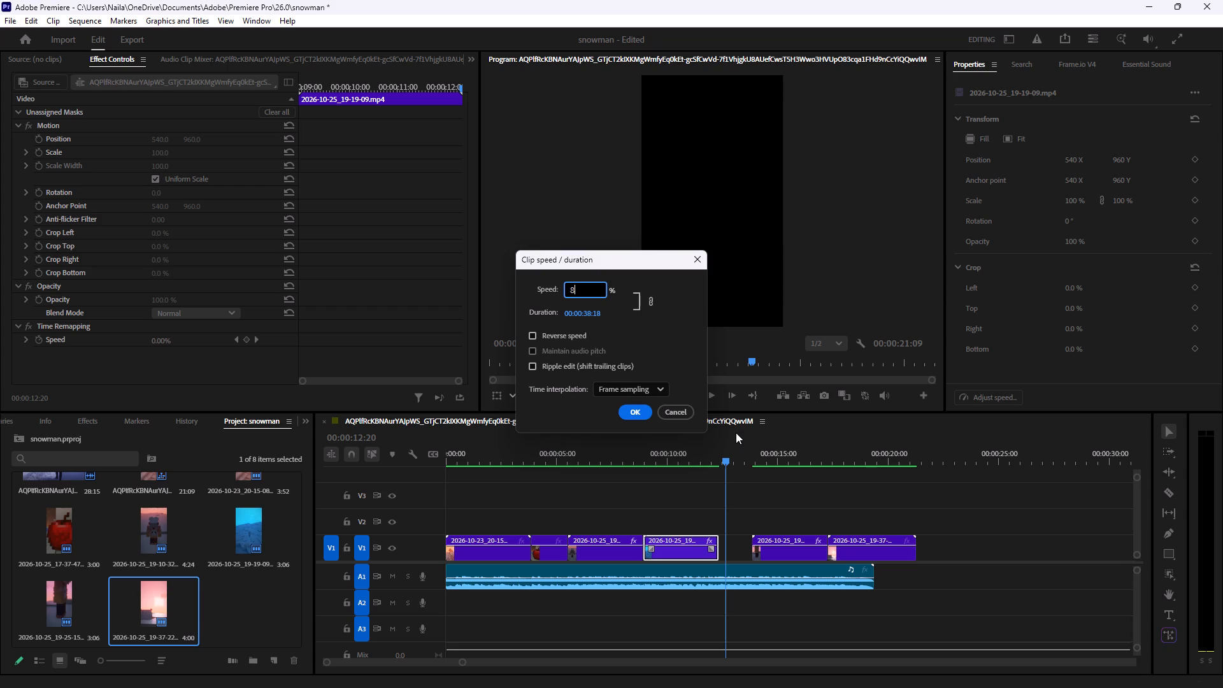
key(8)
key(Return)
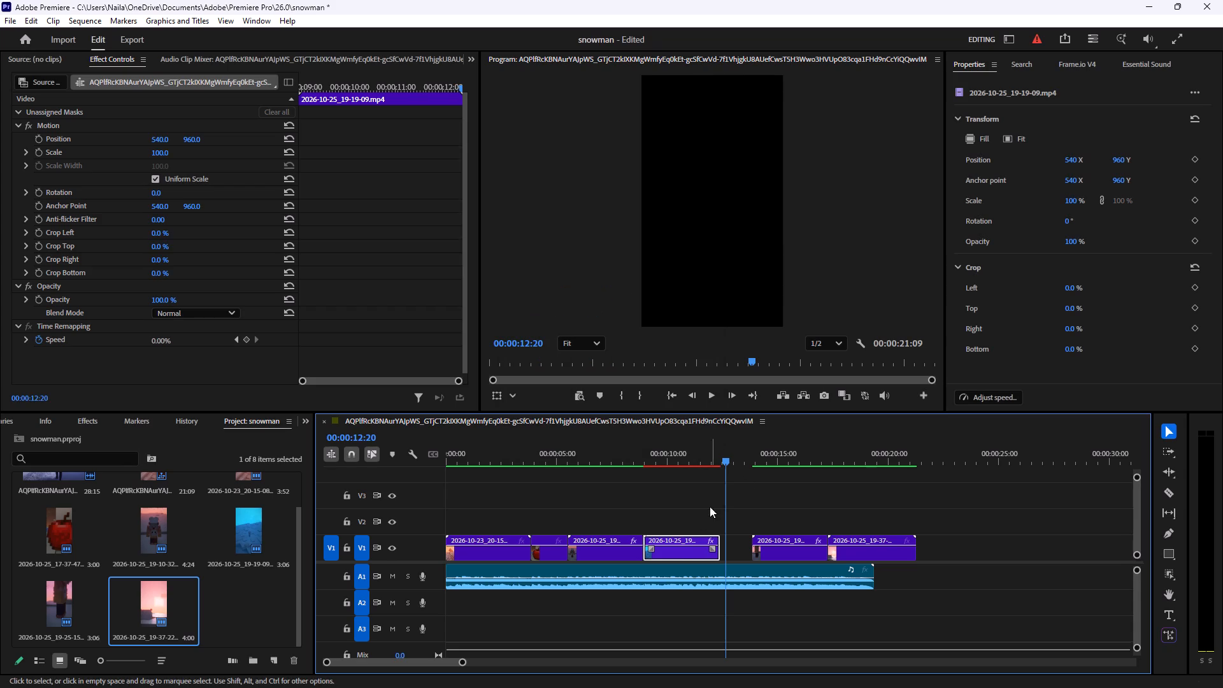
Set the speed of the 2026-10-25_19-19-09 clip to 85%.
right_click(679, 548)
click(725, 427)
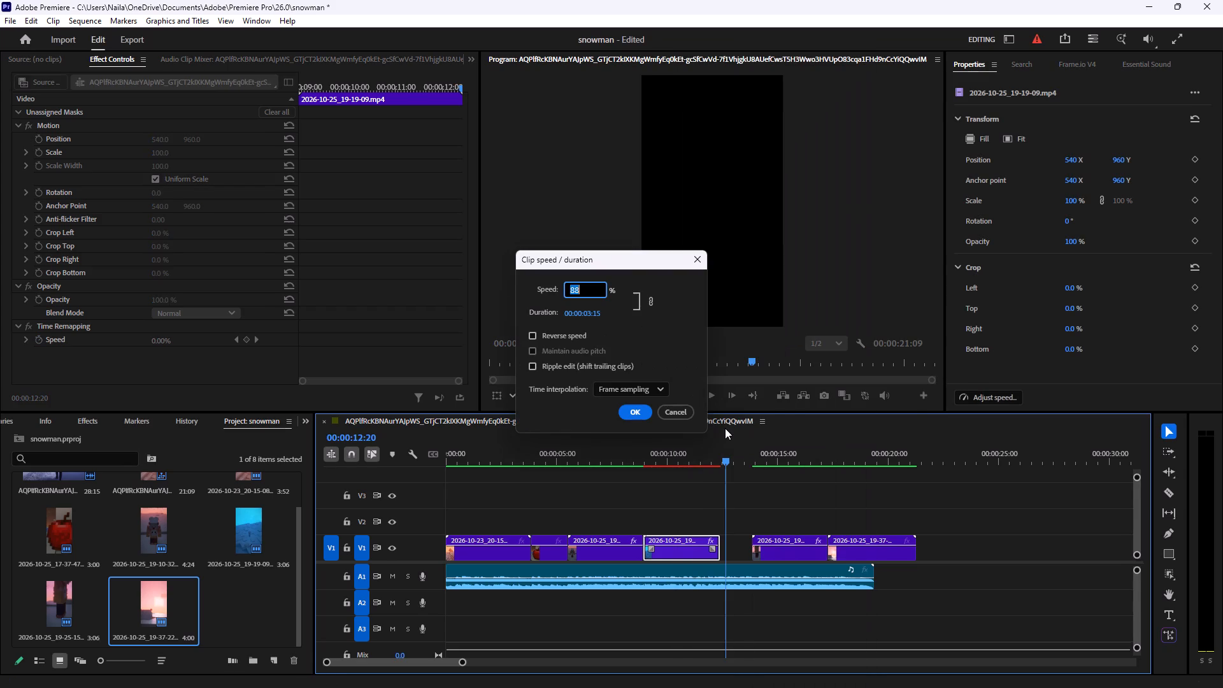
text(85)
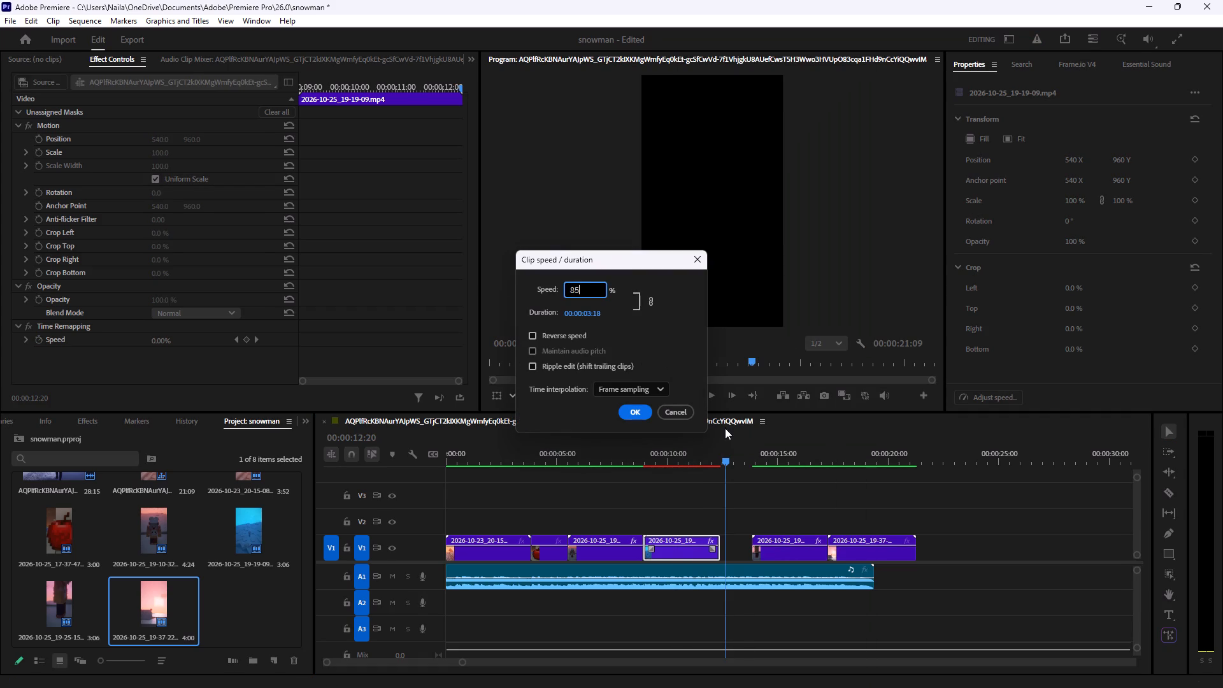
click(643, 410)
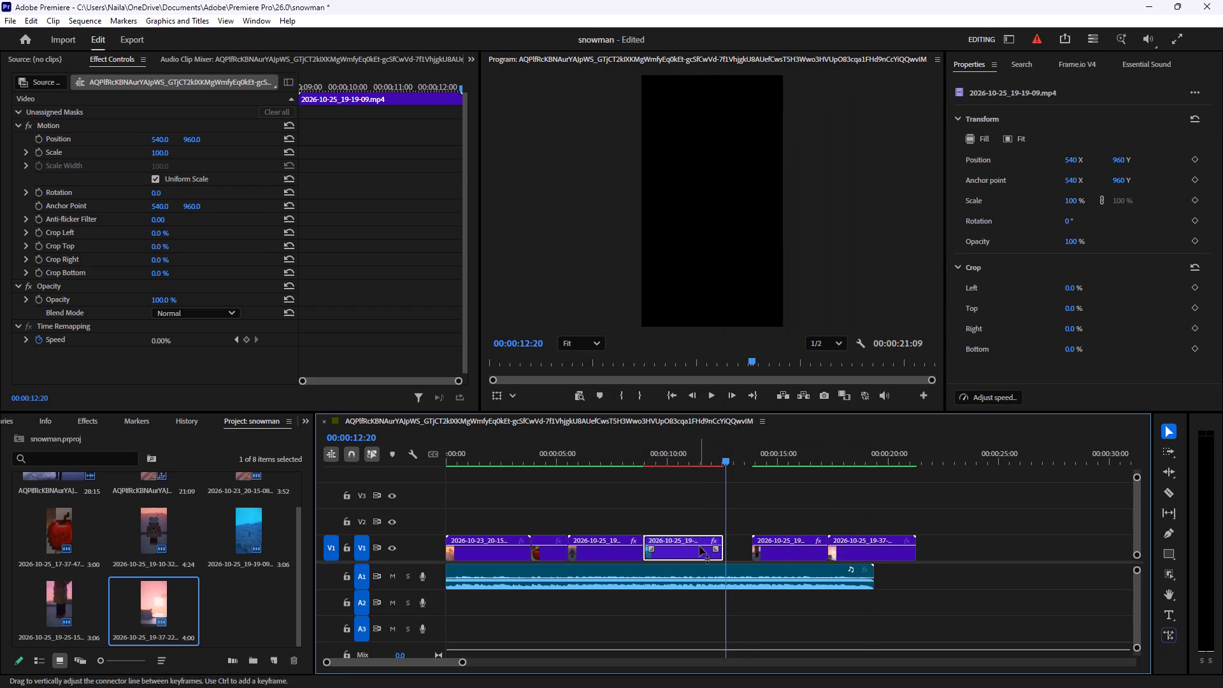
Set the speed of the 2026-10-25_19-19-09 clip to 84%.
right_click(694, 553)
click(743, 435)
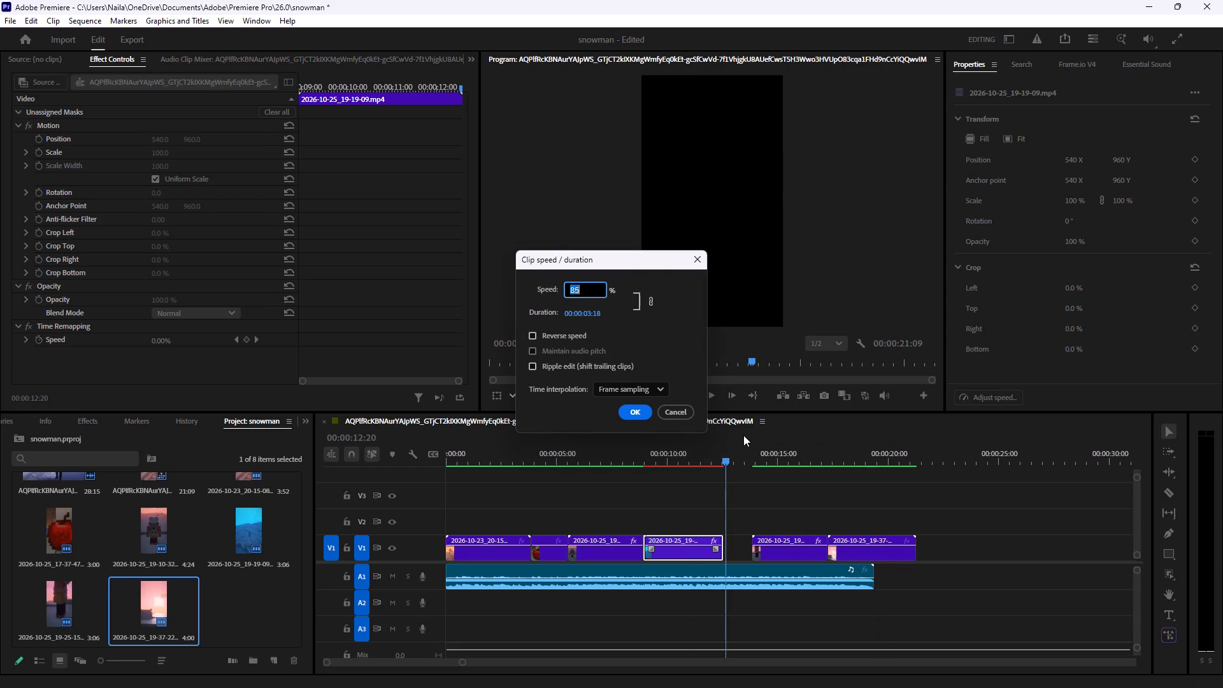
key(8)
key(4)
click(640, 415)
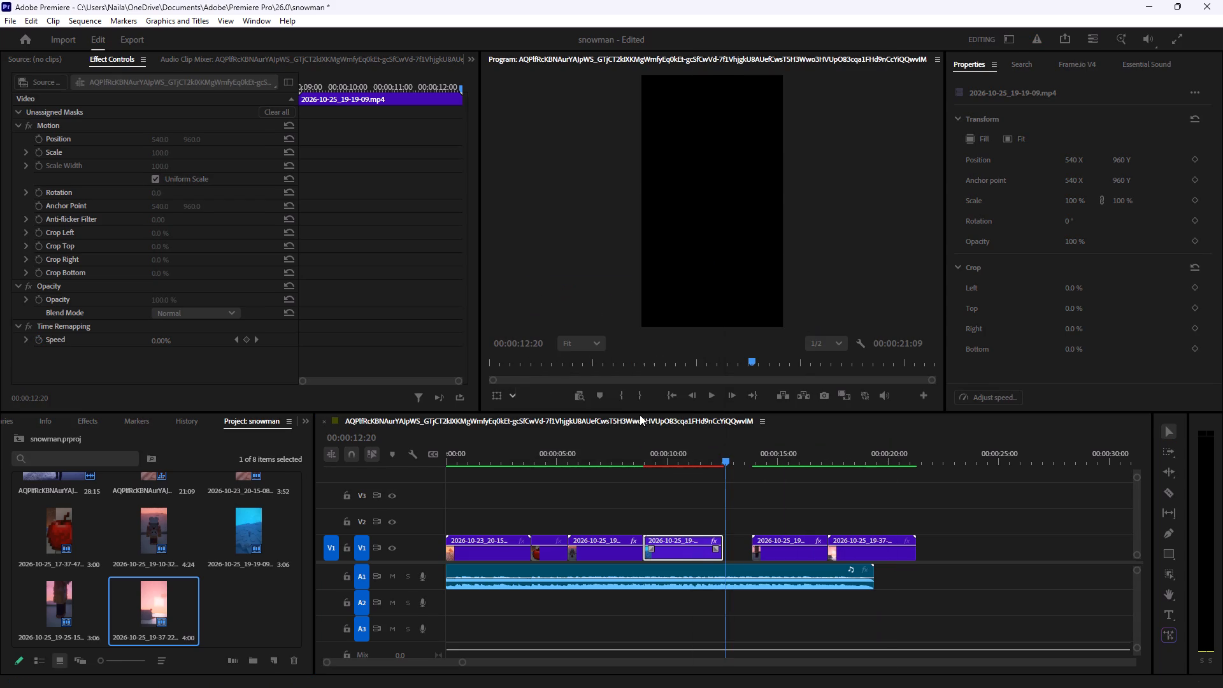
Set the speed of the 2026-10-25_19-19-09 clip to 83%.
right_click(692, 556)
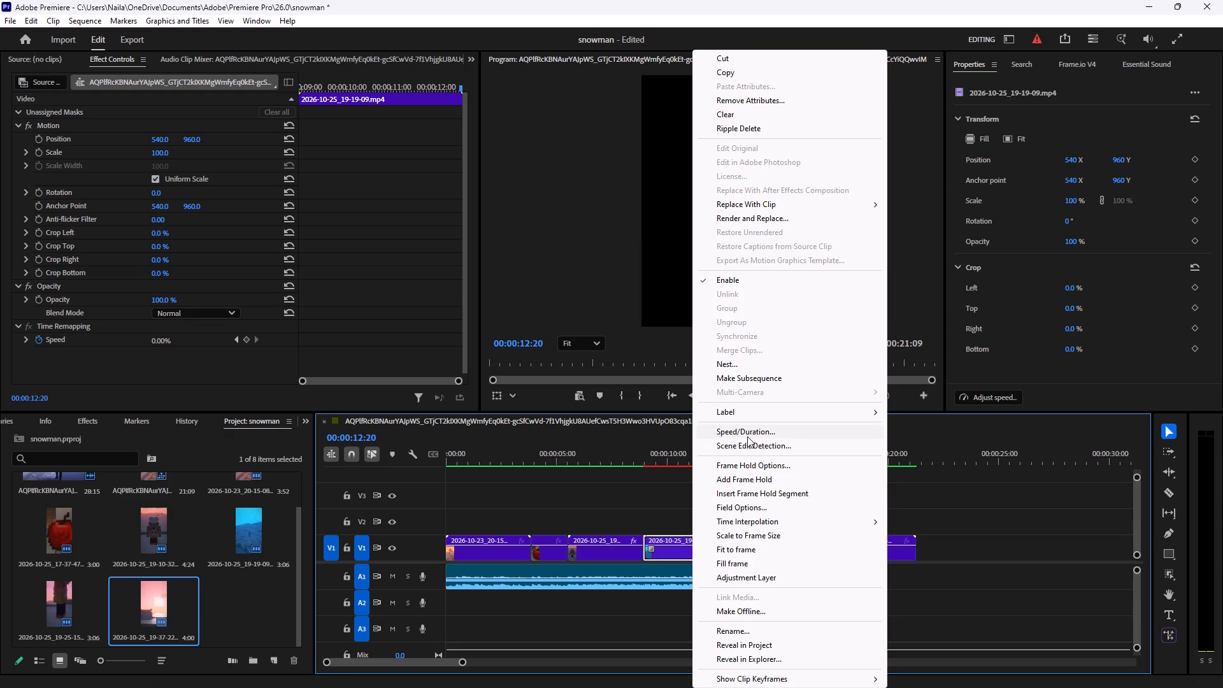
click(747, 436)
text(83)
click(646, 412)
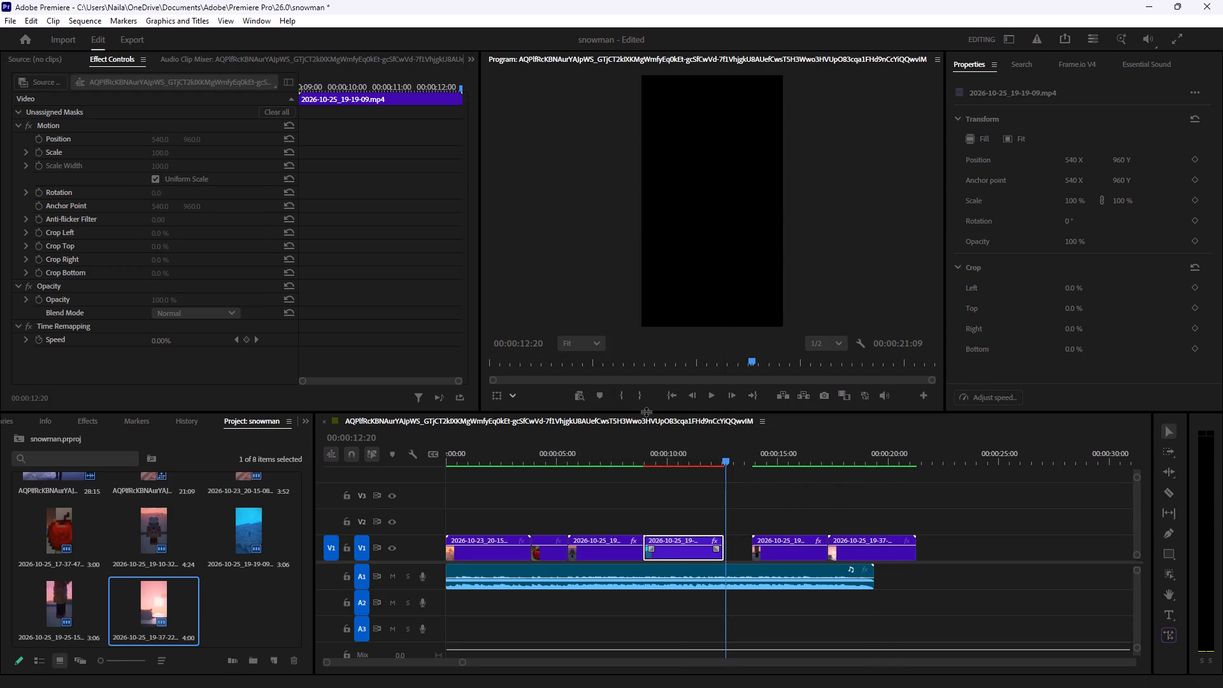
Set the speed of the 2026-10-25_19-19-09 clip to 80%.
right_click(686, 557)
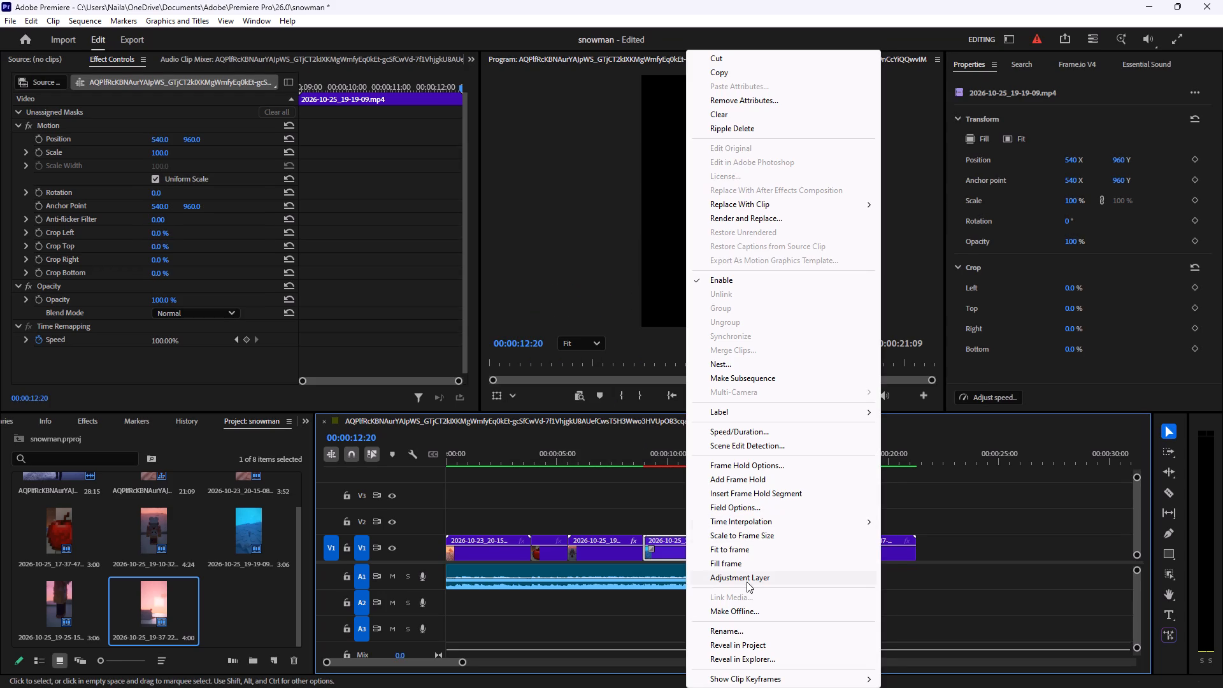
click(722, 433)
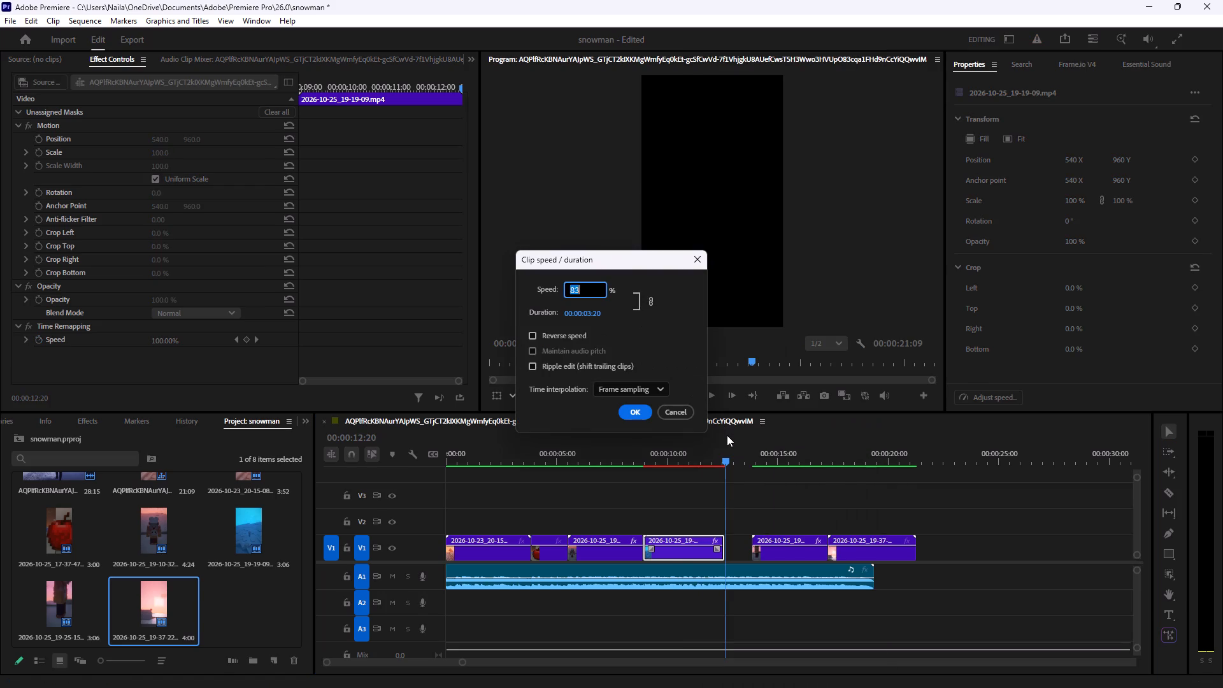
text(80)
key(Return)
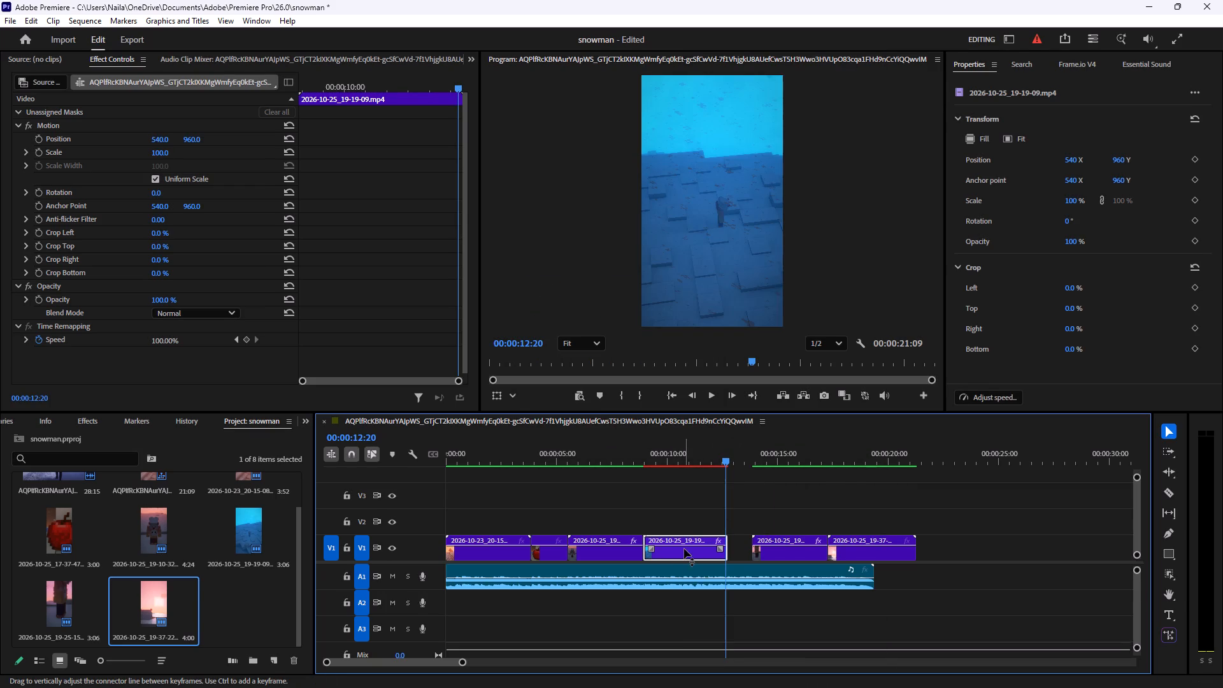
Set the speed of the 2026-10-25_19-19-09 clip to 81%.
right_click(684, 548)
click(726, 432)
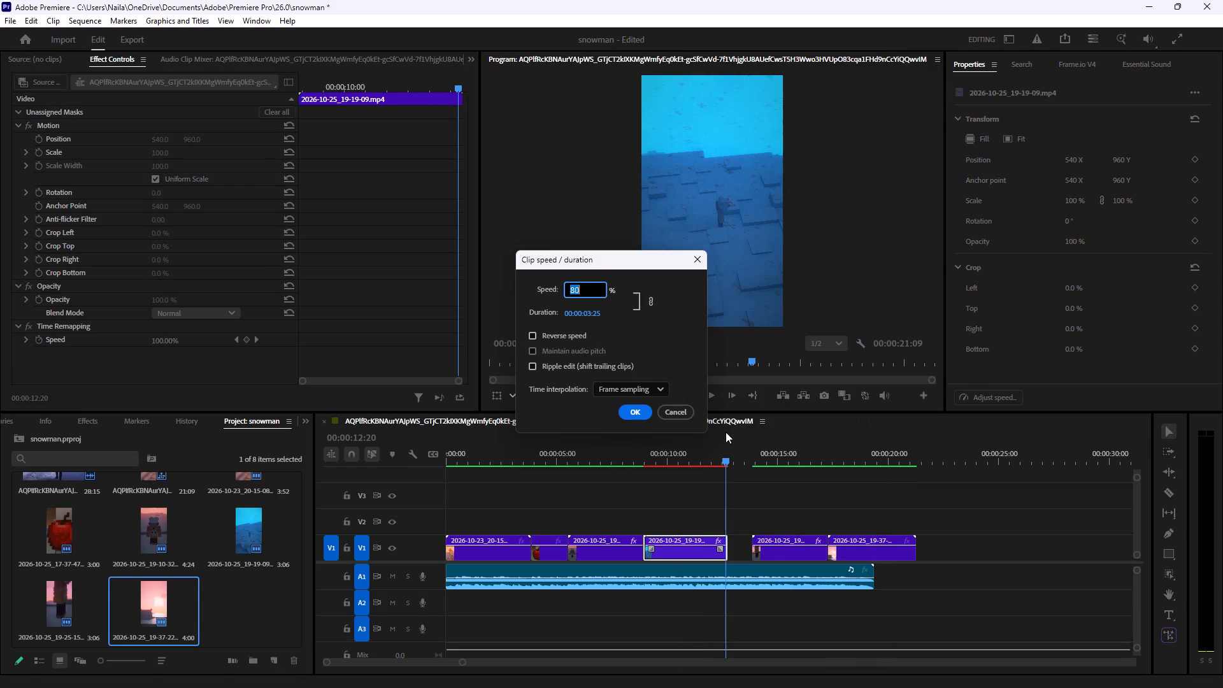
text(81)
click(637, 412)
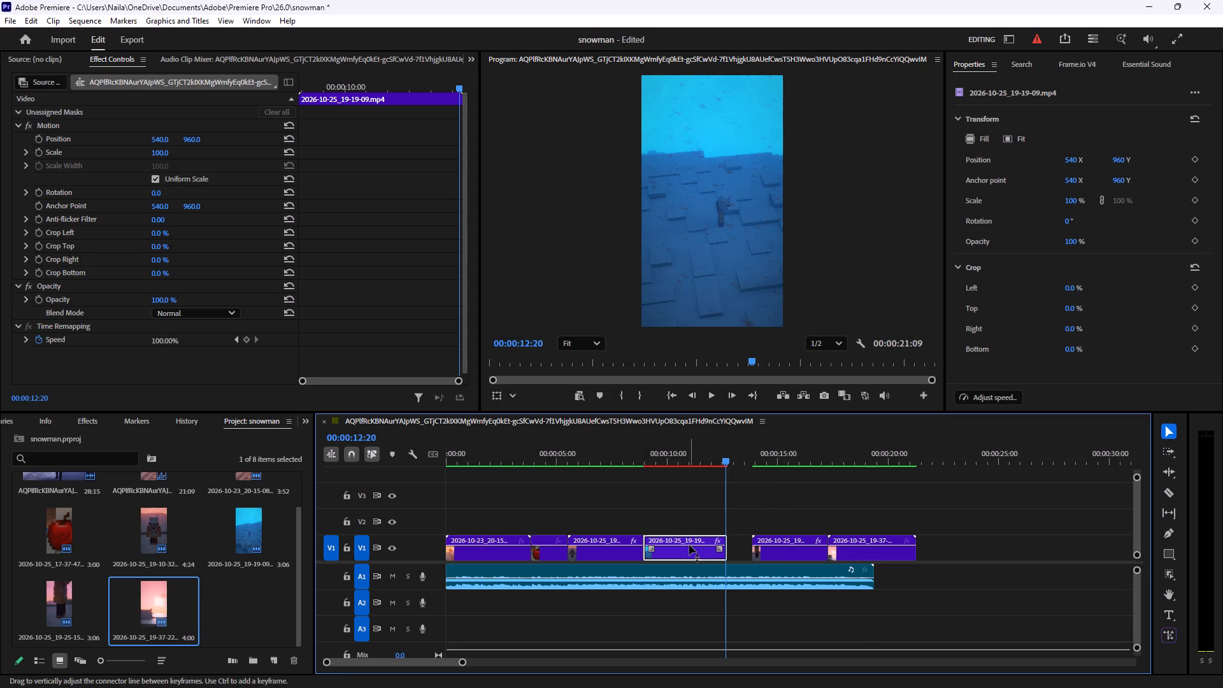
Render the sequence preview and play it back through the end of the retimed 2026-10-25_19-19-09 clip.
key(Return)
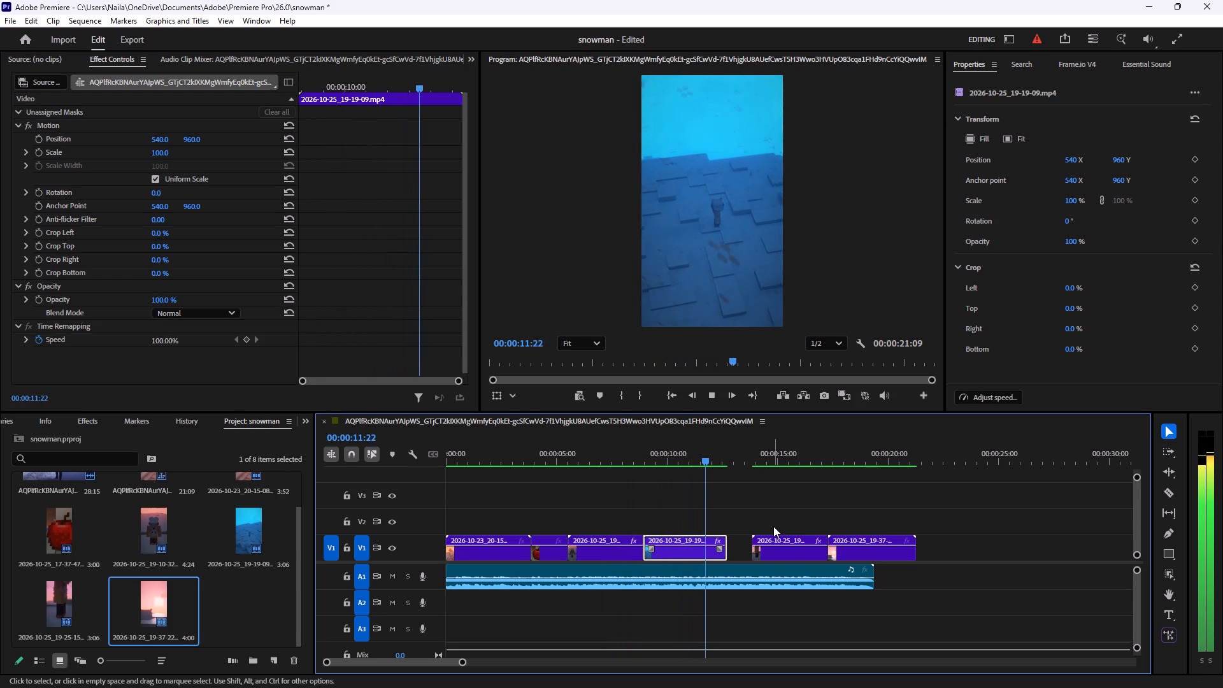
key(space)
Move the last two V1 clips together to close the gap after the 2026-10-25_19-19-09 clip.
drag(759, 519, 761, 519)
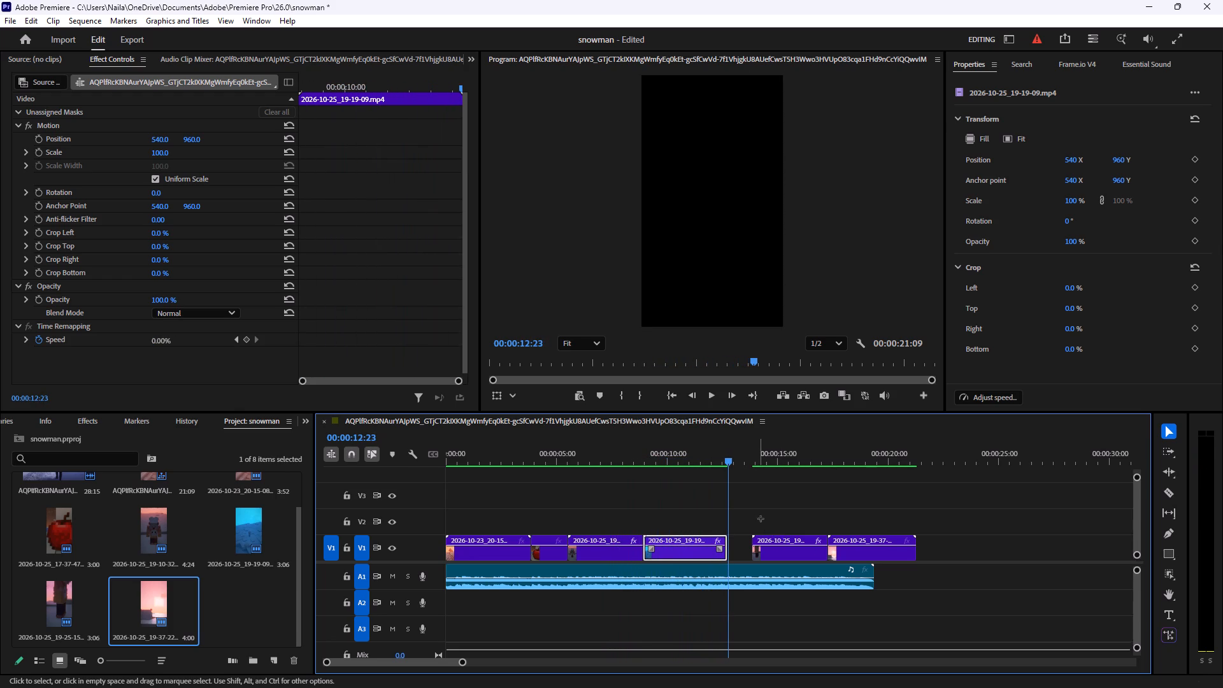
drag(761, 519, 845, 542)
drag(796, 536, 777, 536)
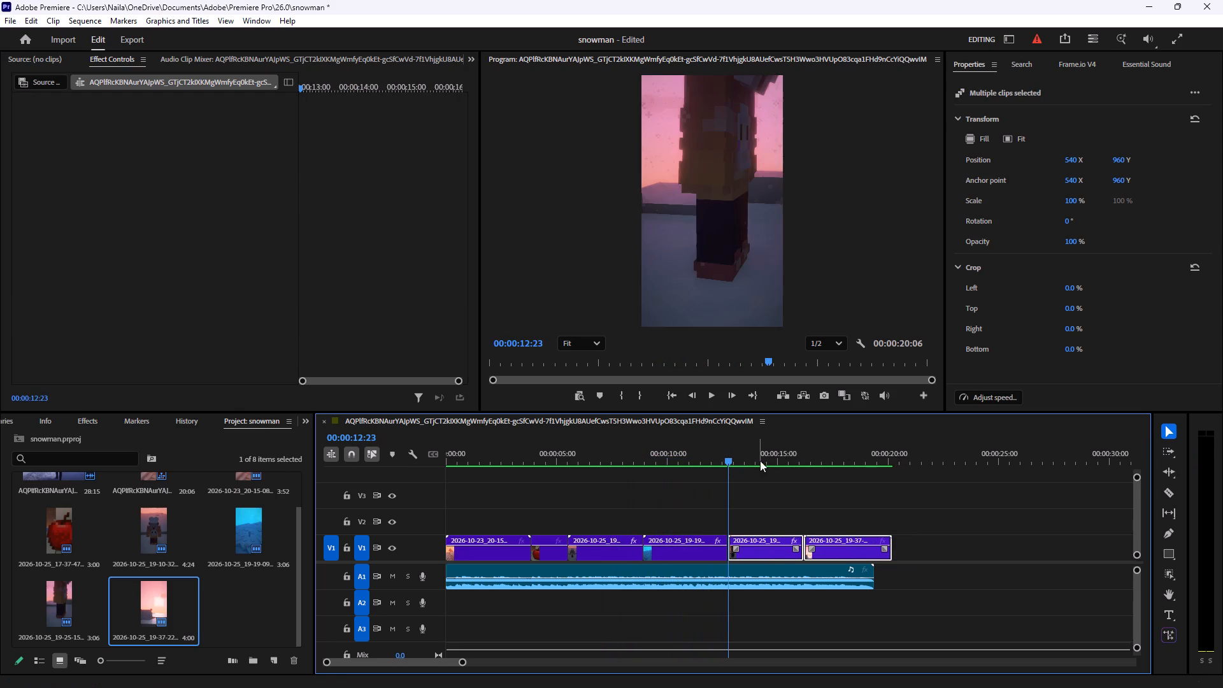
Play back the moved clips and trim the end of the last clip to 00:00:19:22.
drag(729, 456, 707, 456)
key(space)
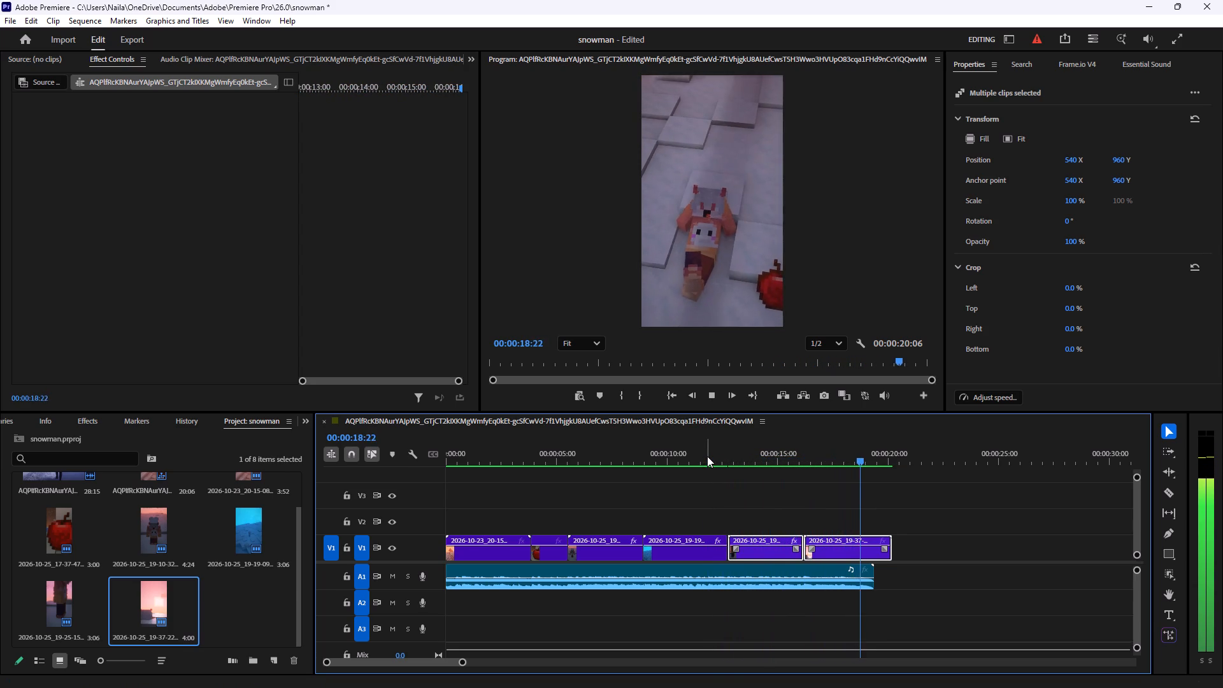
key(space)
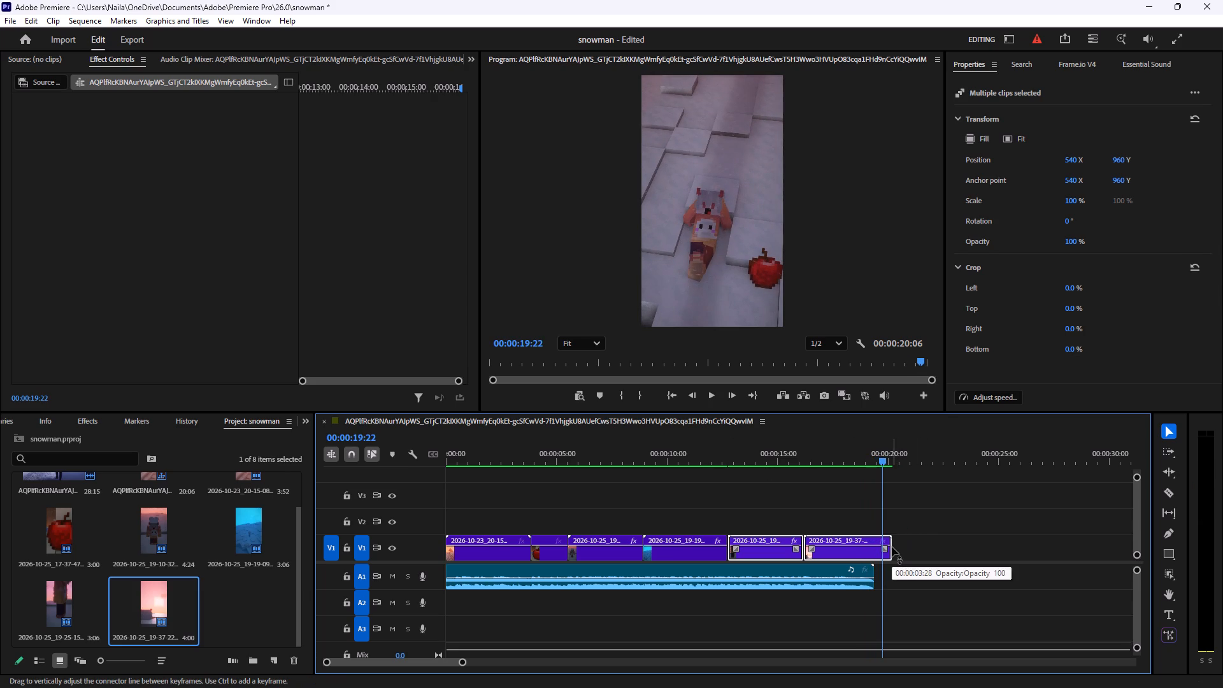
drag(892, 553, 889, 554)
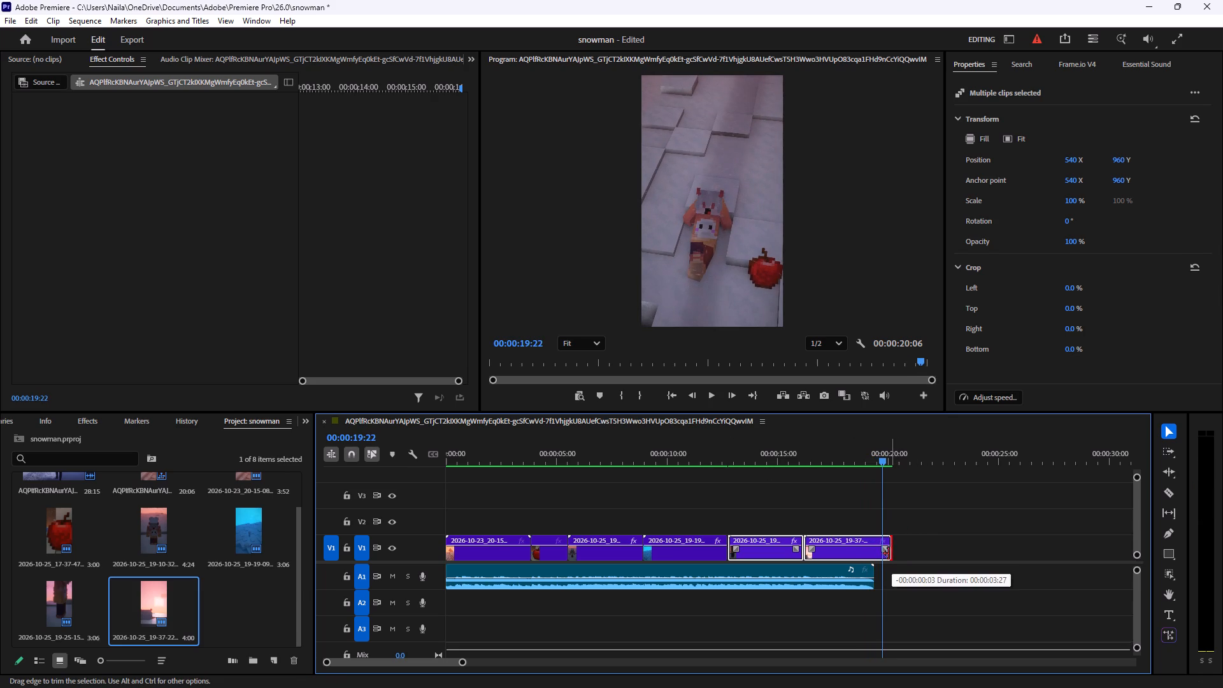
drag(889, 554, 885, 555)
click(896, 543)
Play back the sequence from the start to check the cuts against the music.
drag(876, 468, 652, 457)
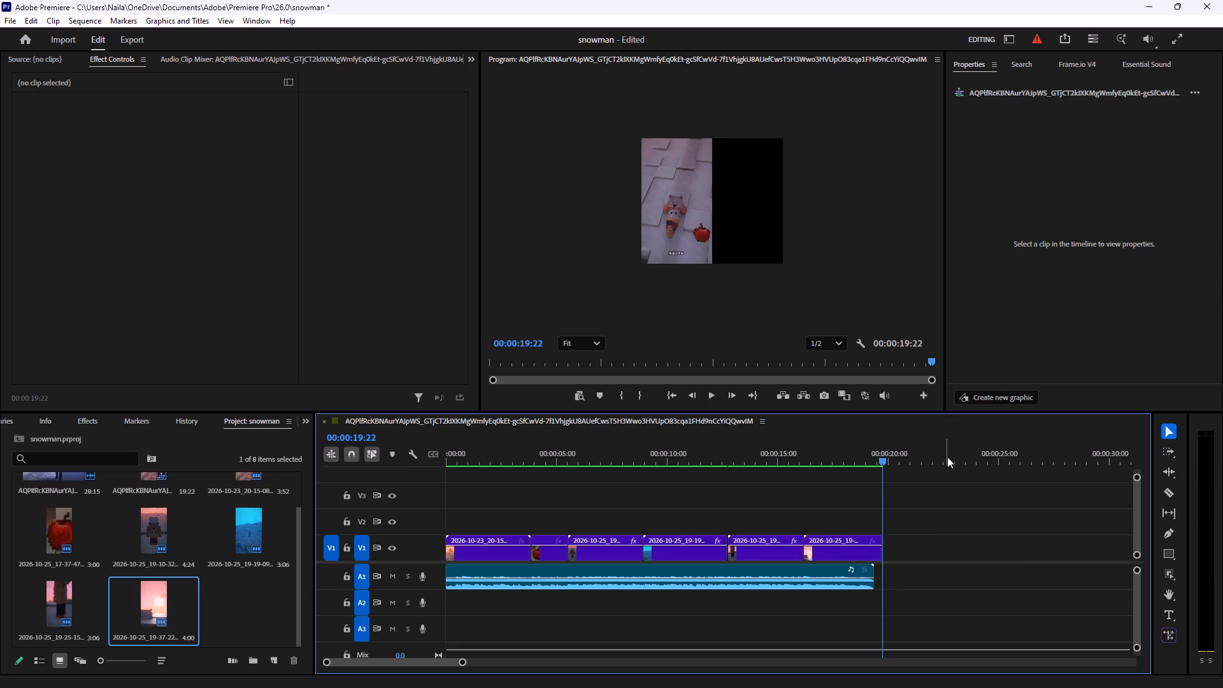
drag(883, 455, 436, 492)
click(409, 497)
key(space)
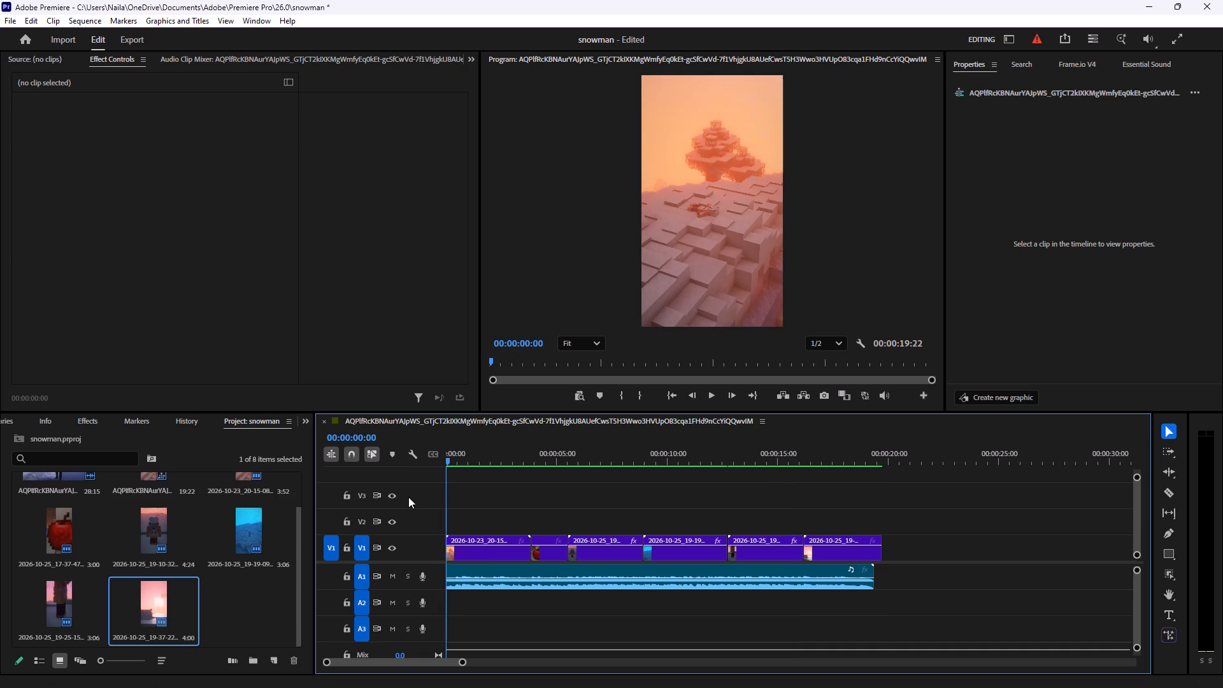
Set the system volume to 12 in the Windows quick settings.
click(1147, 687)
click(1052, 592)
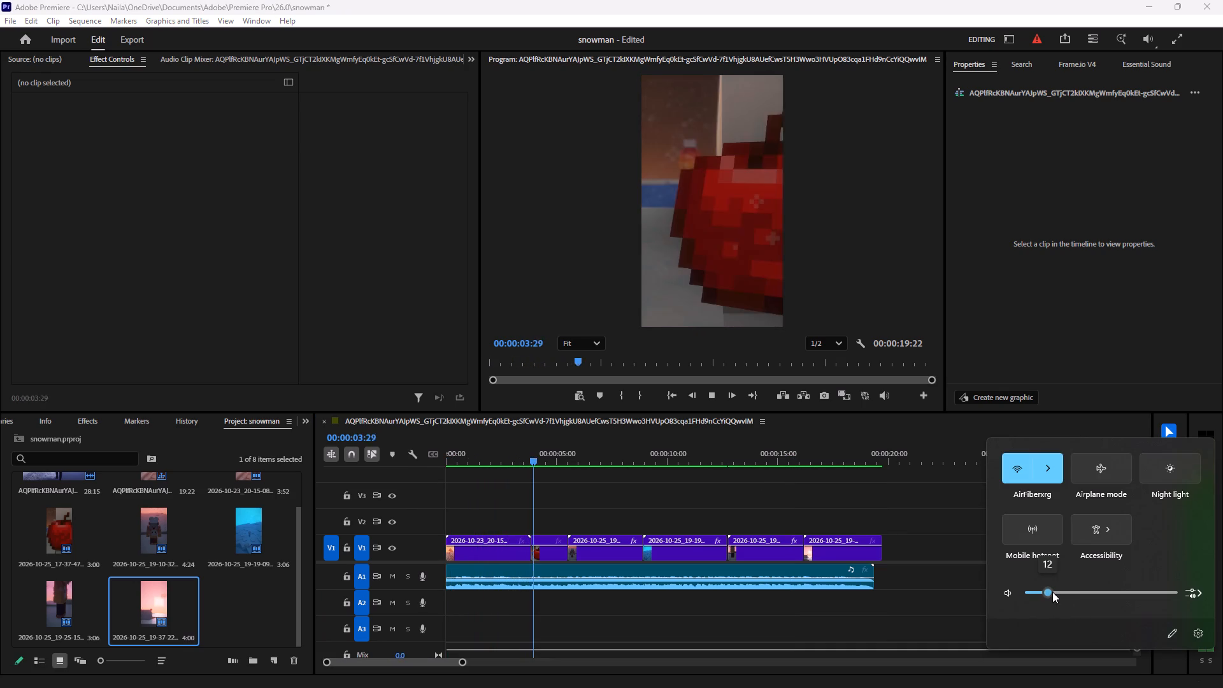
click(926, 622)
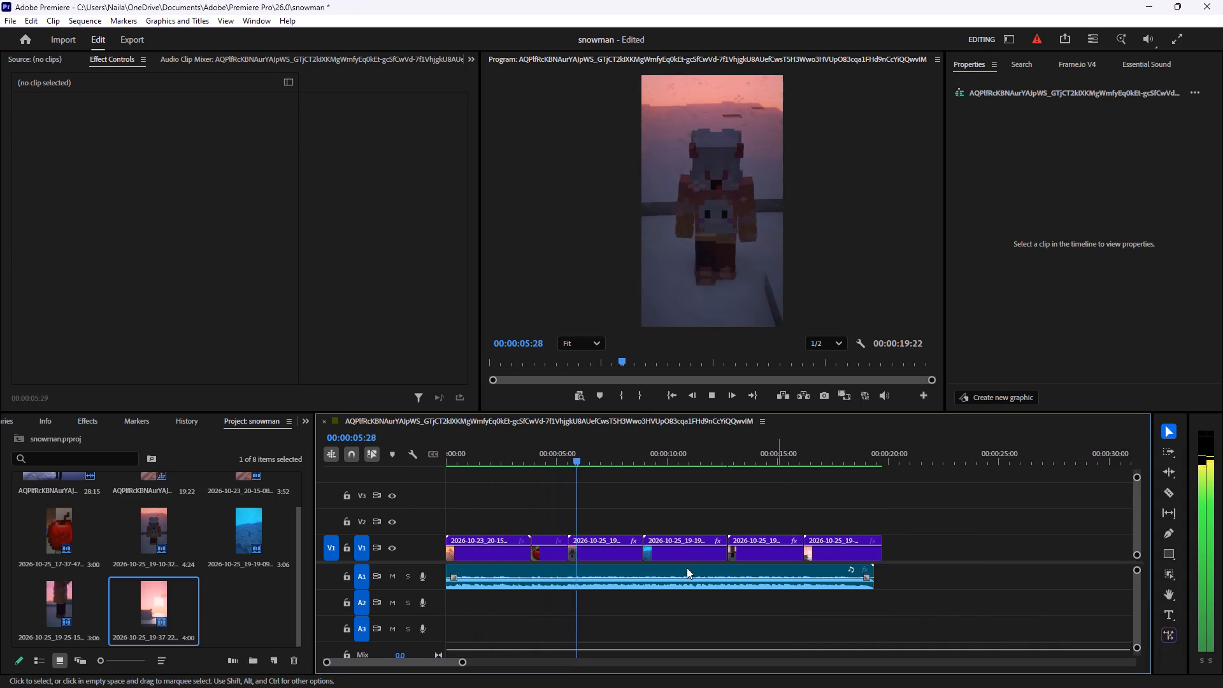
Play back the whole sequence again from 00:00:00:00 to check every cut with the music.
drag(595, 461, 415, 500)
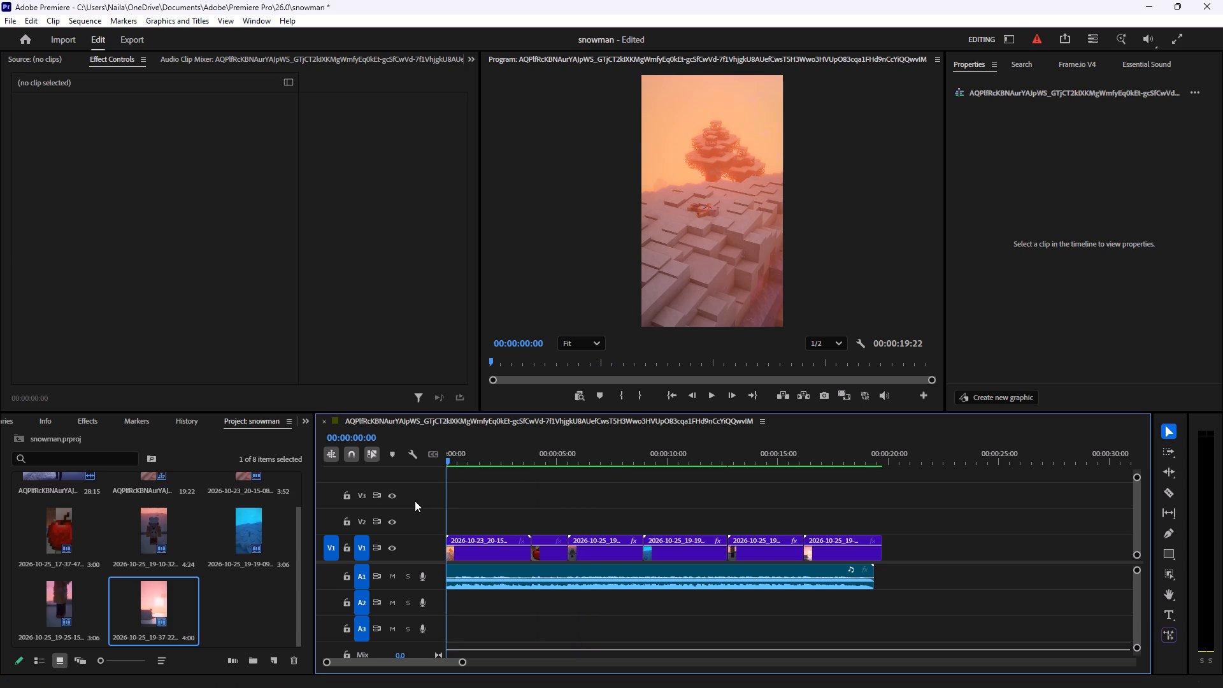
key(space)
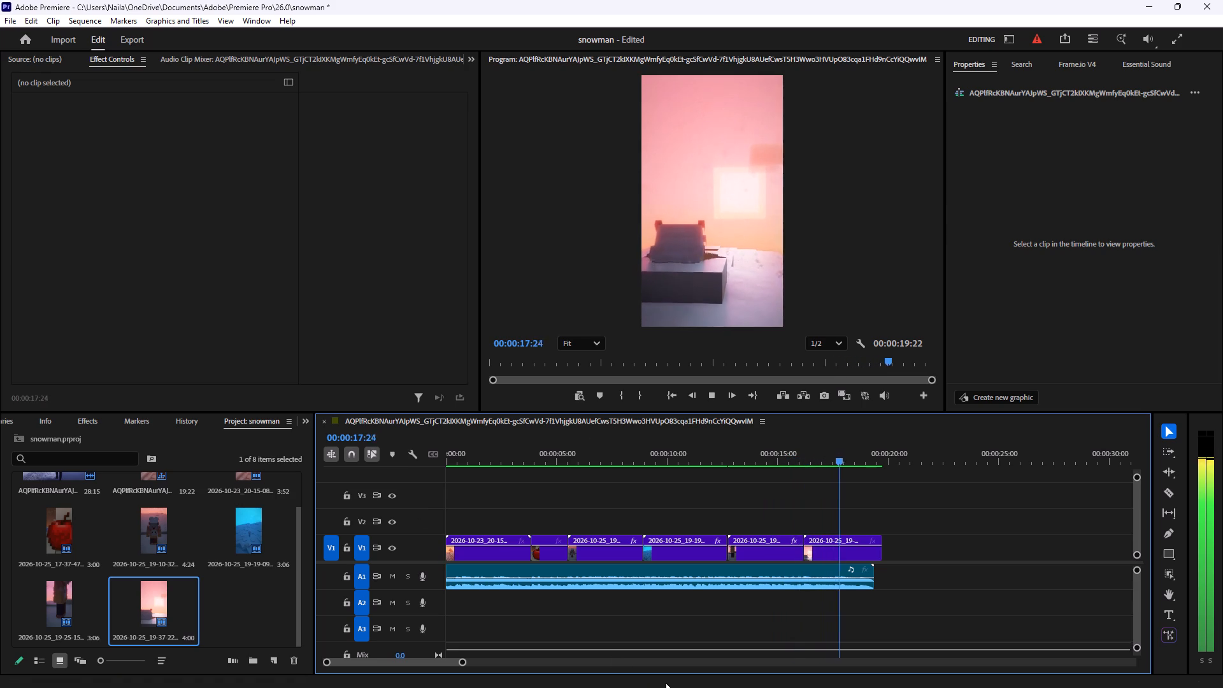
key(space)
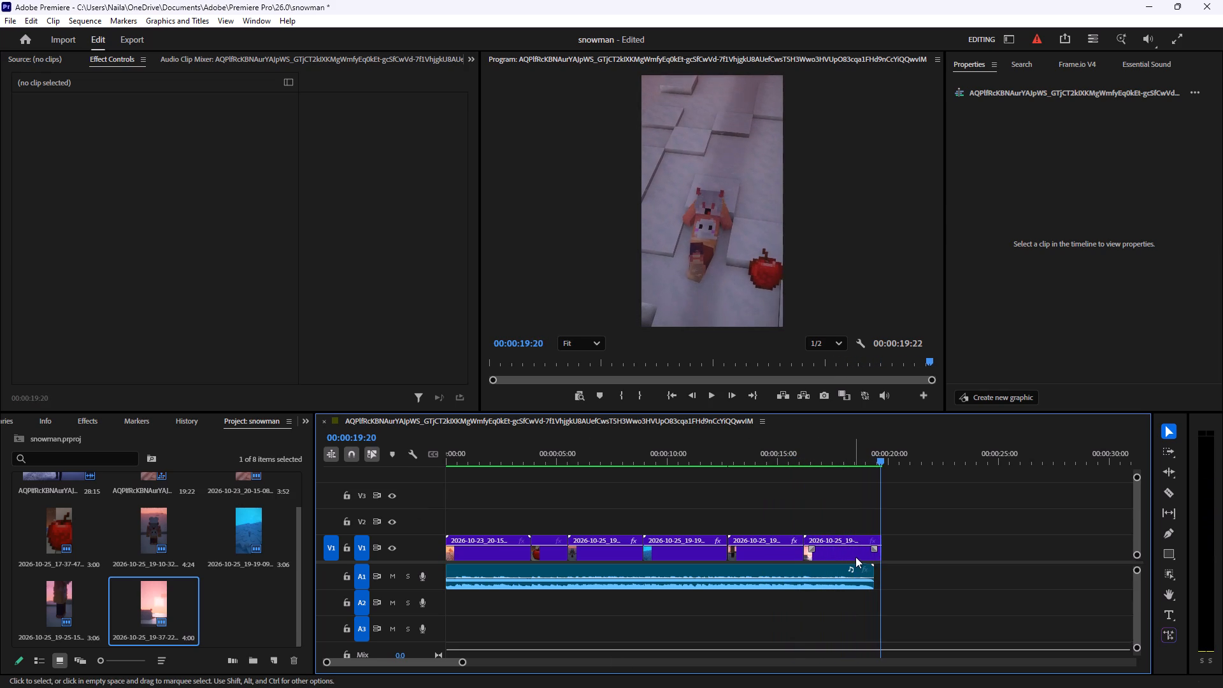
Replay the ending to find the camera change, and split the last clip, 2026-10-25_19-37-22, at 00:00:17:26.
drag(882, 461, 866, 462)
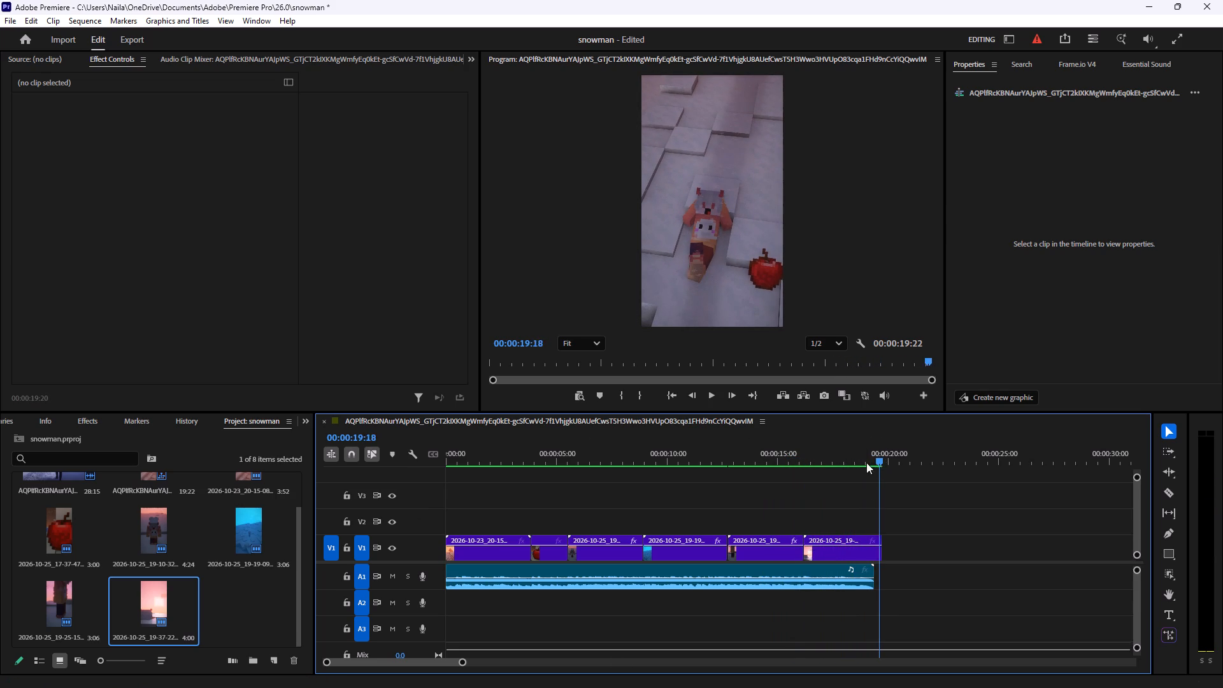
drag(866, 462, 795, 462)
key(space)
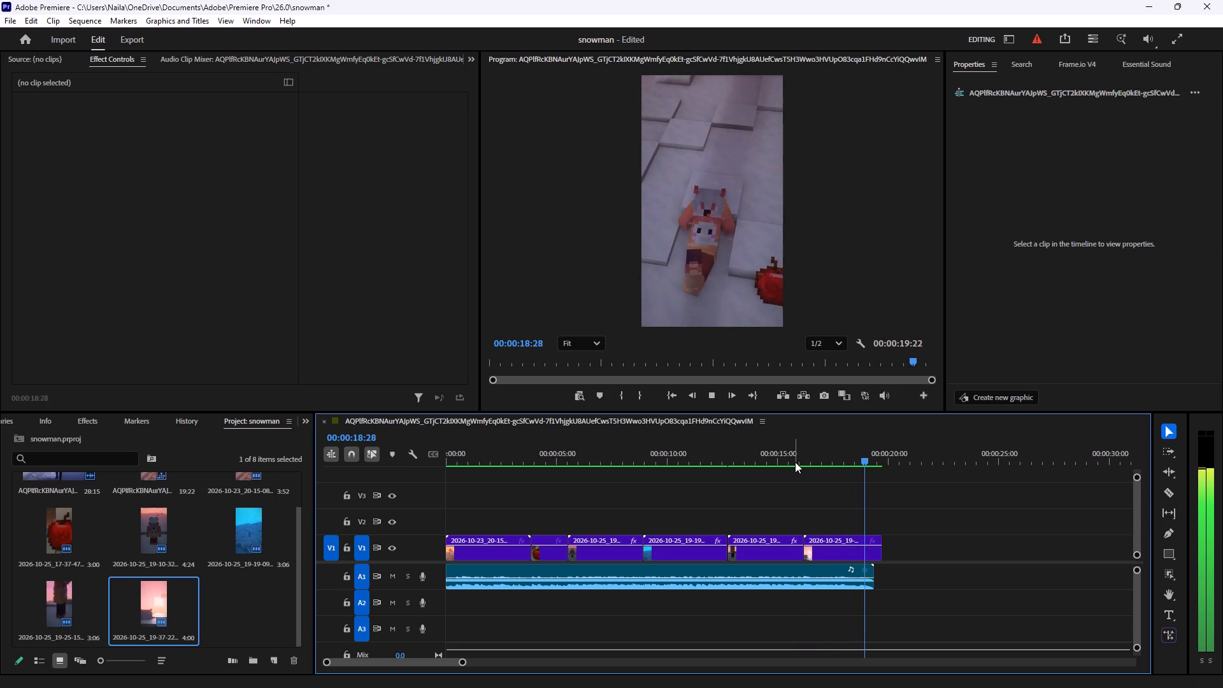
key(space)
drag(871, 462, 803, 459)
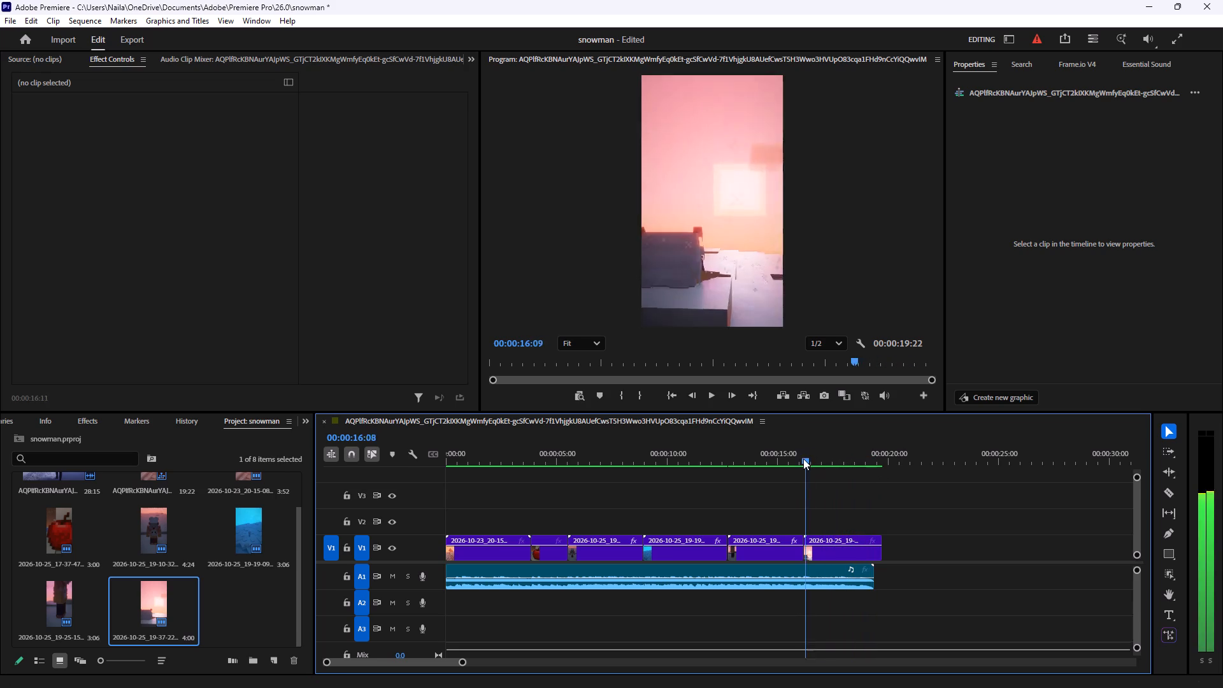
drag(803, 459, 792, 458)
key(space)
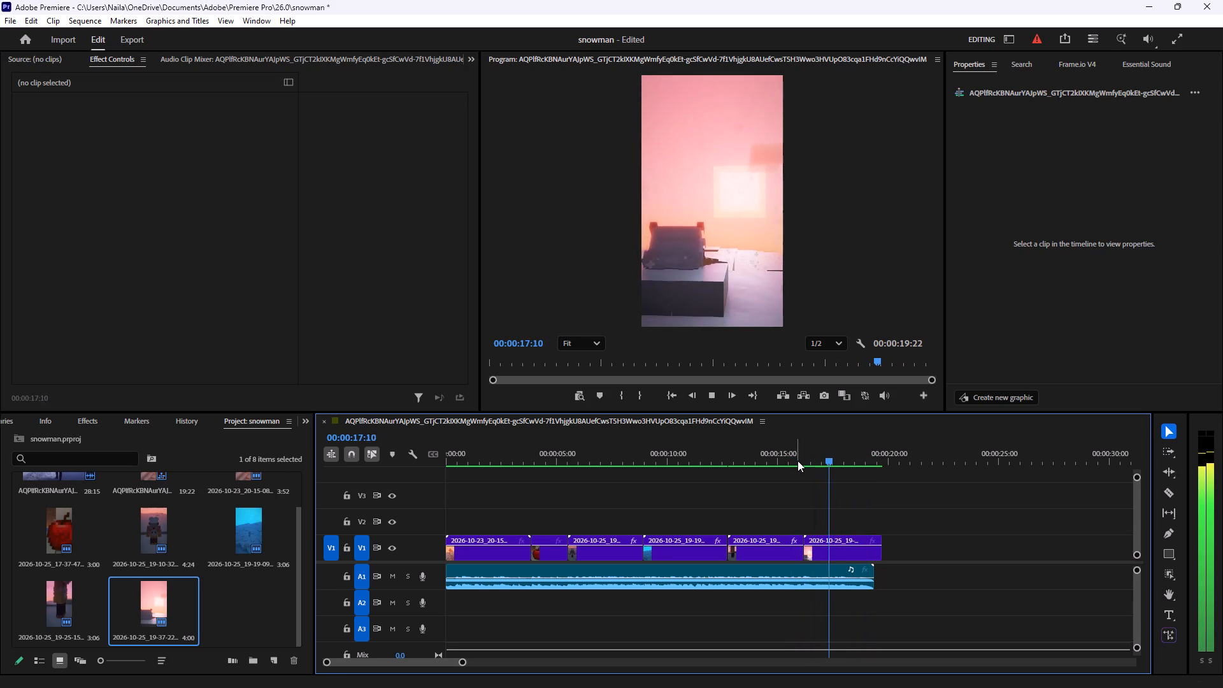
key(space)
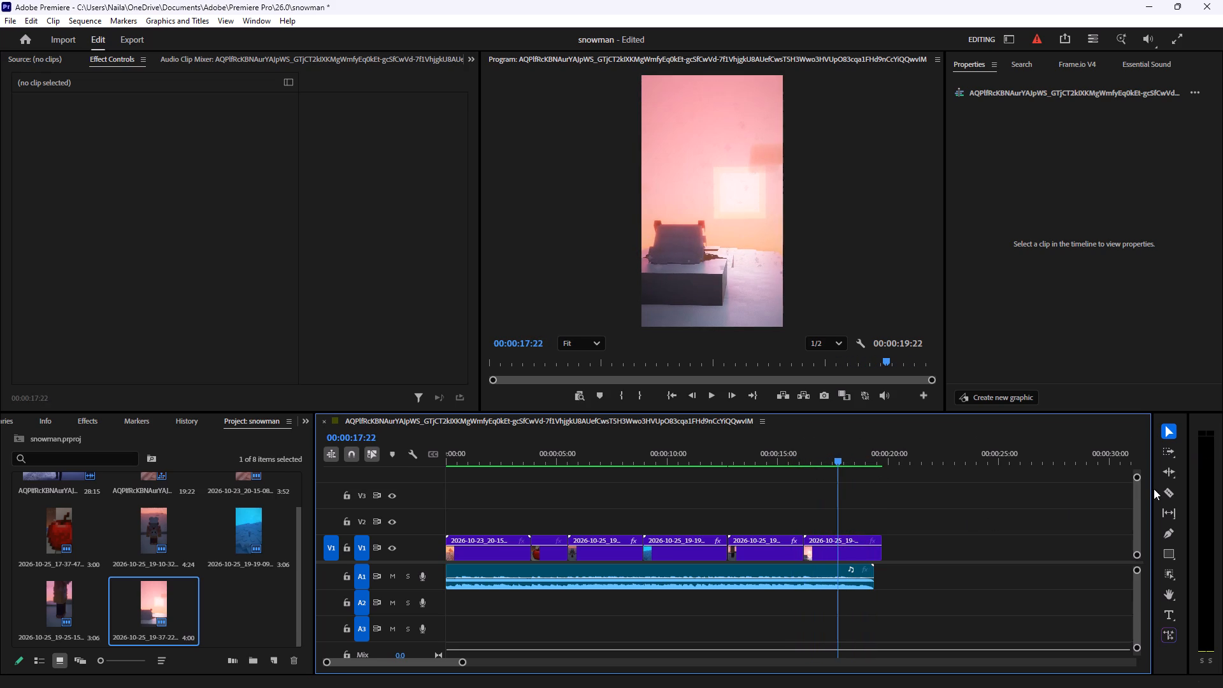
key(space)
key(space)
click(1172, 487)
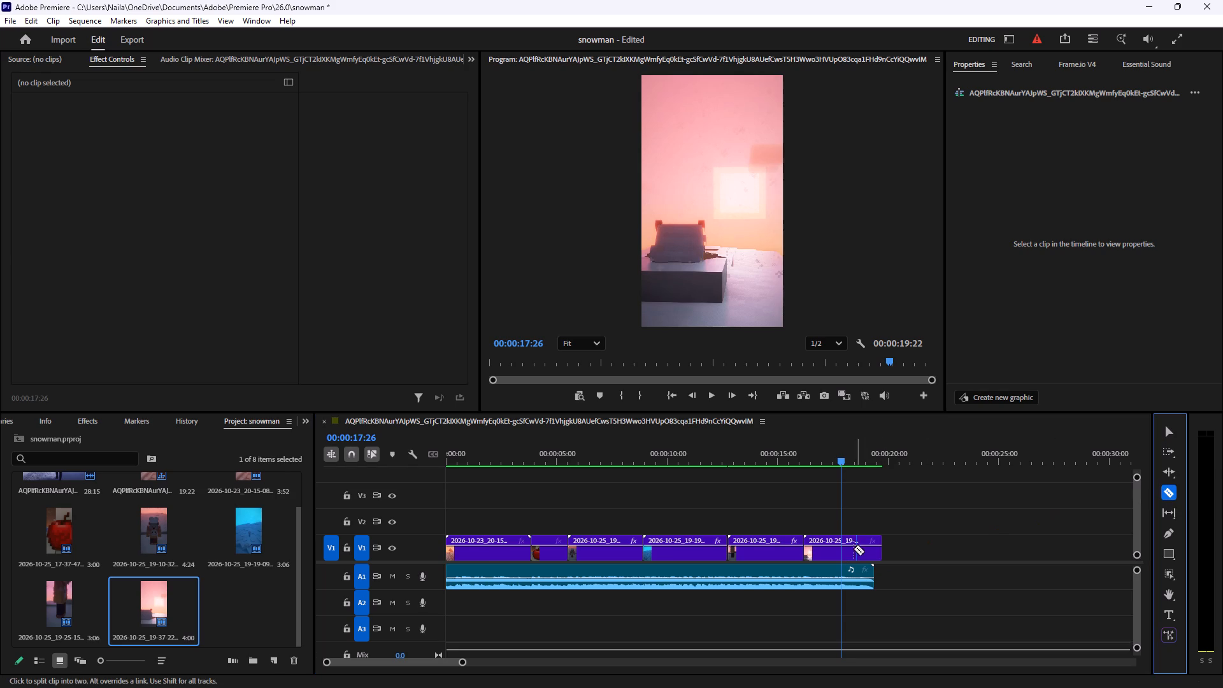
click(843, 544)
Find the frame at 00:00:18:06 and split the last clip there a second time.
key(space)
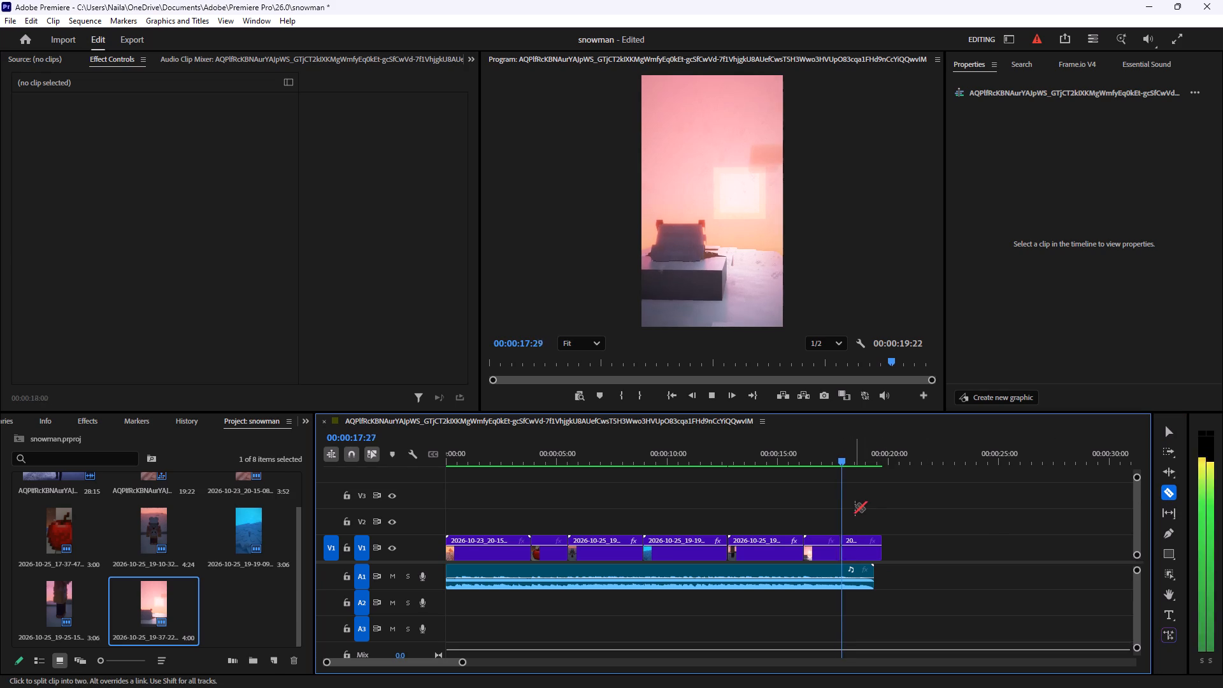
key(space)
key(space)
key(space)
key(Left)
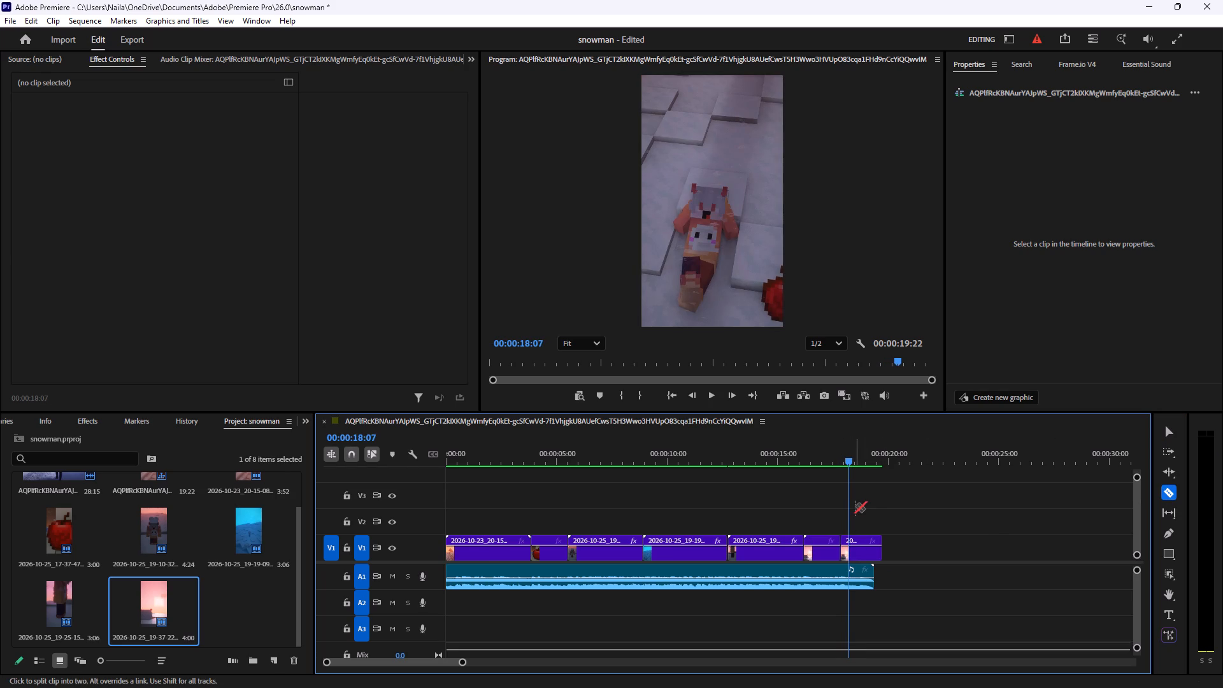
key(Left)
key(Left)
key(Right)
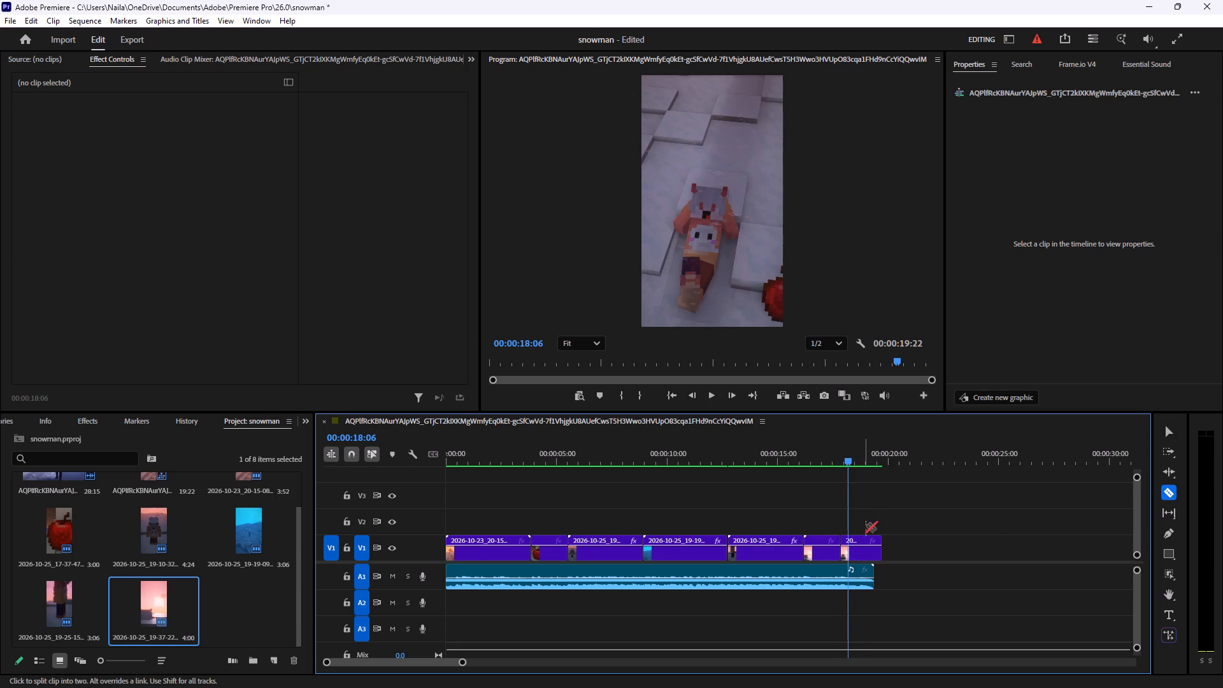
click(851, 555)
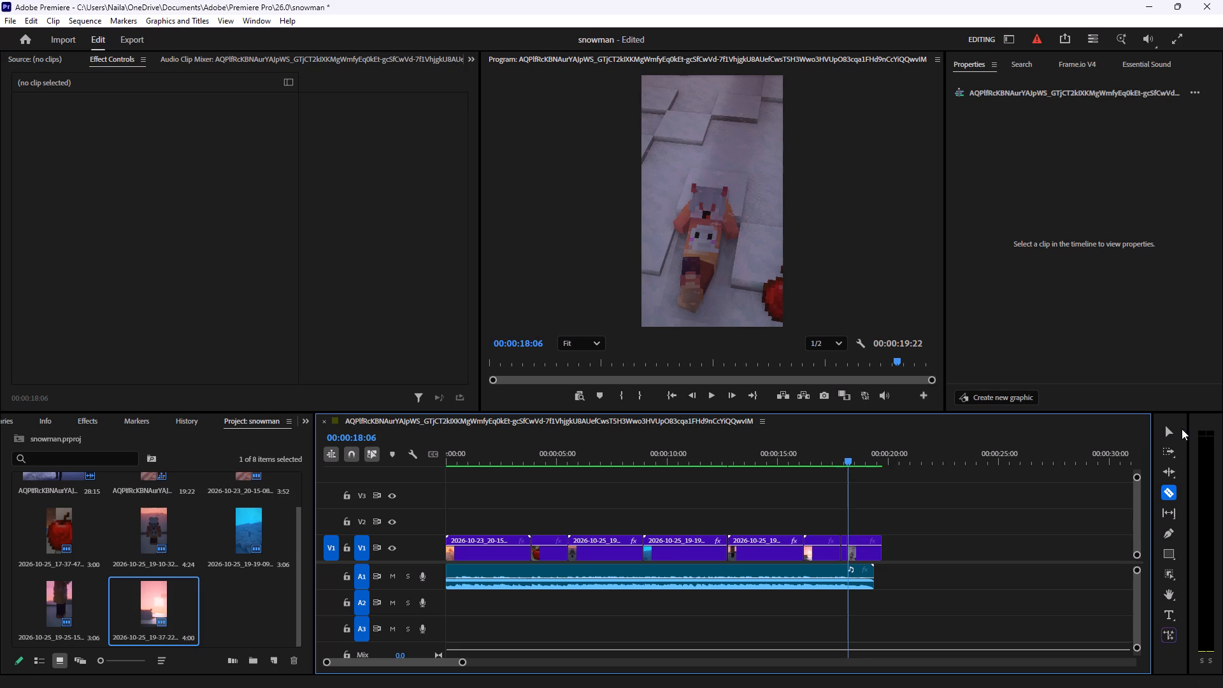
Move the final piece back to the first cut at 00:00:17:26, replacing the short section between the two cuts.
click(1169, 431)
click(843, 550)
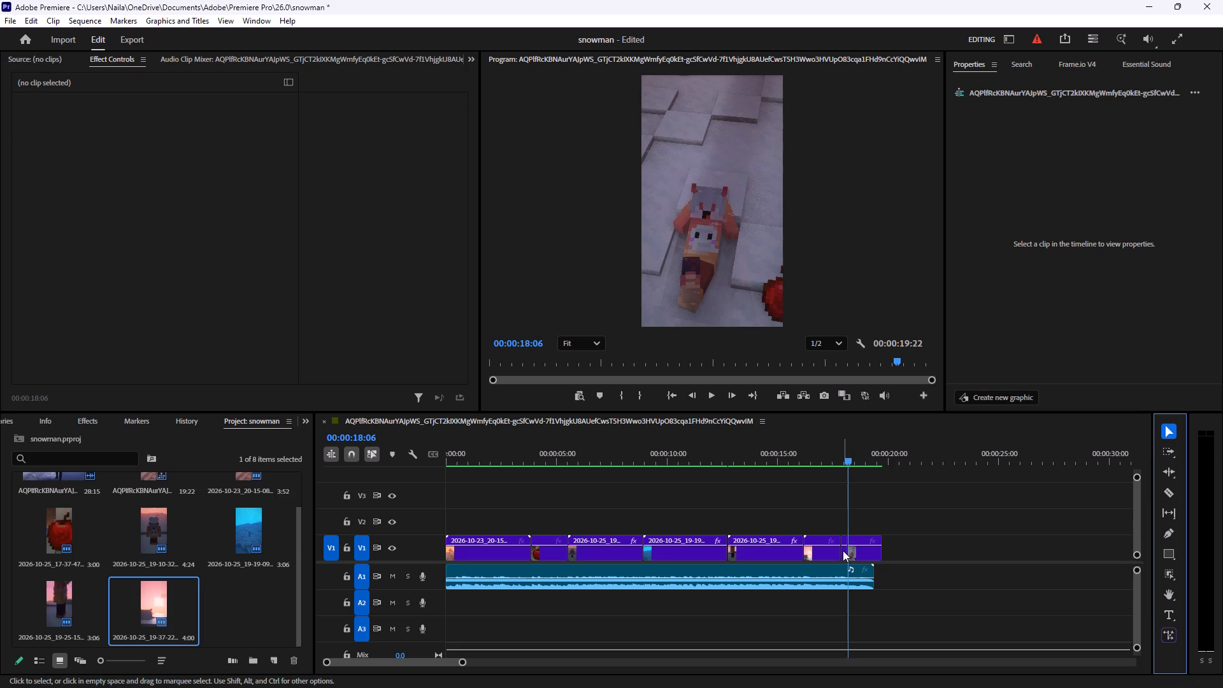
drag(862, 552, 855, 552)
Play back the last two shots to check the tightened ending against the music.
drag(849, 464, 774, 471)
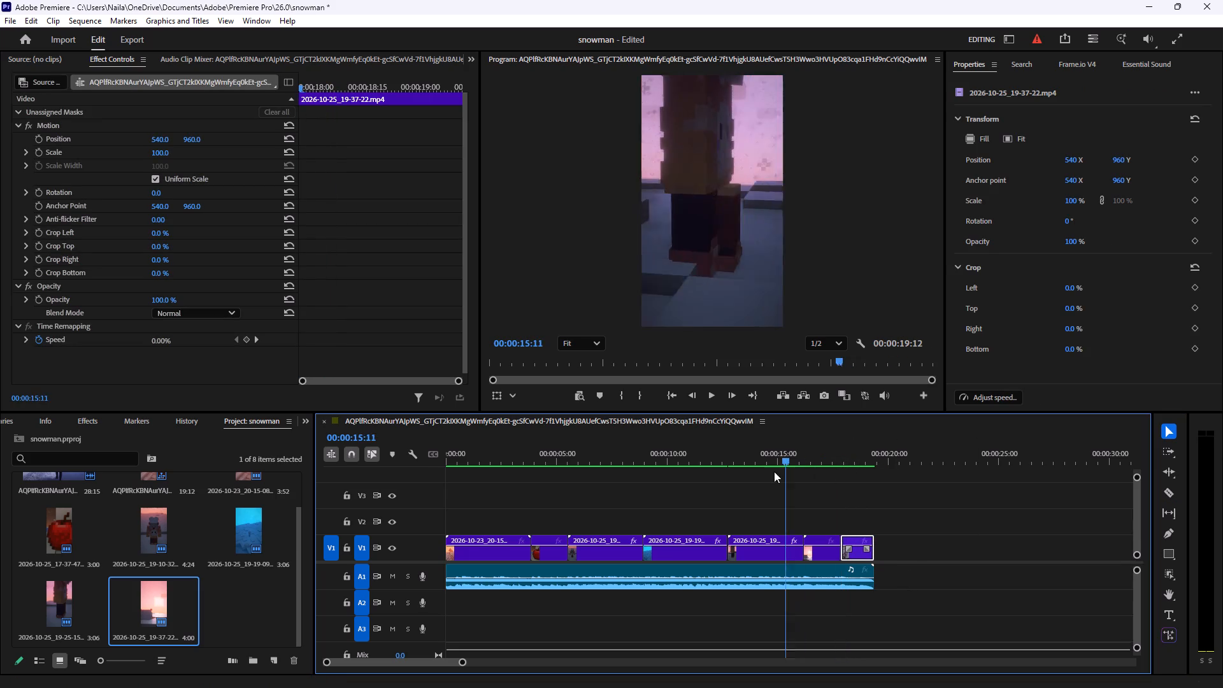
drag(774, 471, 760, 475)
key(space)
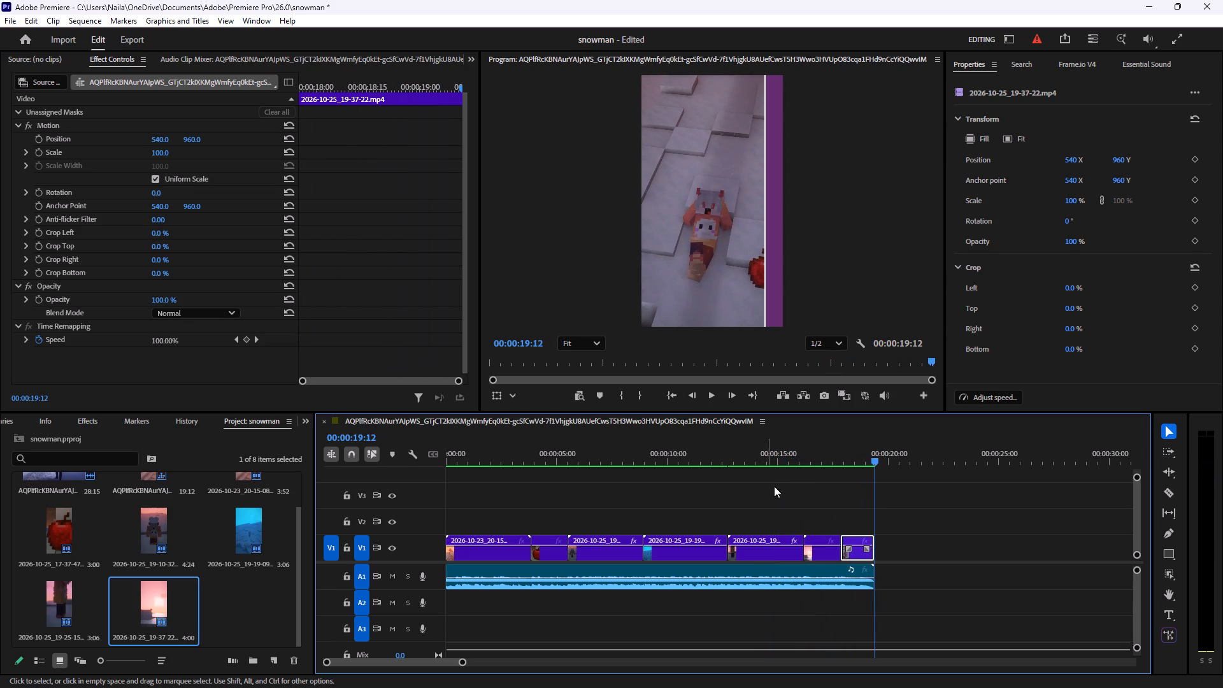
Replay the last two shots several times to check the cut at 00:00:17:26 and the ending against the music.
drag(875, 457, 773, 470)
key(space)
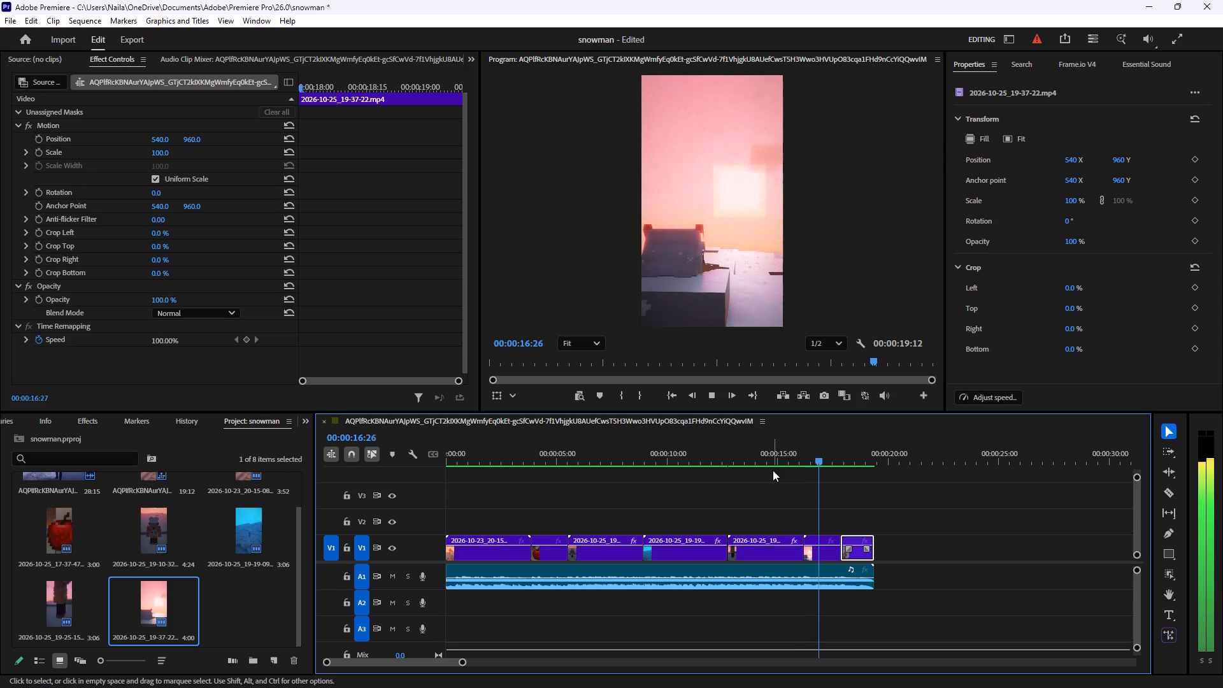
key(space)
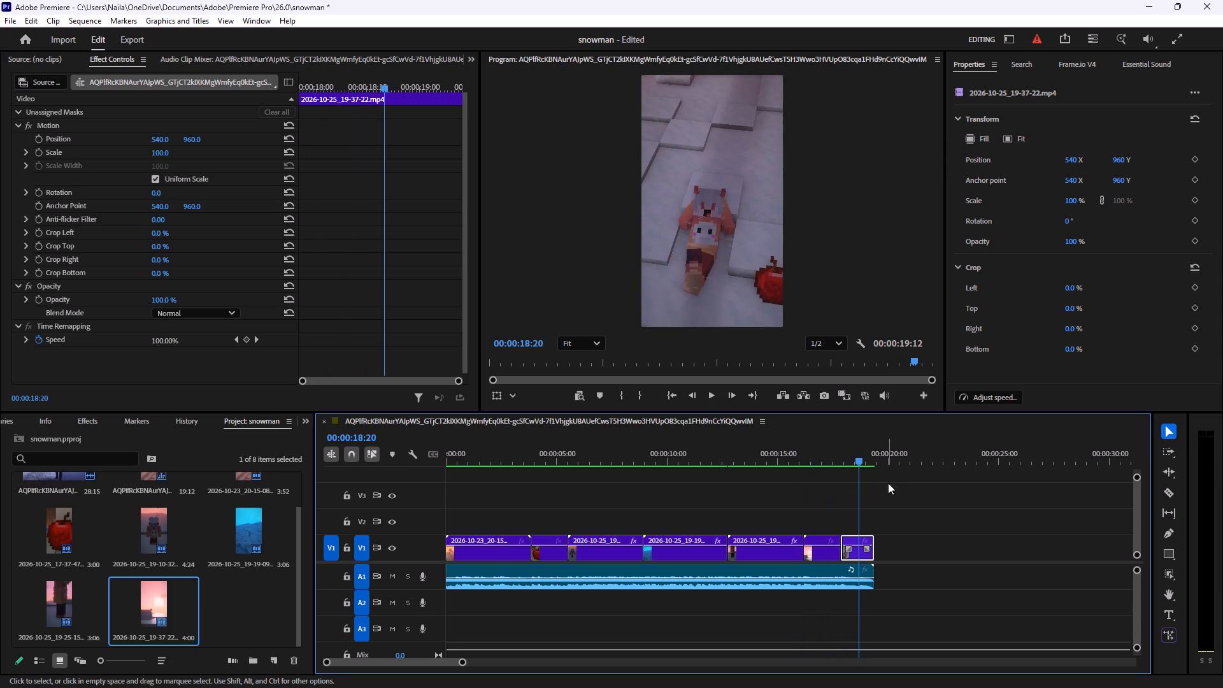
drag(854, 466, 807, 465)
drag(865, 457, 809, 459)
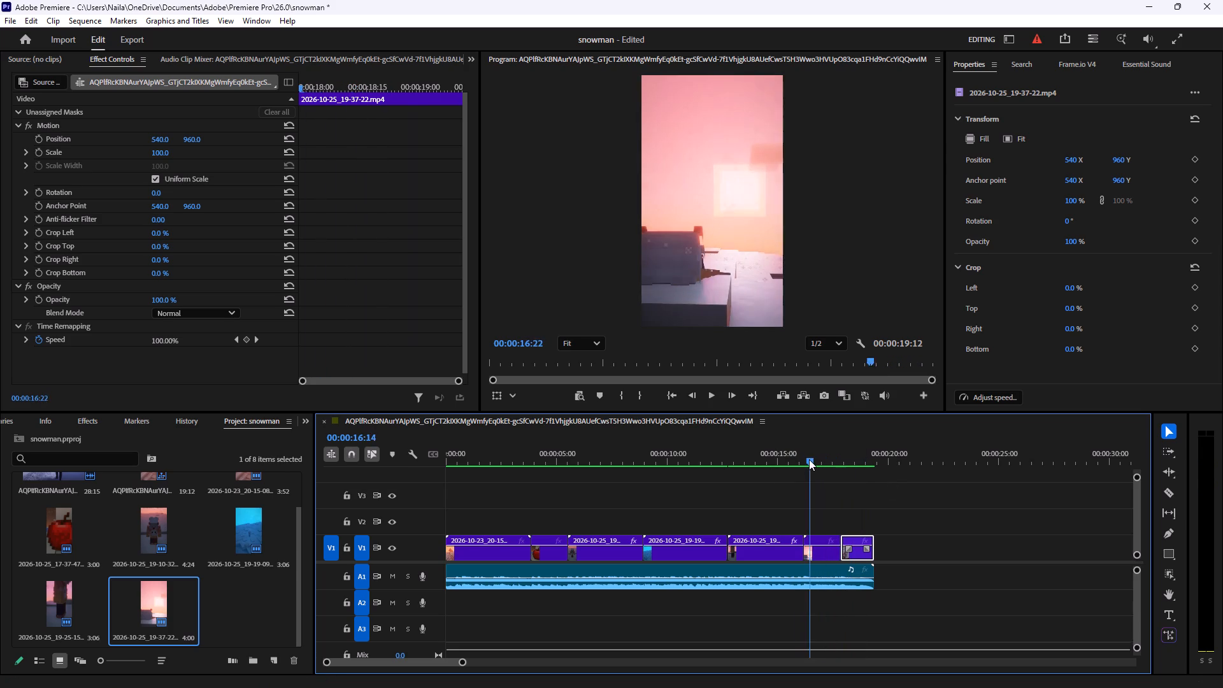
drag(809, 459, 808, 459)
key(space)
key(space)
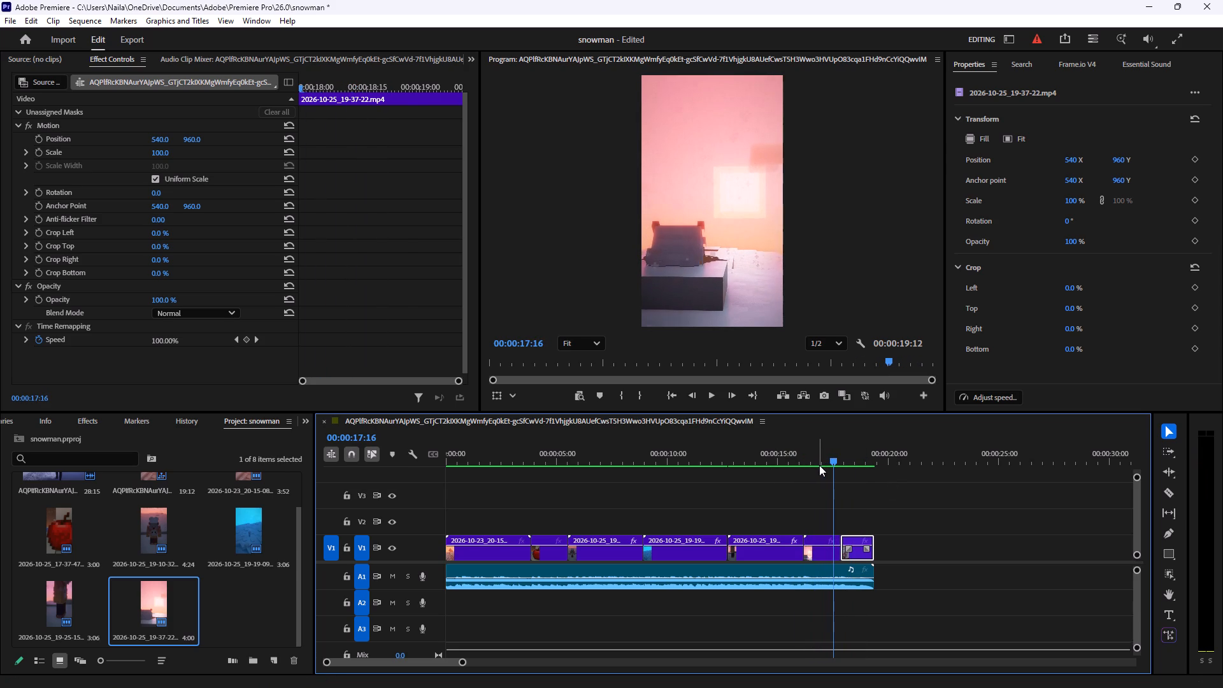
key(space)
key(space)
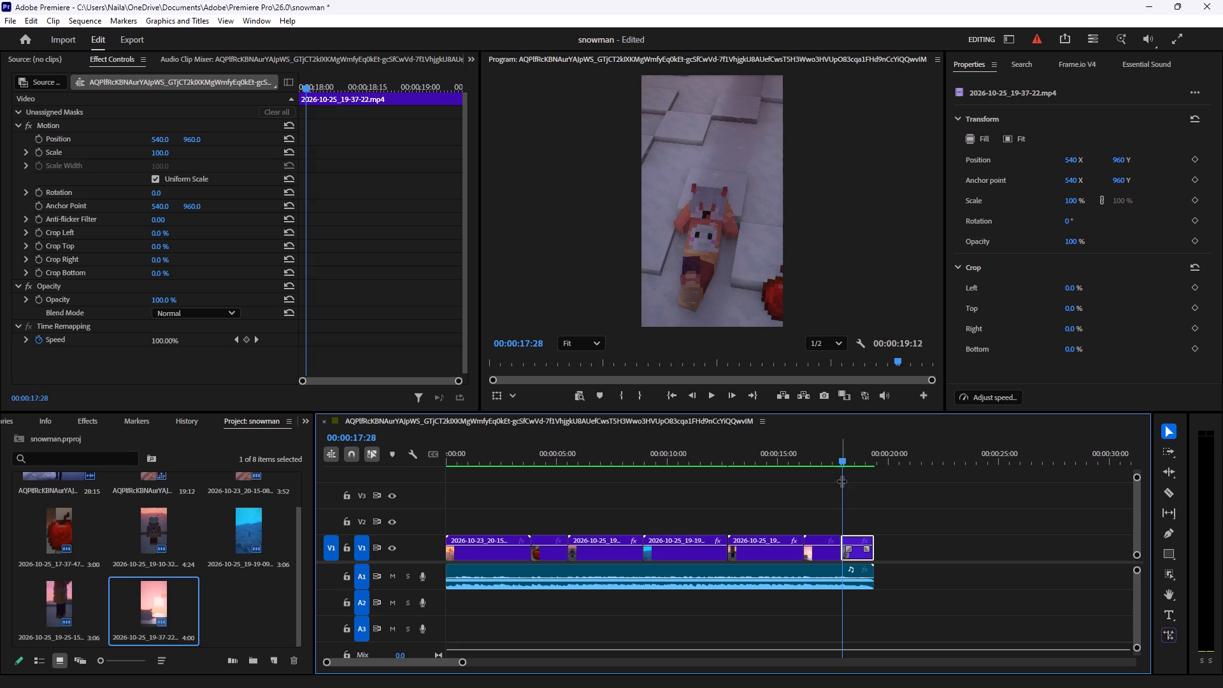
drag(840, 457, 778, 457)
key(space)
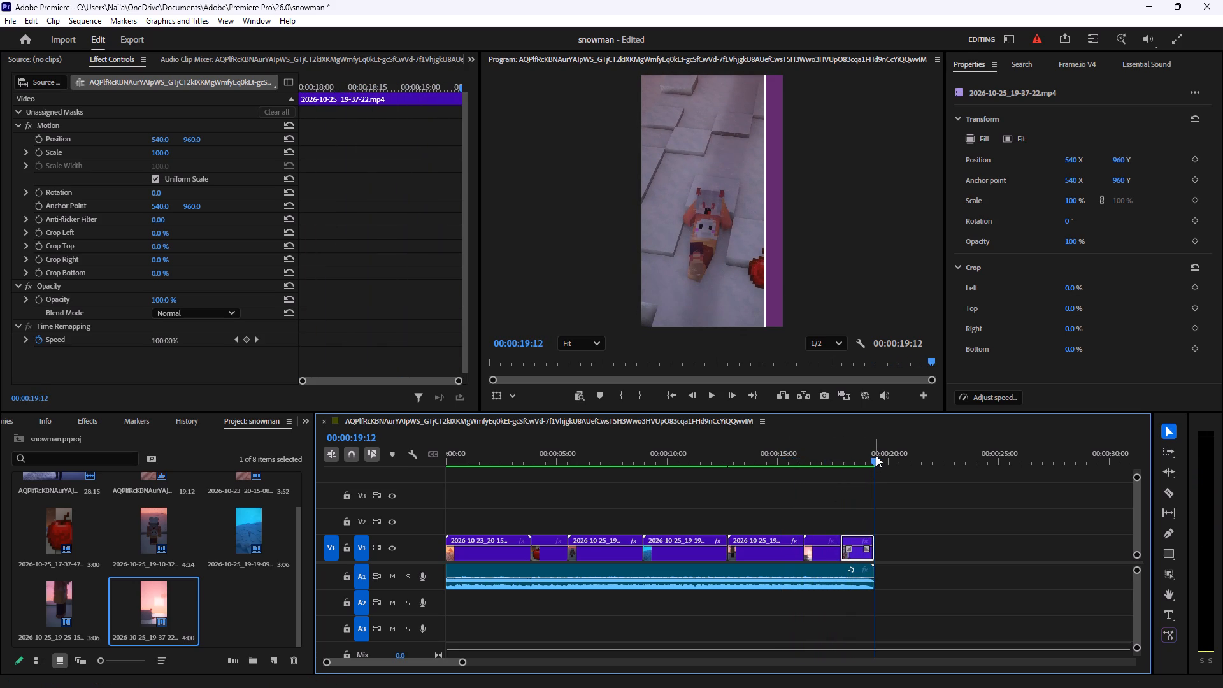
drag(876, 455, 829, 449)
key(space)
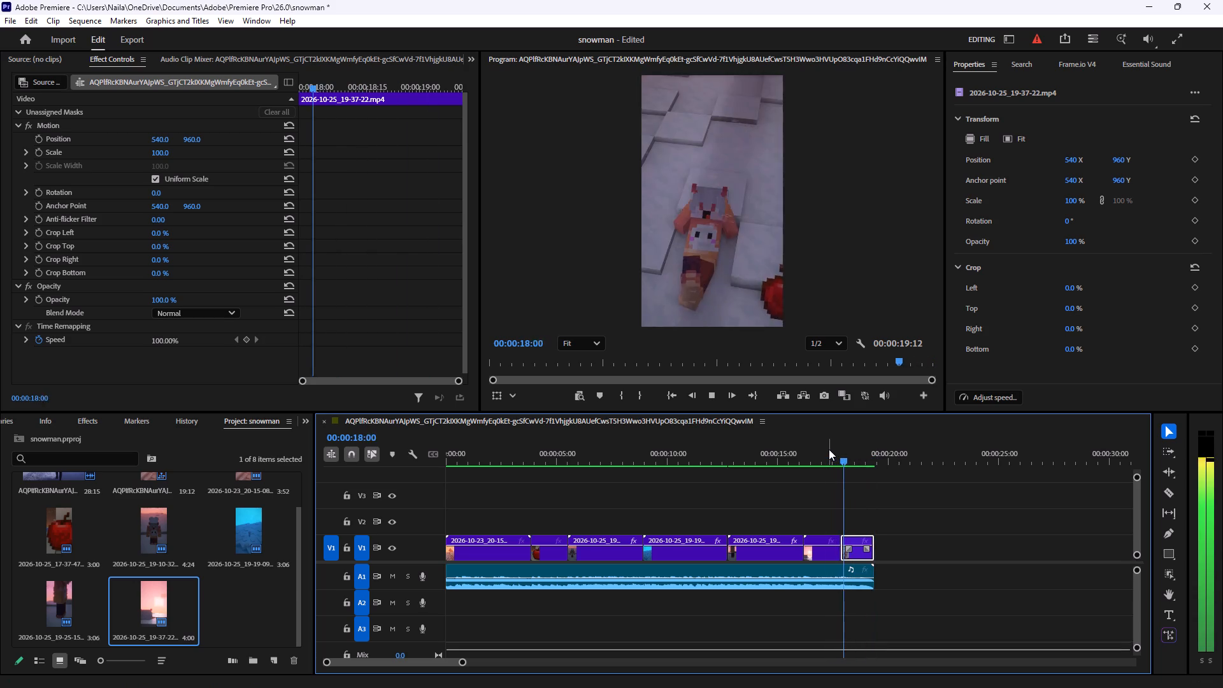
key(space)
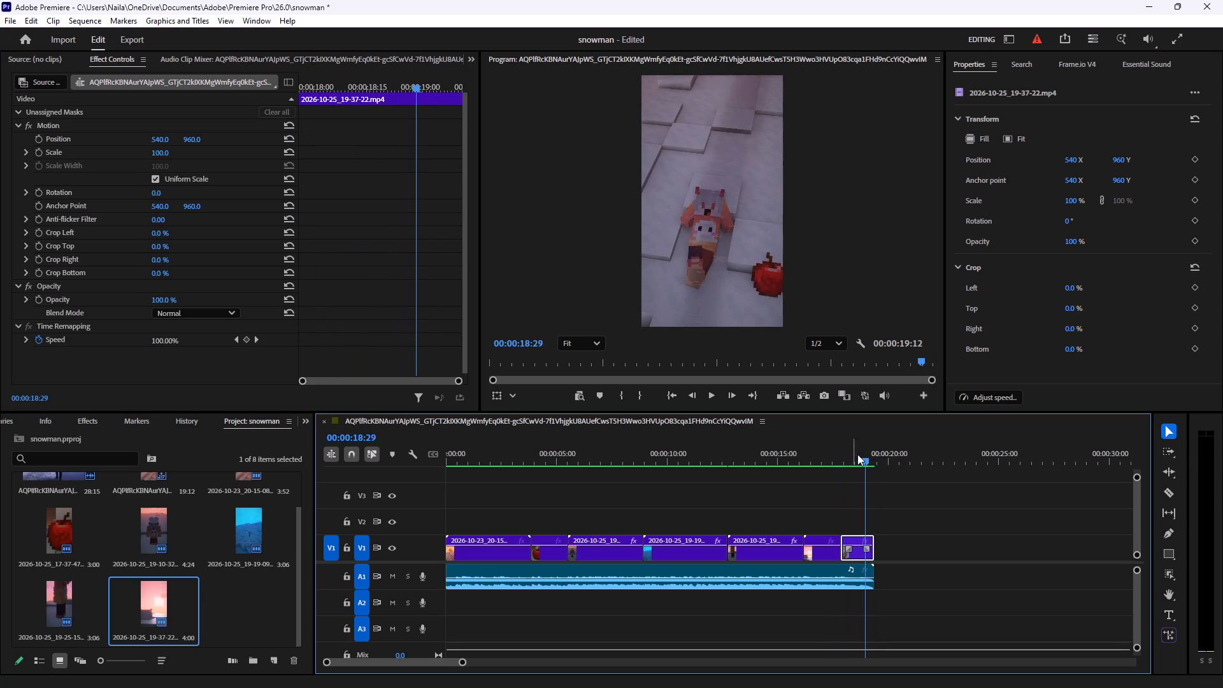
Play the ending up to 00:00:19:01 and start opacity keyframing there on the last clip at 100%.
drag(869, 460, 779, 454)
key(space)
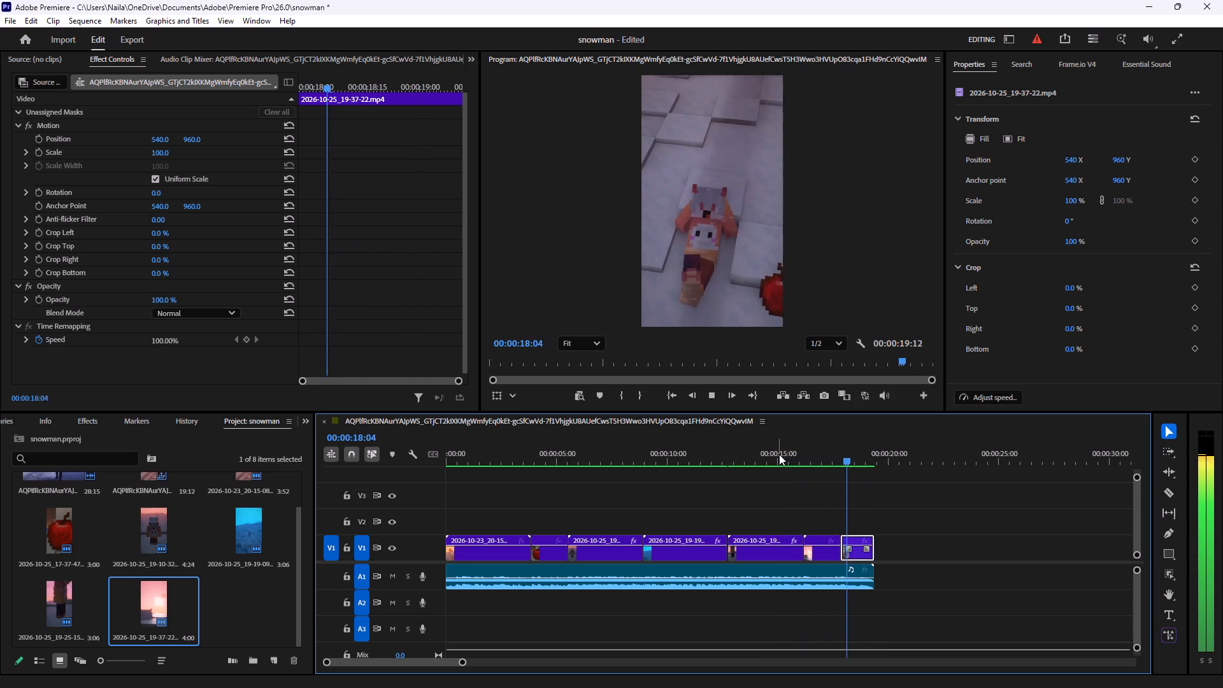
key(space)
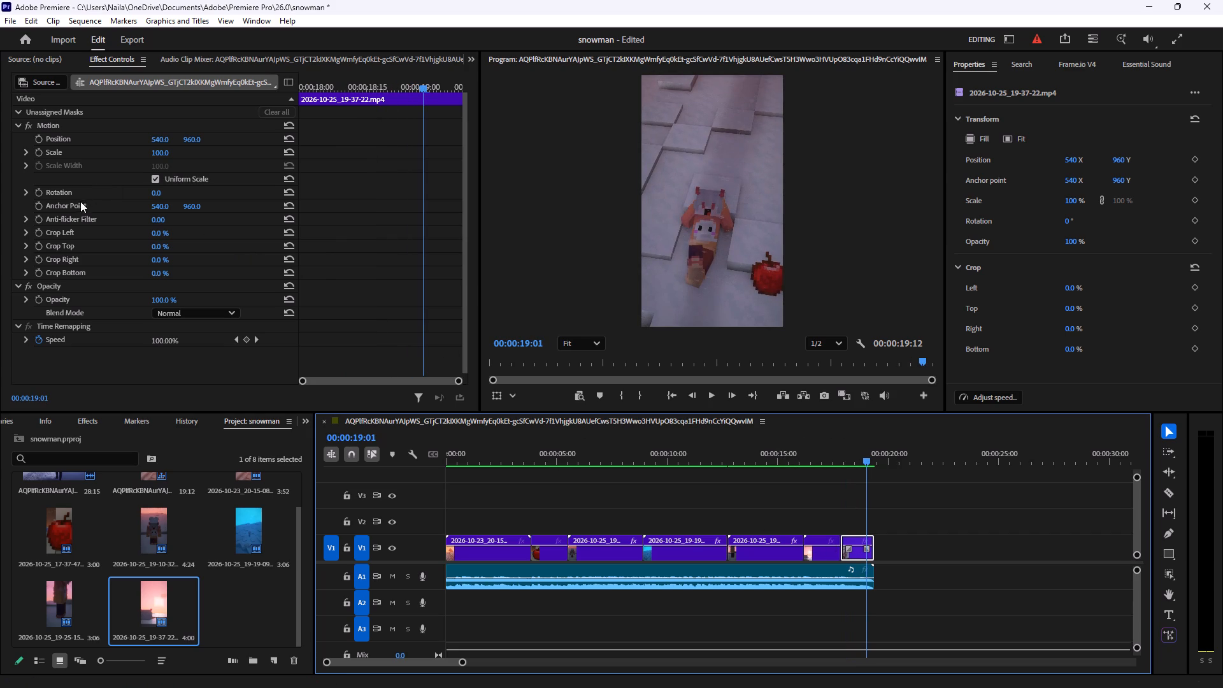
scroll(82, 274, down, 6)
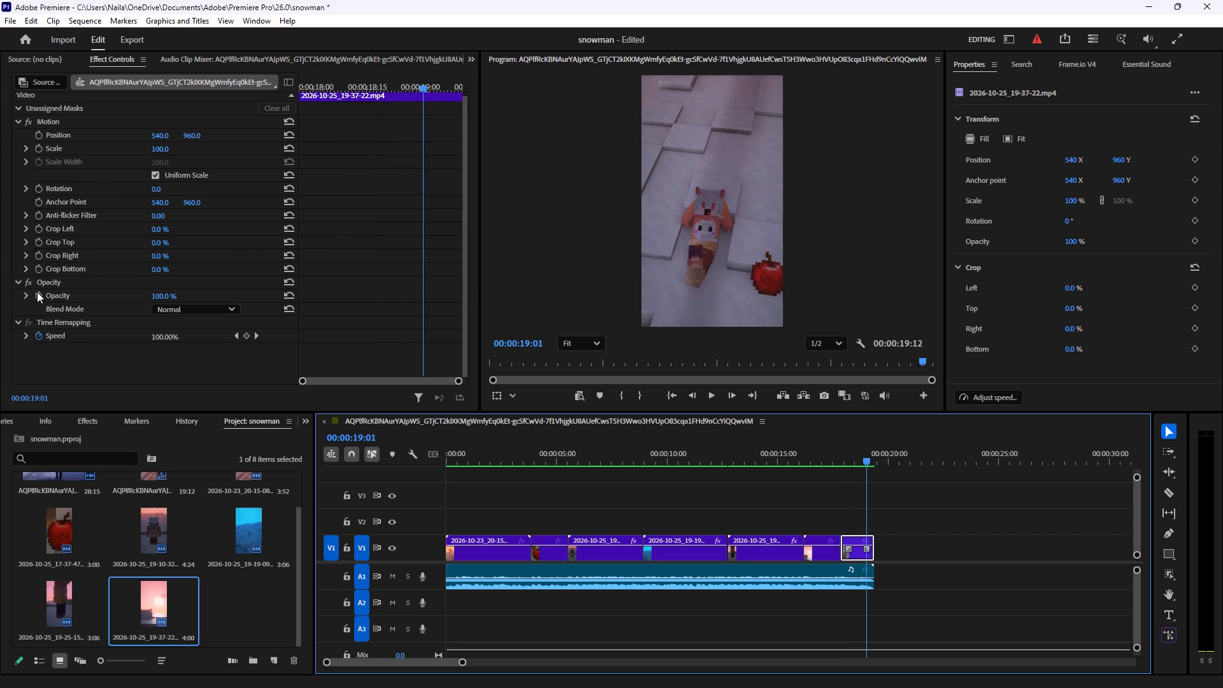
click(39, 293)
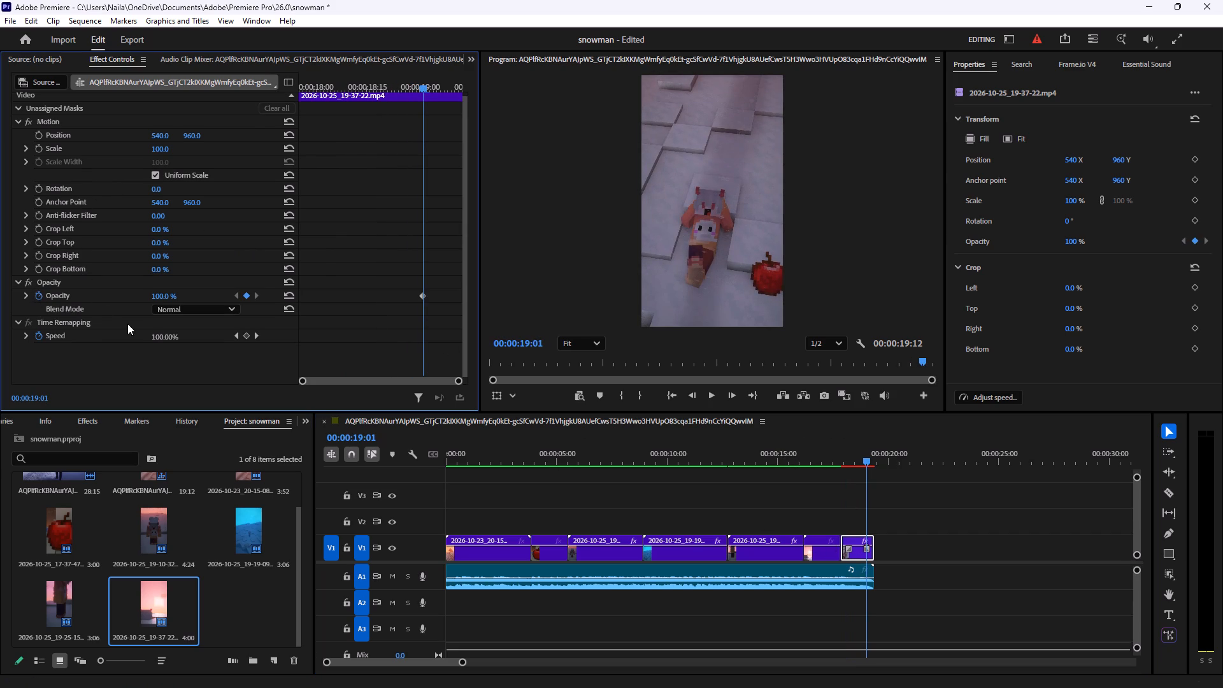
Add a 0% opacity keyframe on the last clip's final frame, 00:00:19:11, for a fade to black.
key(space)
key(space)
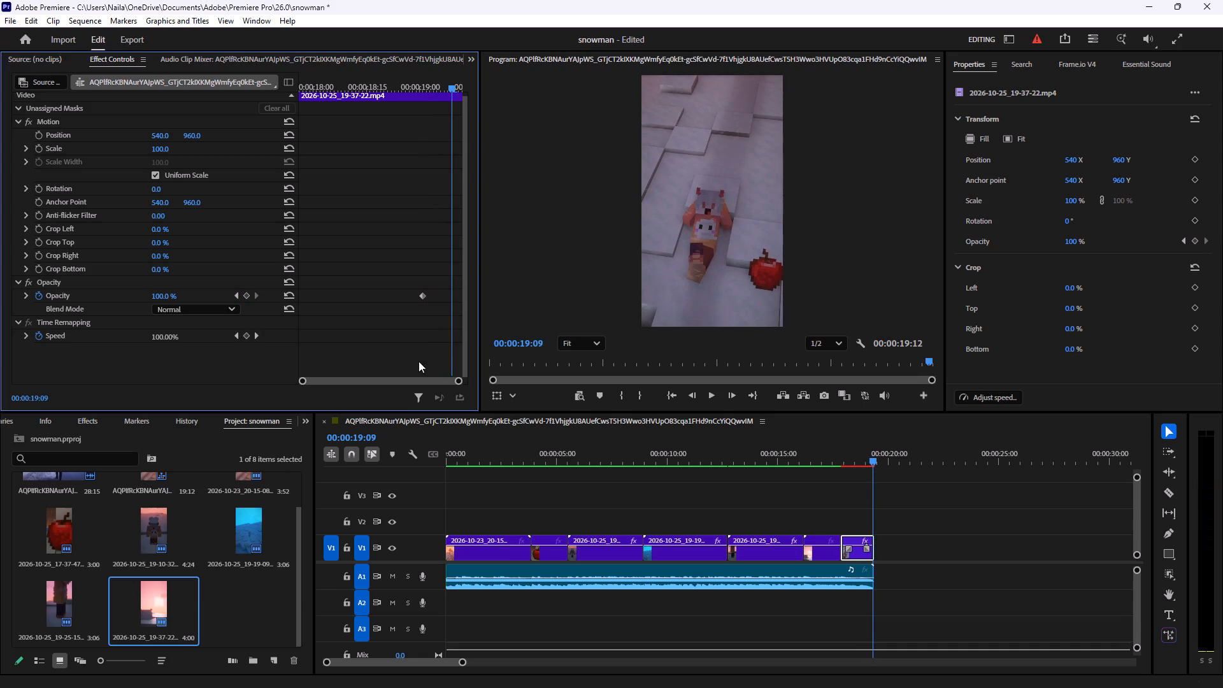
key(space)
key(space)
key(space)
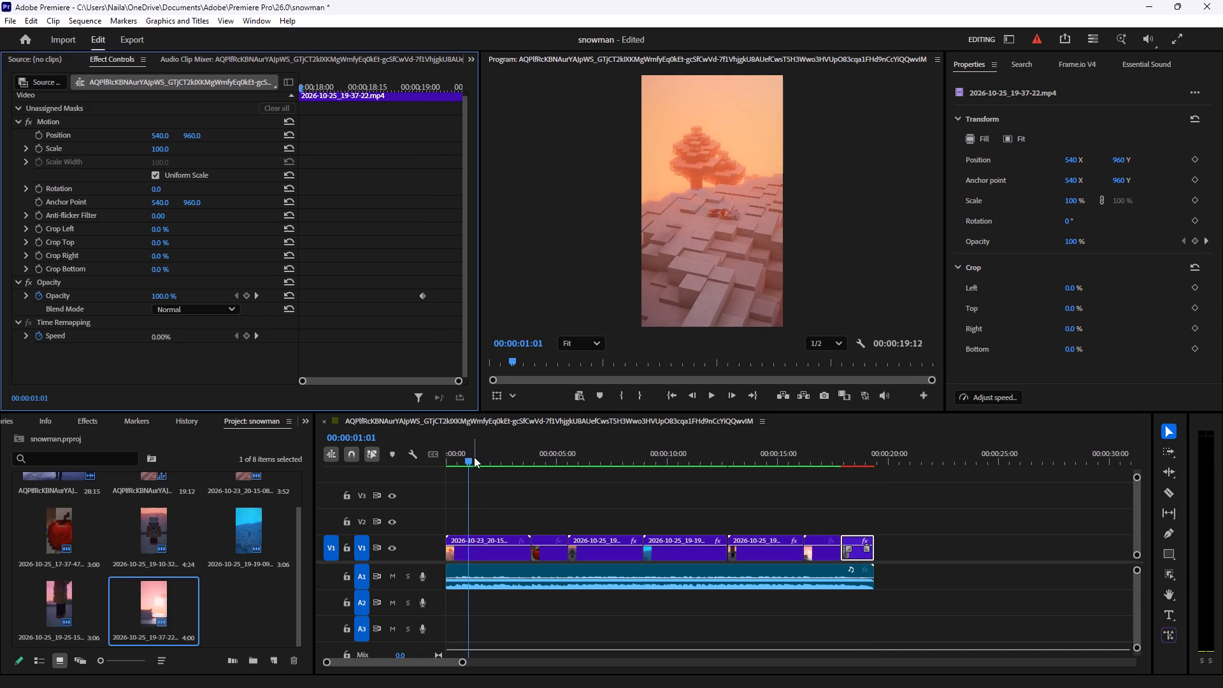
drag(474, 457, 874, 481)
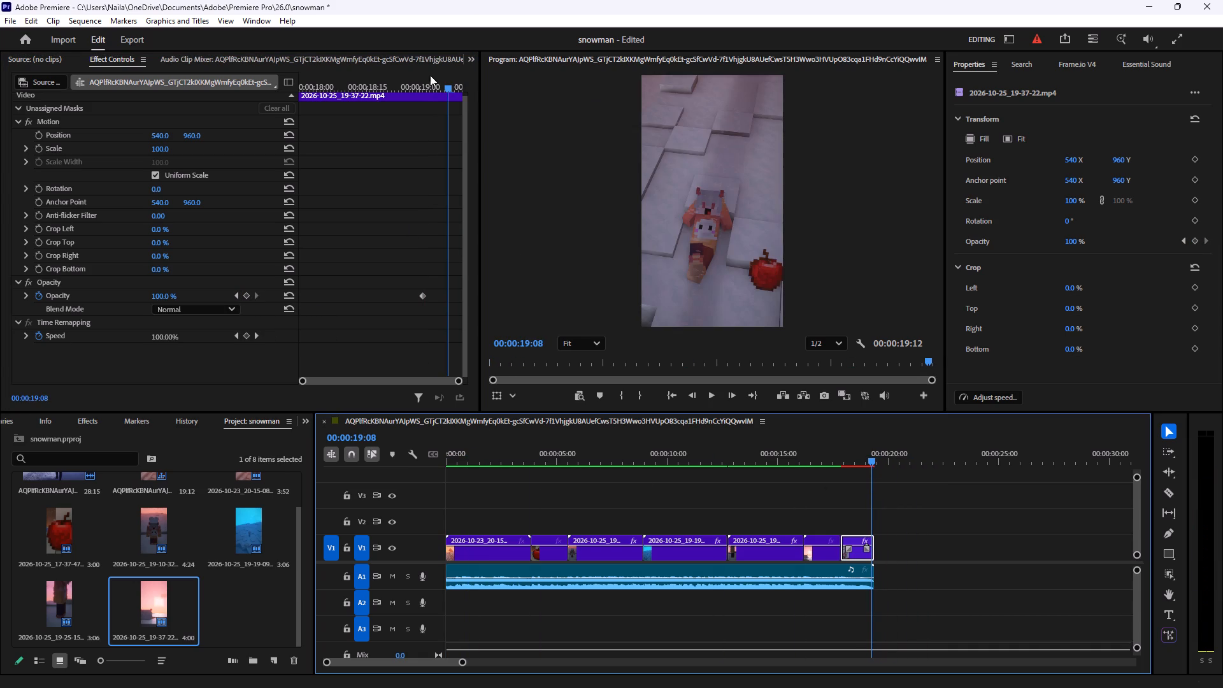
drag(450, 90, 474, 92)
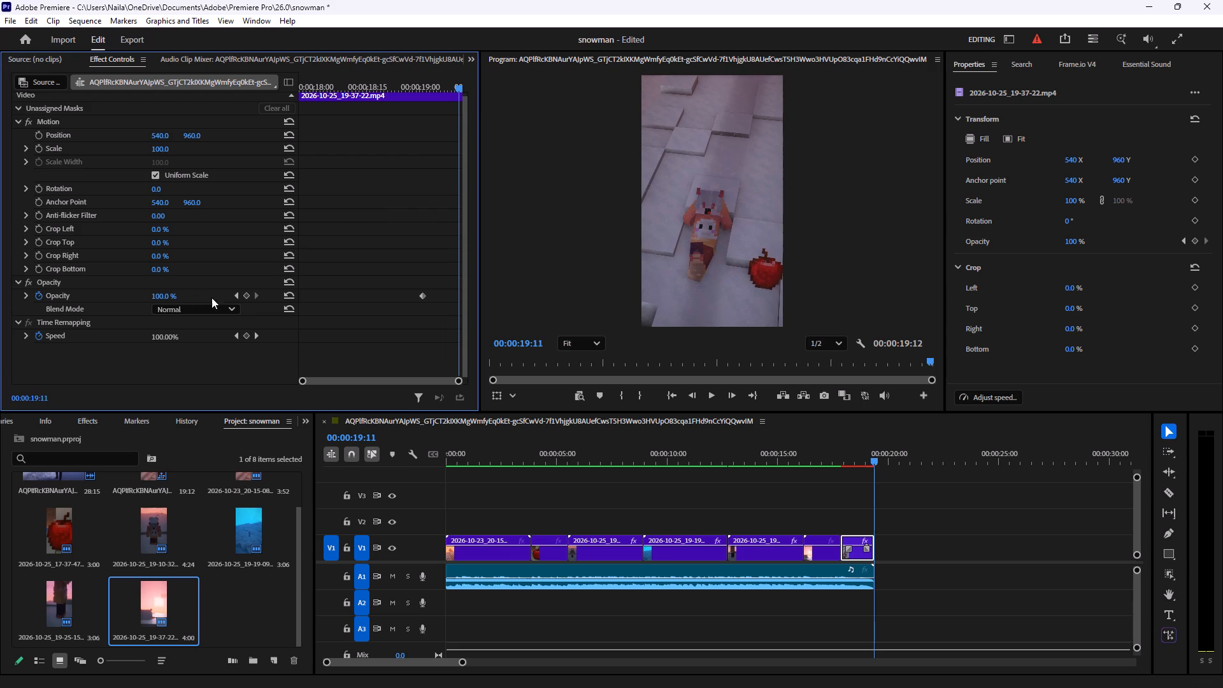
click(162, 299)
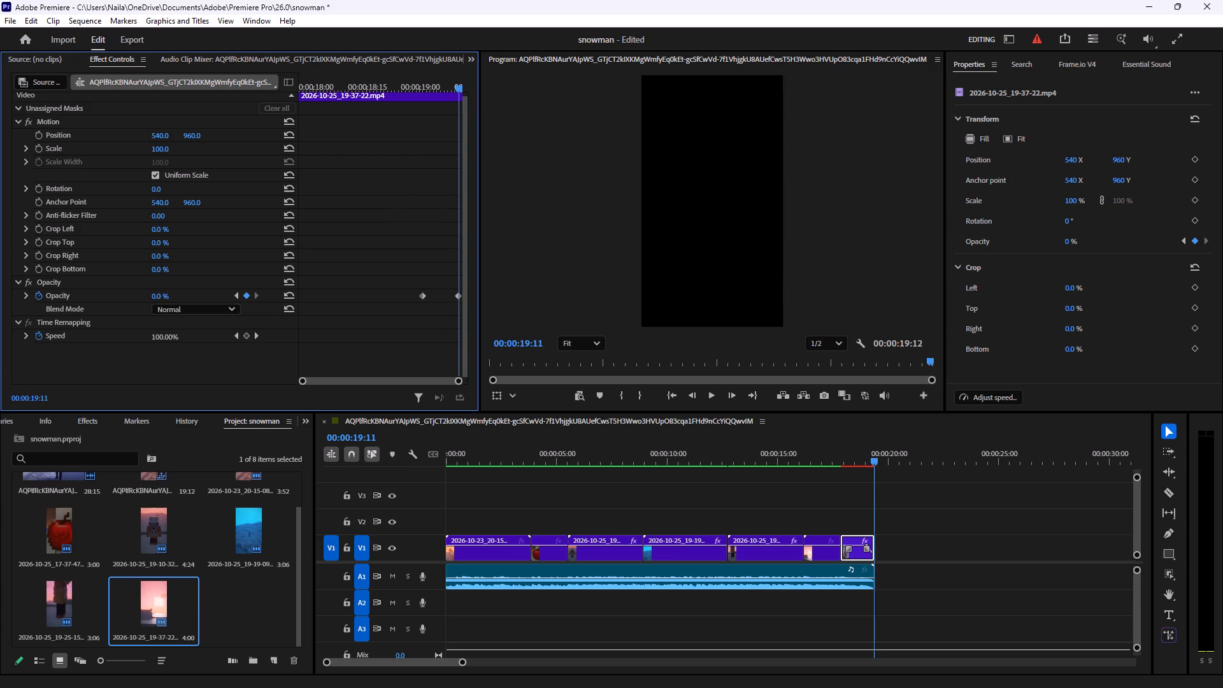
Render the sequence preview and watch the whole video through to the fade-out.
key(Return)
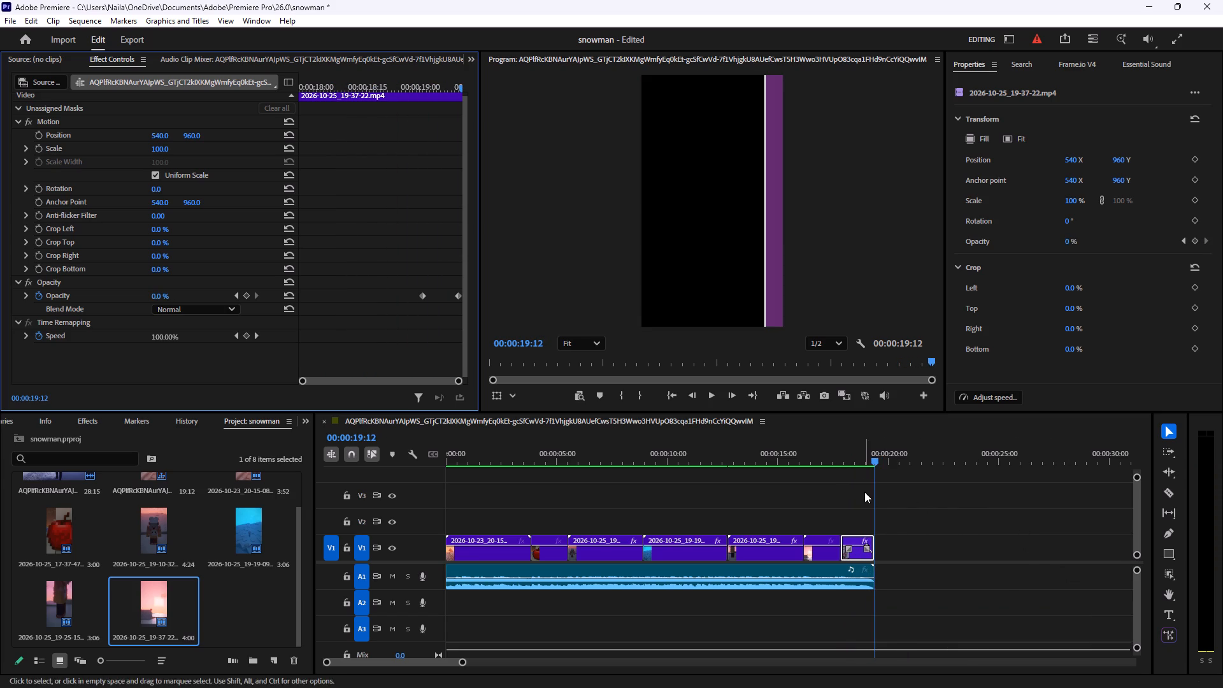
Extend the end of the last clip by 14 frames to its media limit, for a duration of 00:00:02:00.
drag(877, 556, 889, 556)
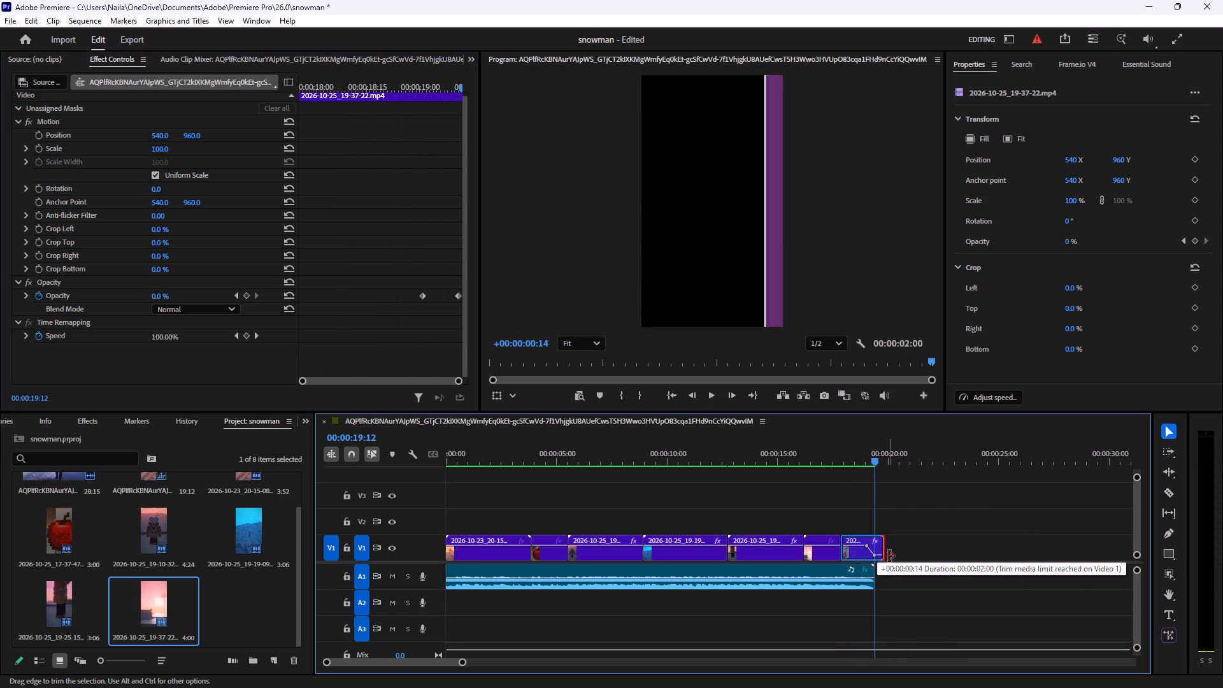
drag(889, 556, 890, 557)
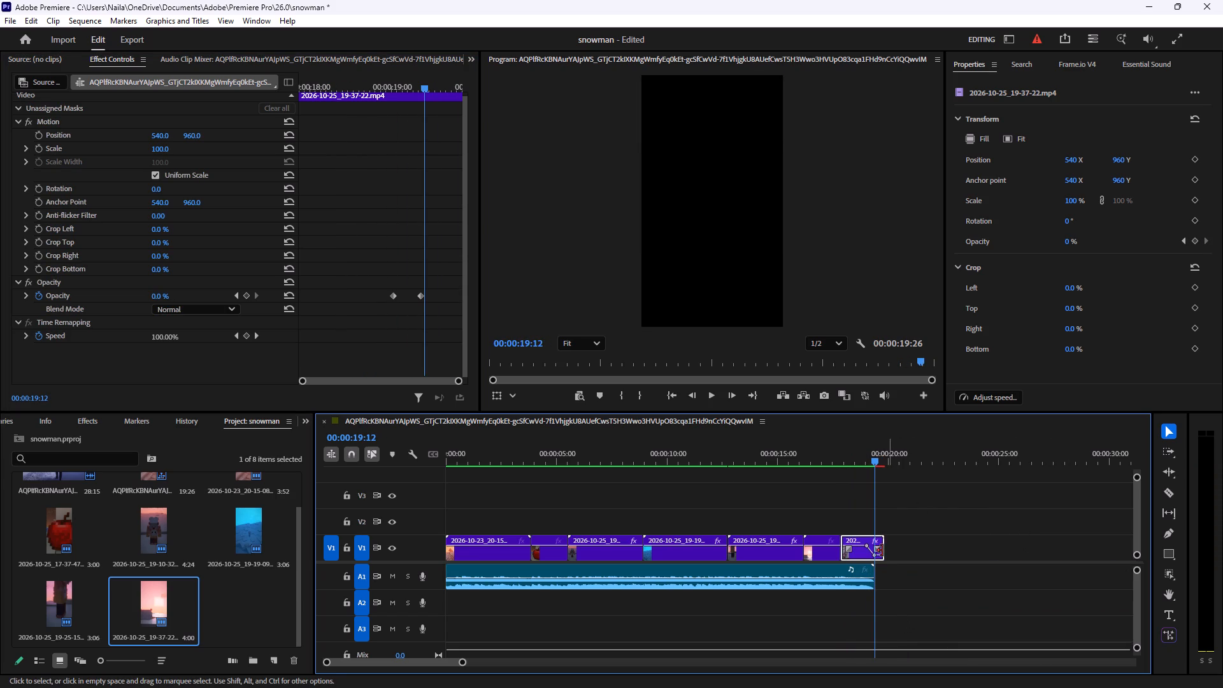
Shift the fade-out by moving the 0% opacity keyframe to the extended clip's end and the 100% keyframe to 00:00:19:12.
drag(420, 296, 465, 307)
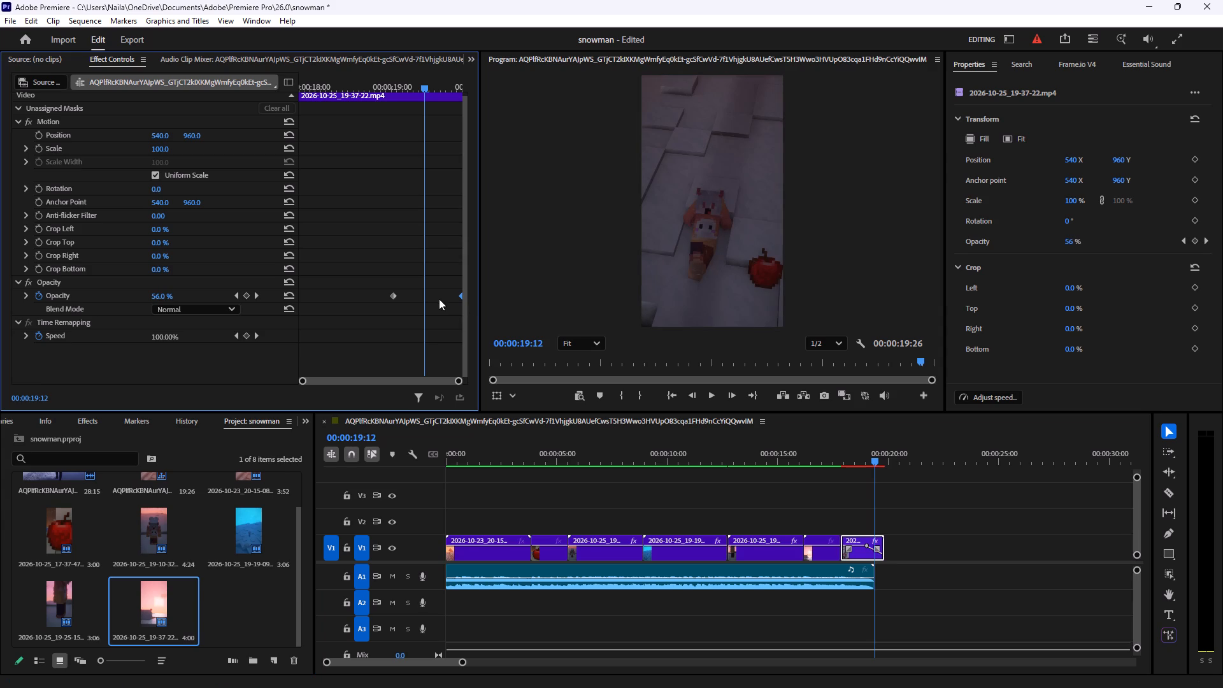
drag(396, 292, 419, 310)
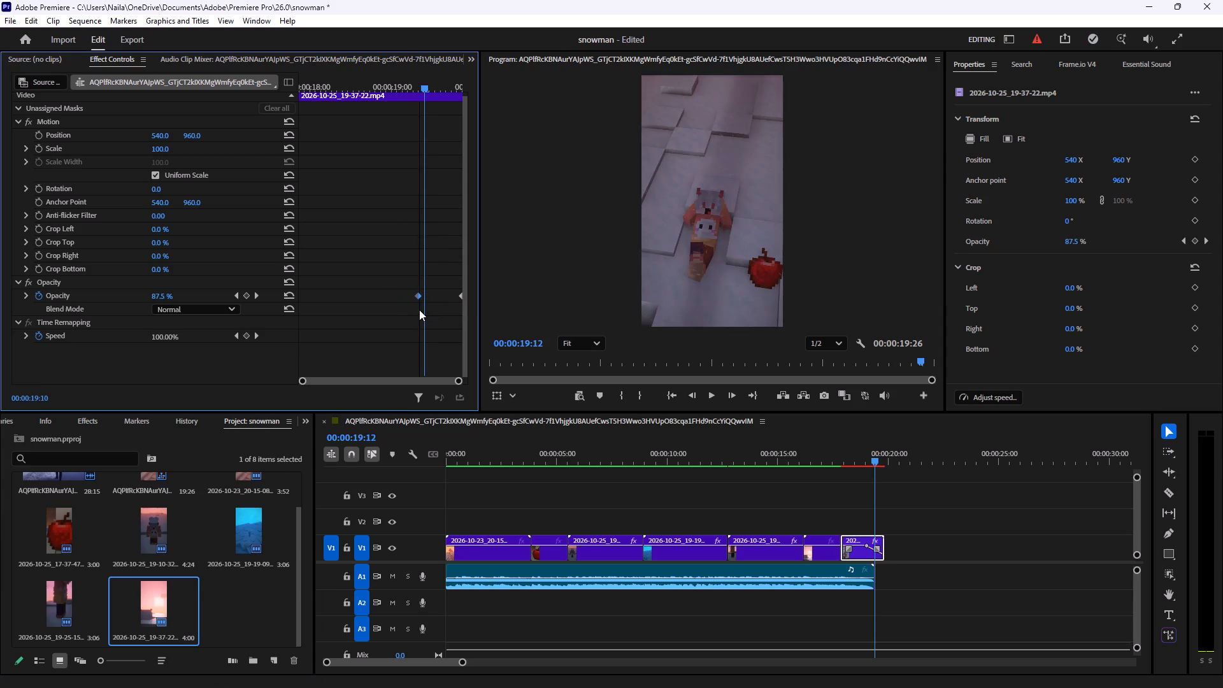
drag(419, 310, 422, 311)
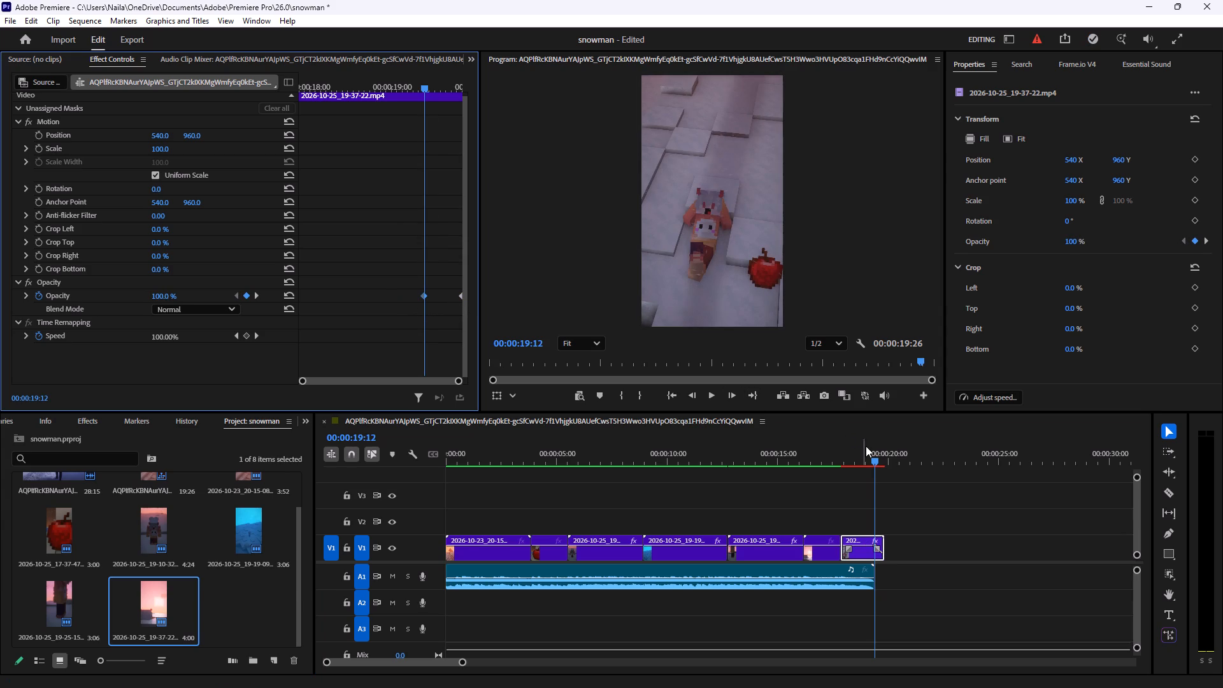
Replay the ending to judge the fade, and move its 100% opacity keyframe earlier to 00:00:19:05.
drag(873, 458, 817, 461)
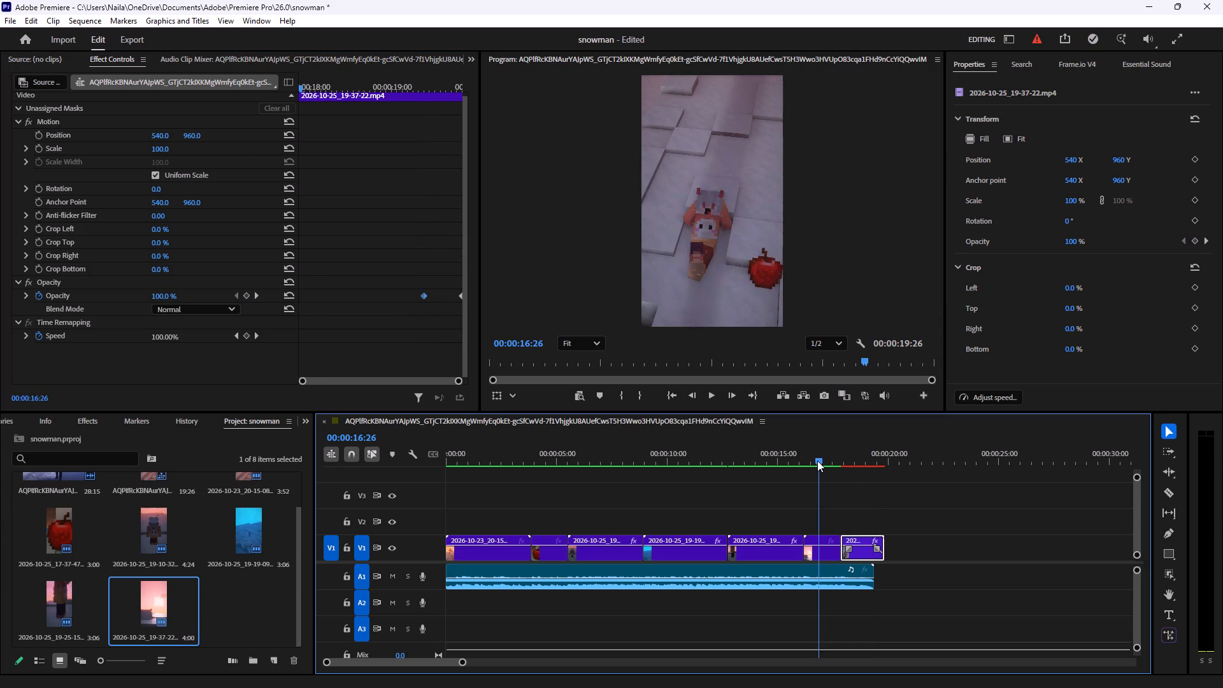
key(space)
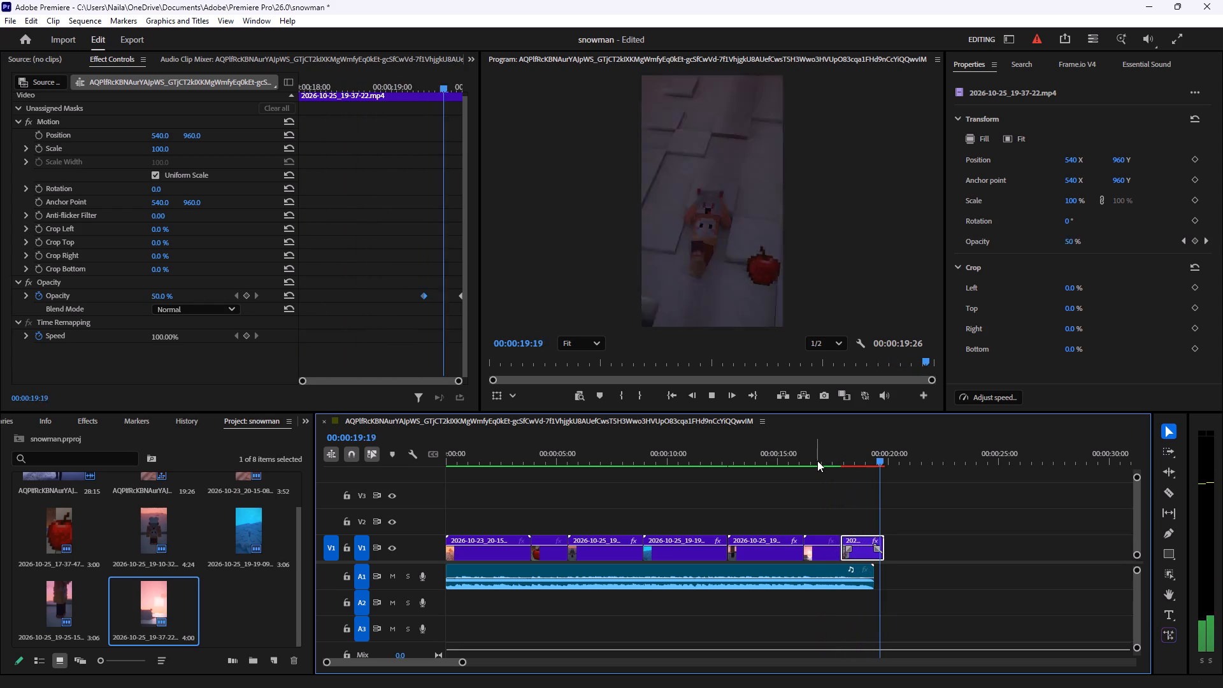
drag(890, 458, 834, 455)
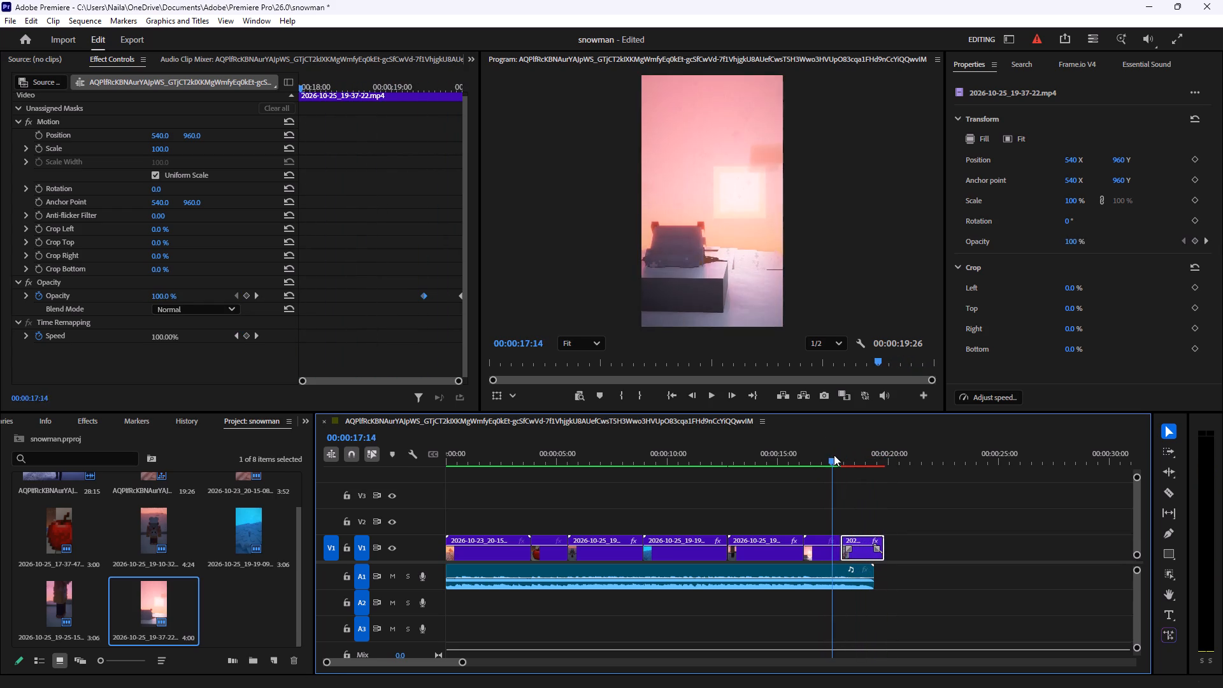
key(space)
key(space)
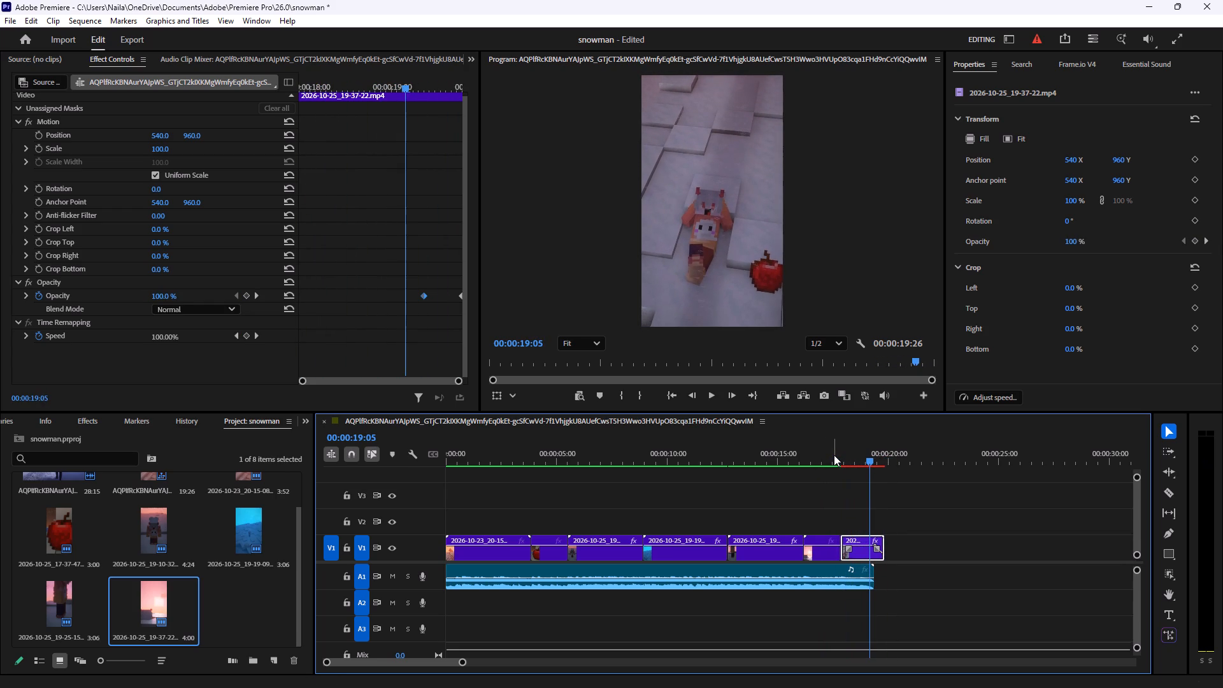
drag(424, 294, 408, 292)
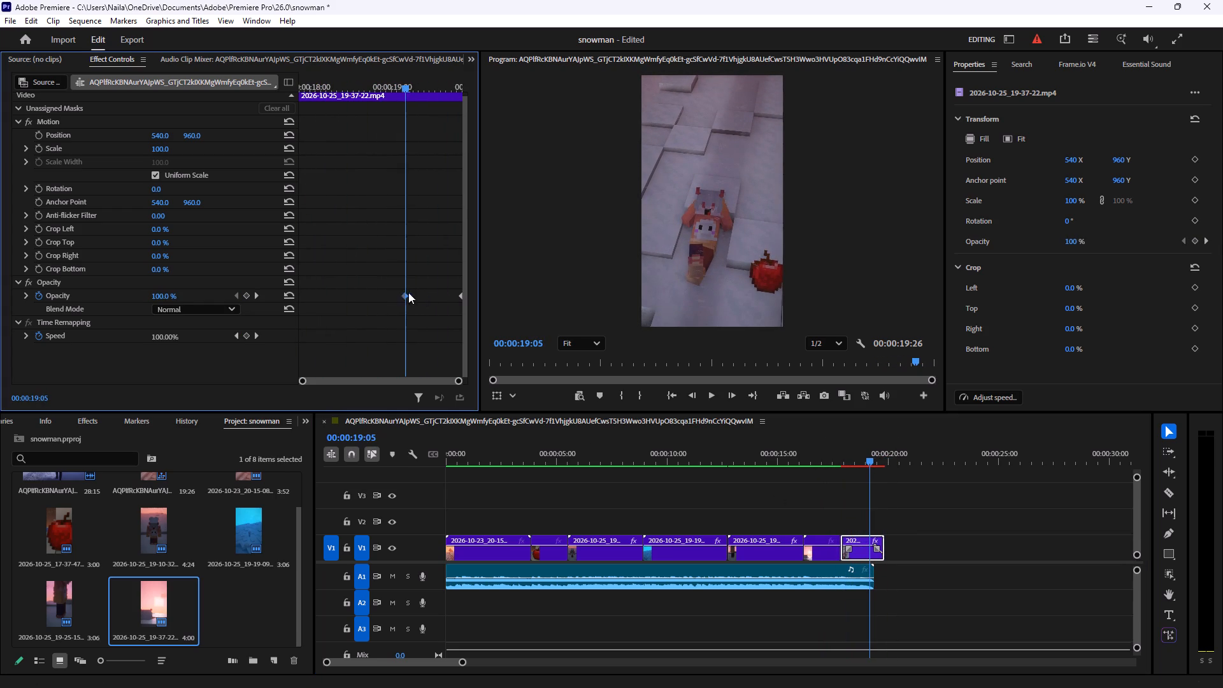
drag(408, 292, 399, 290)
drag(399, 290, 405, 293)
Play back the last shots to check the timing of the adjusted fade-out.
drag(868, 455, 770, 448)
key(space)
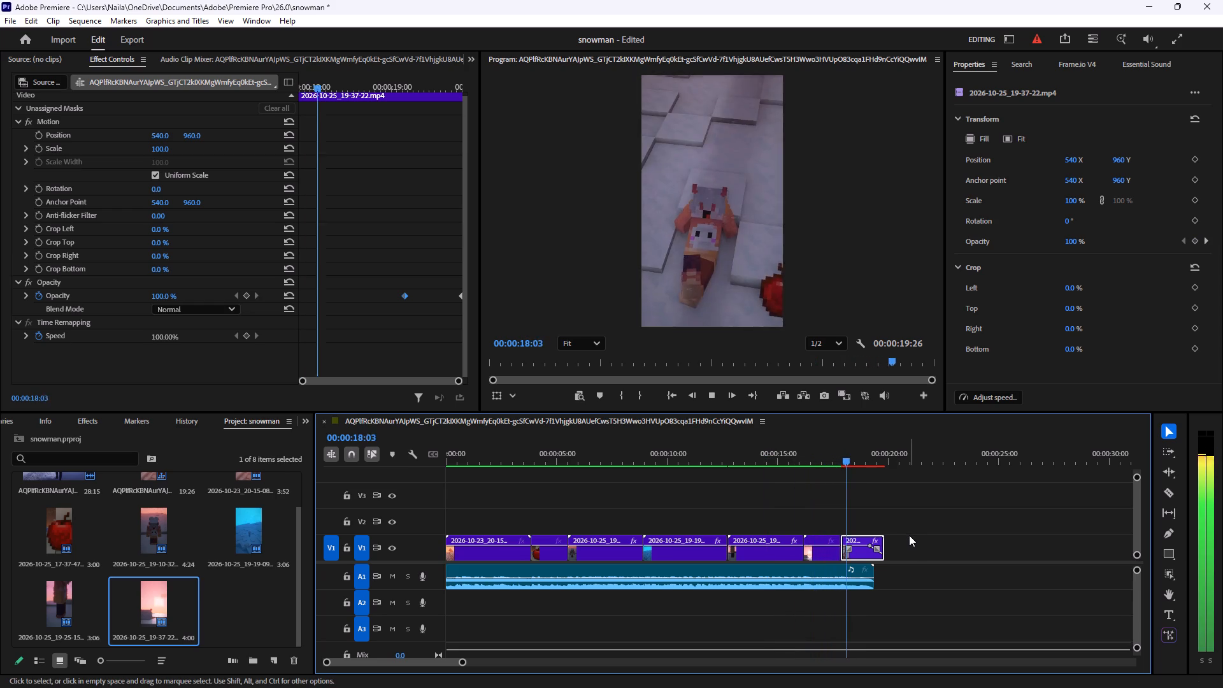
key(space)
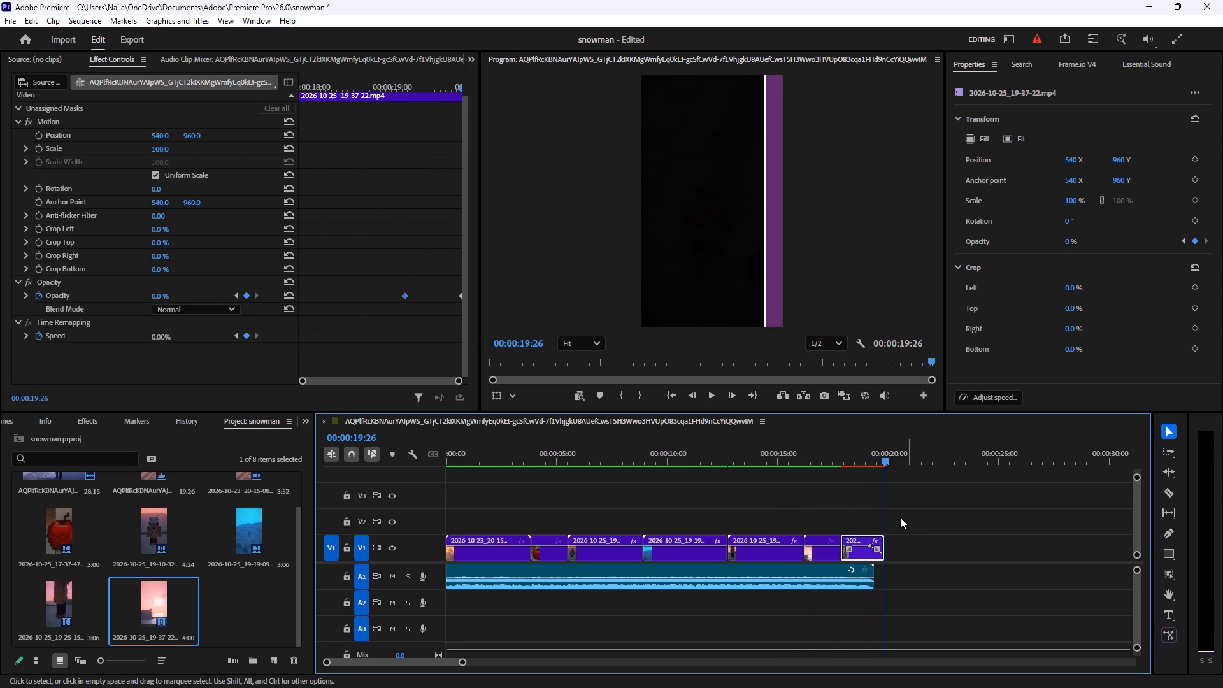
key(space)
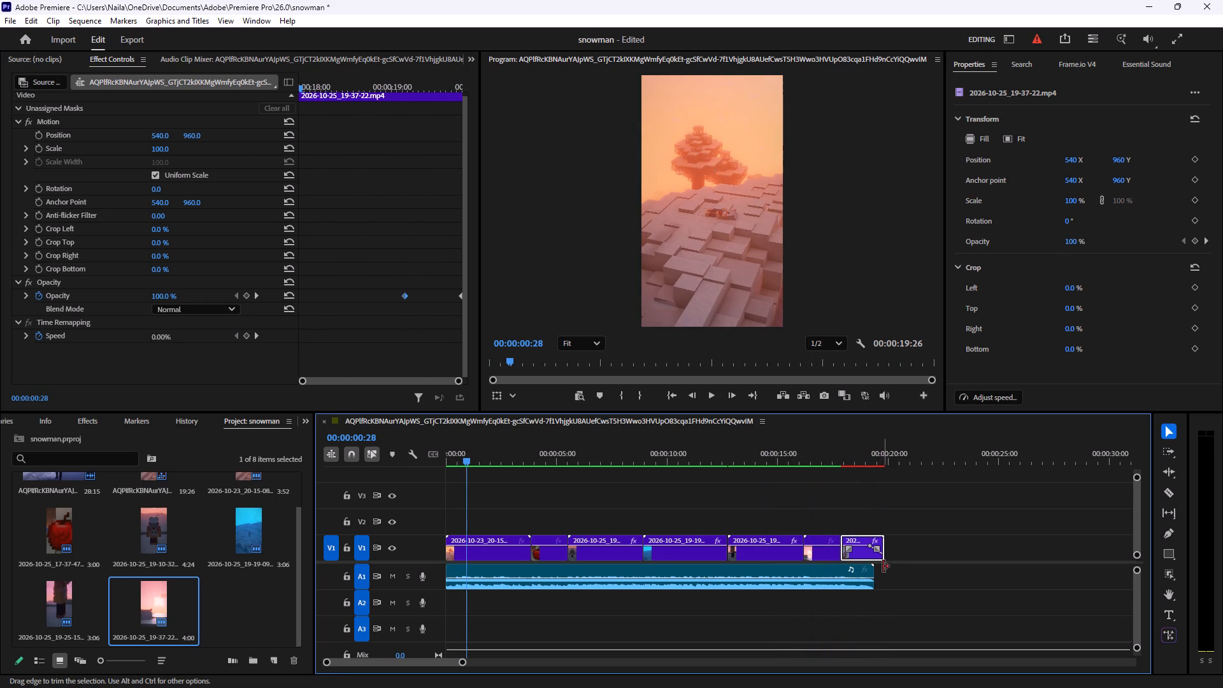
Render the sequence preview, stop its playback and return the playhead to 00:00:00:00.
key(Return)
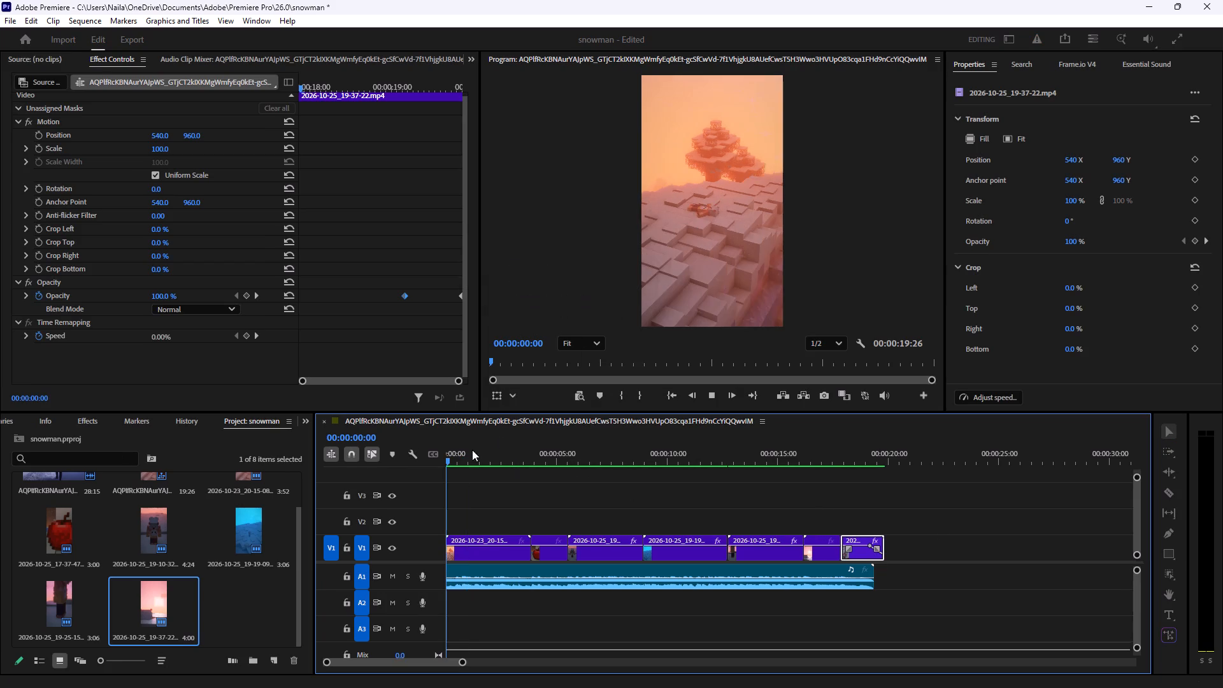
key(space)
drag(465, 454, 464, 454)
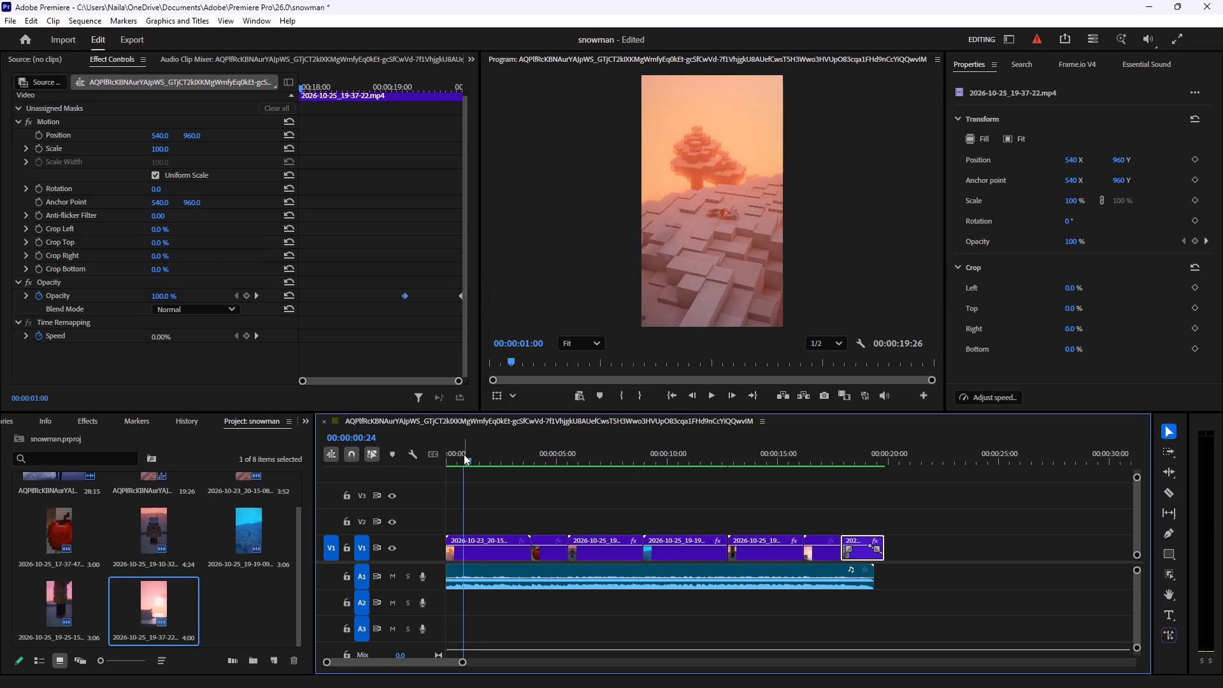
drag(464, 454, 432, 447)
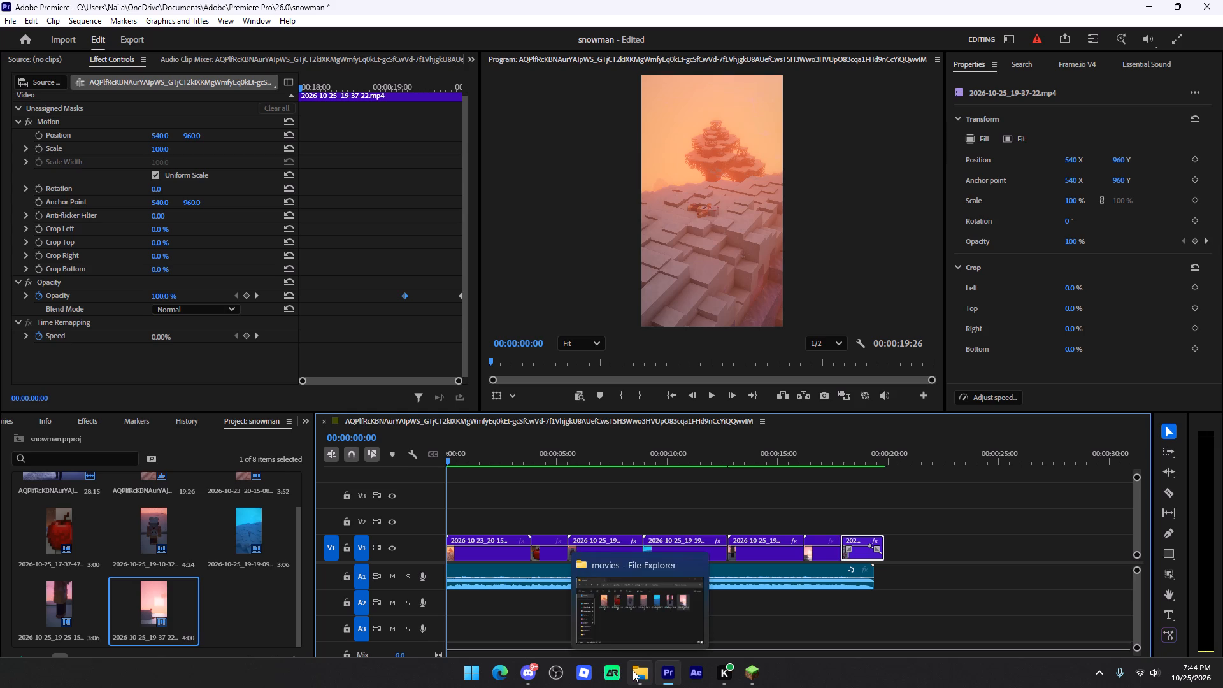
Bring text vid.png from the Downloads folder in File Explorer onto track V2, aligned with the sequence start.
click(633, 670)
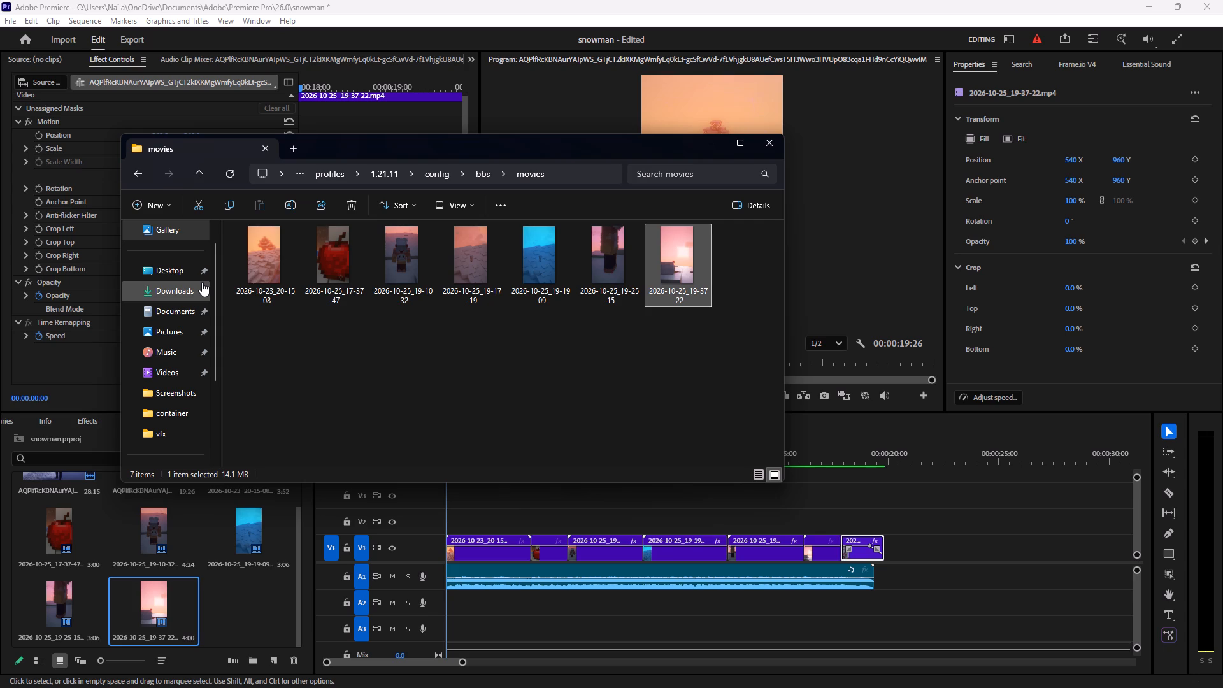
click(169, 296)
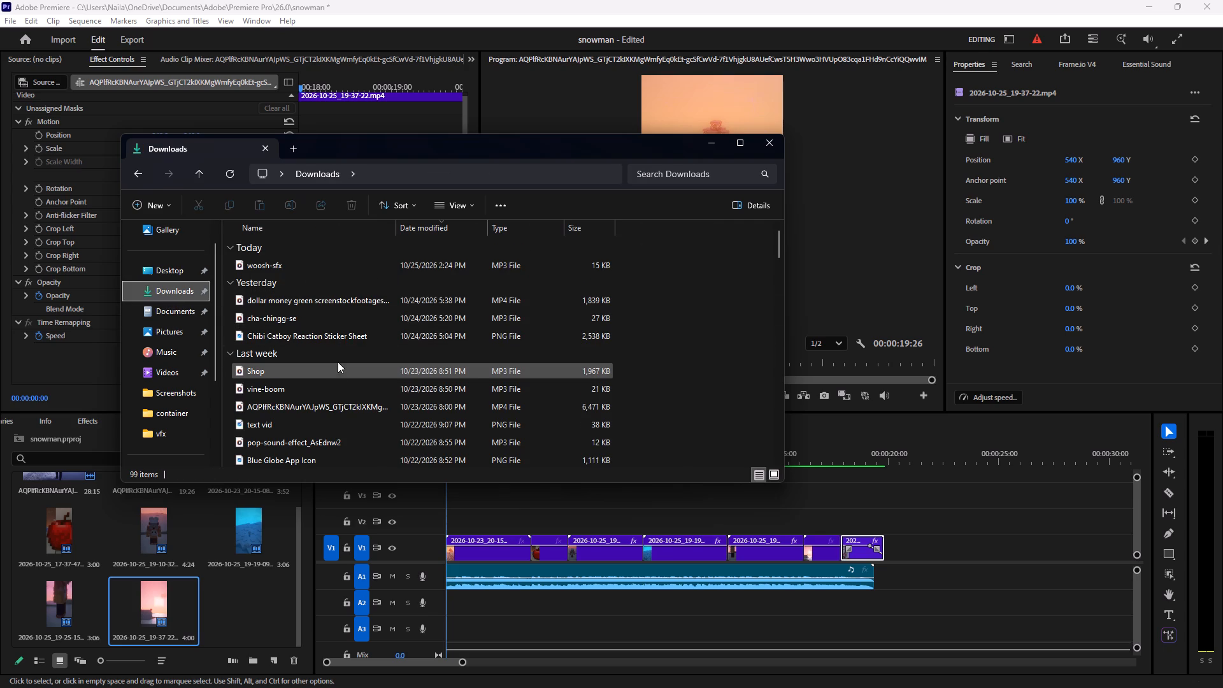
scroll(348, 383, down, 1)
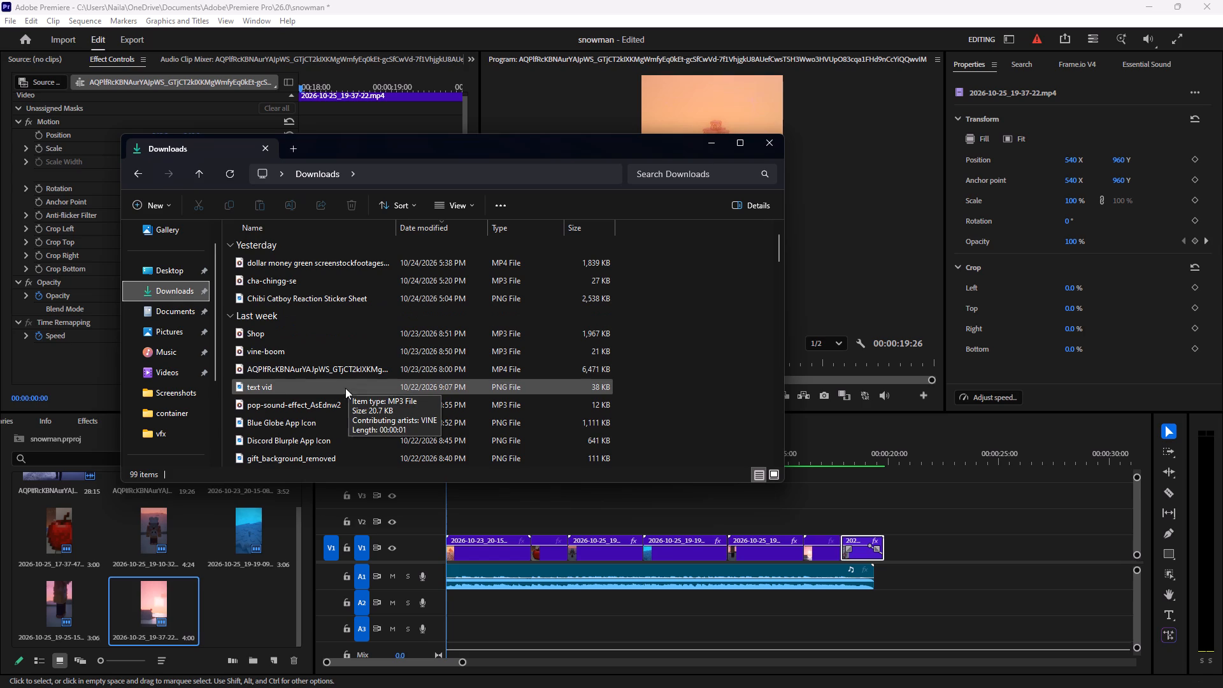
drag(331, 389, 370, 393)
drag(371, 385, 559, 415)
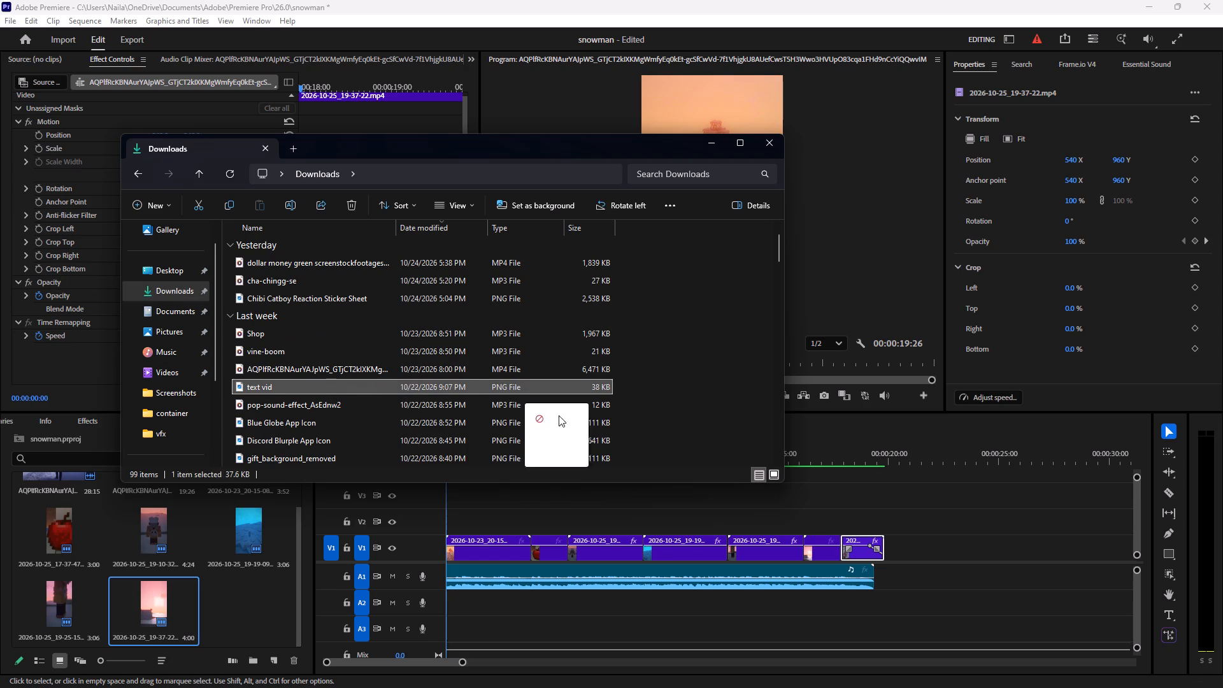
drag(559, 415, 674, 515)
click(800, 501)
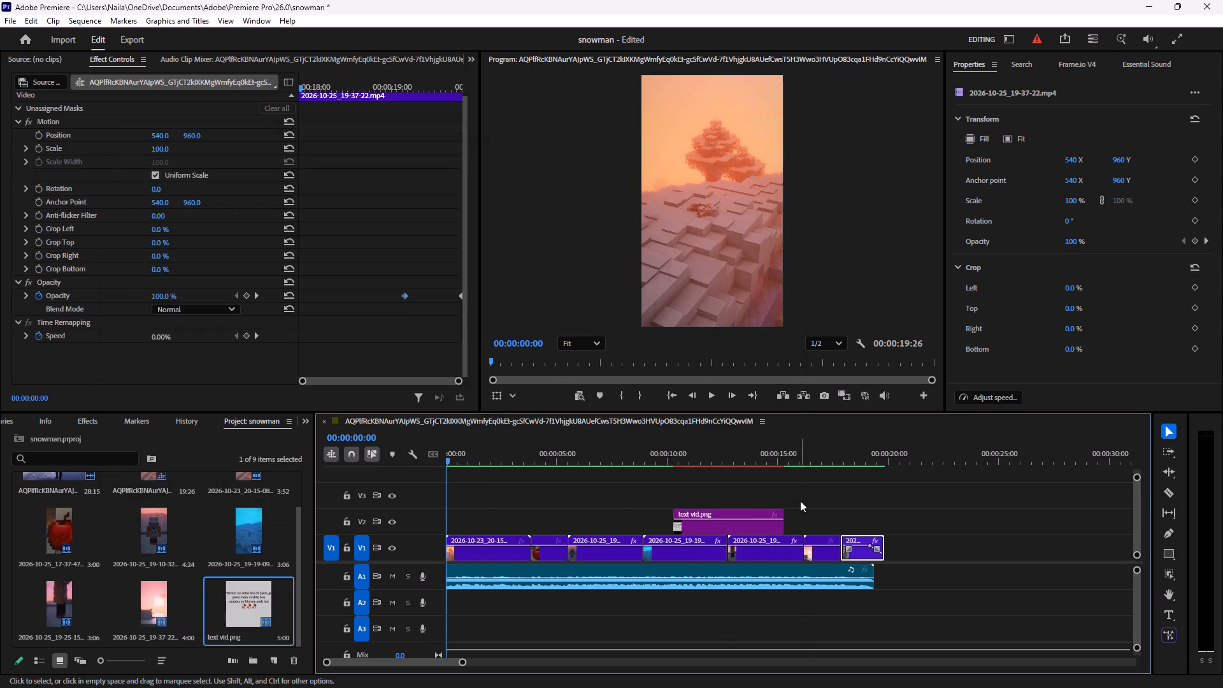
drag(720, 513, 494, 520)
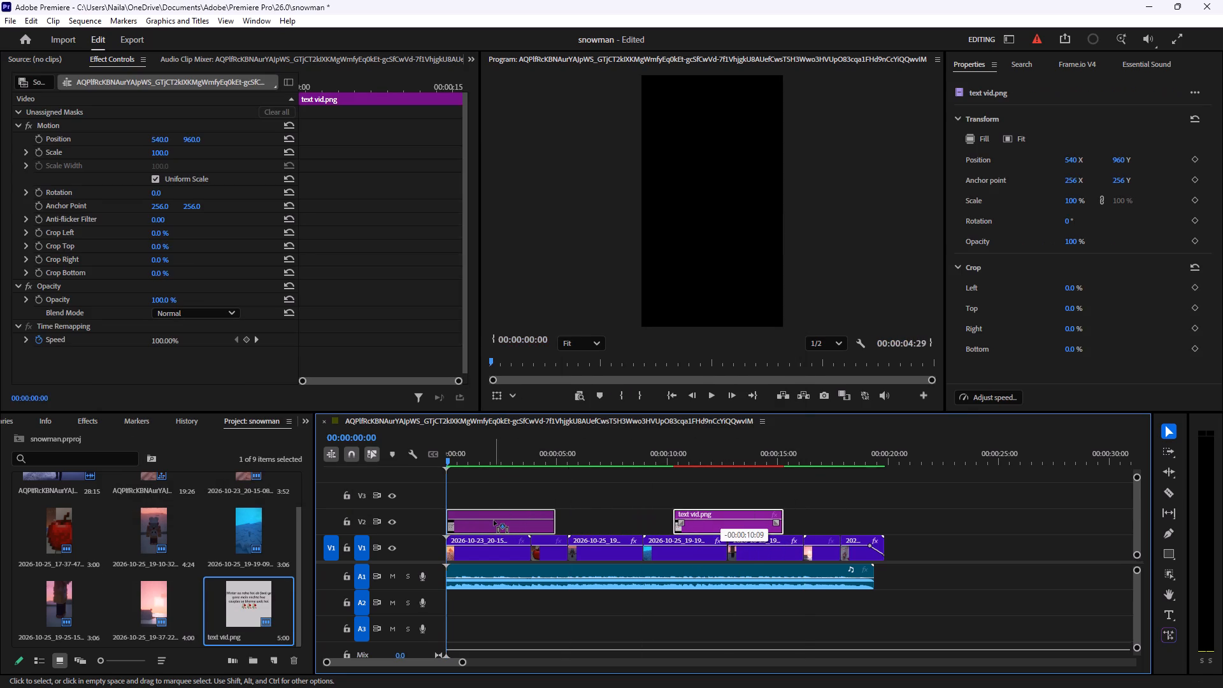
drag(494, 520, 489, 519)
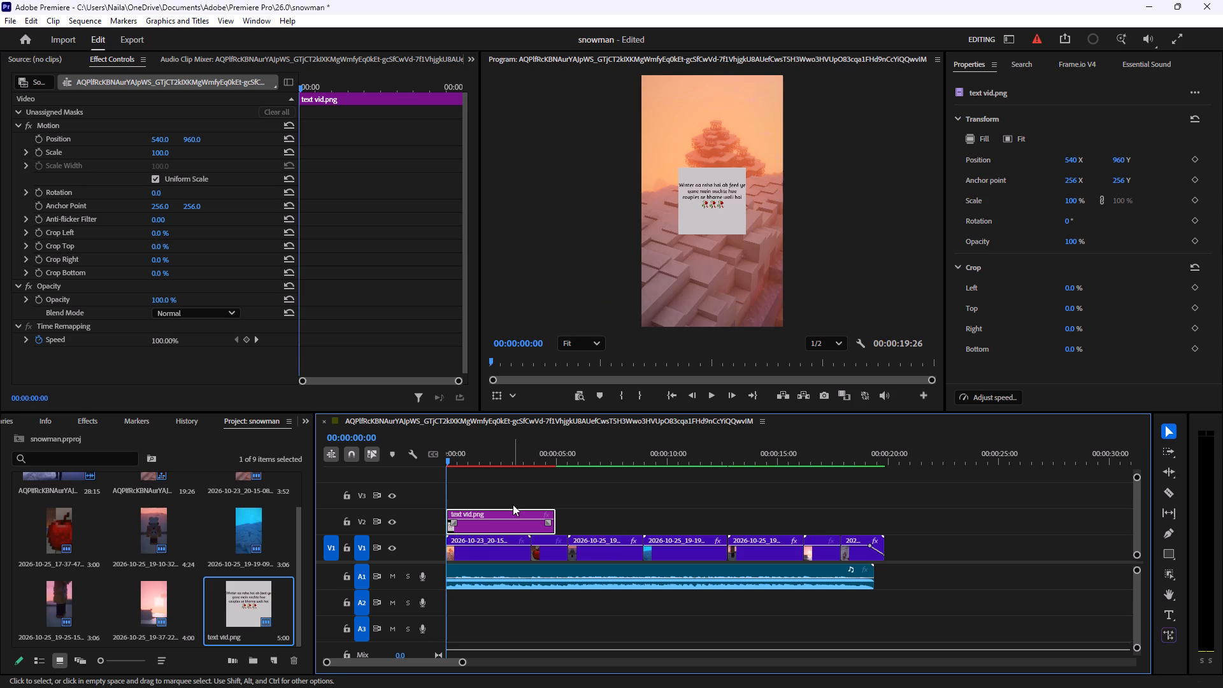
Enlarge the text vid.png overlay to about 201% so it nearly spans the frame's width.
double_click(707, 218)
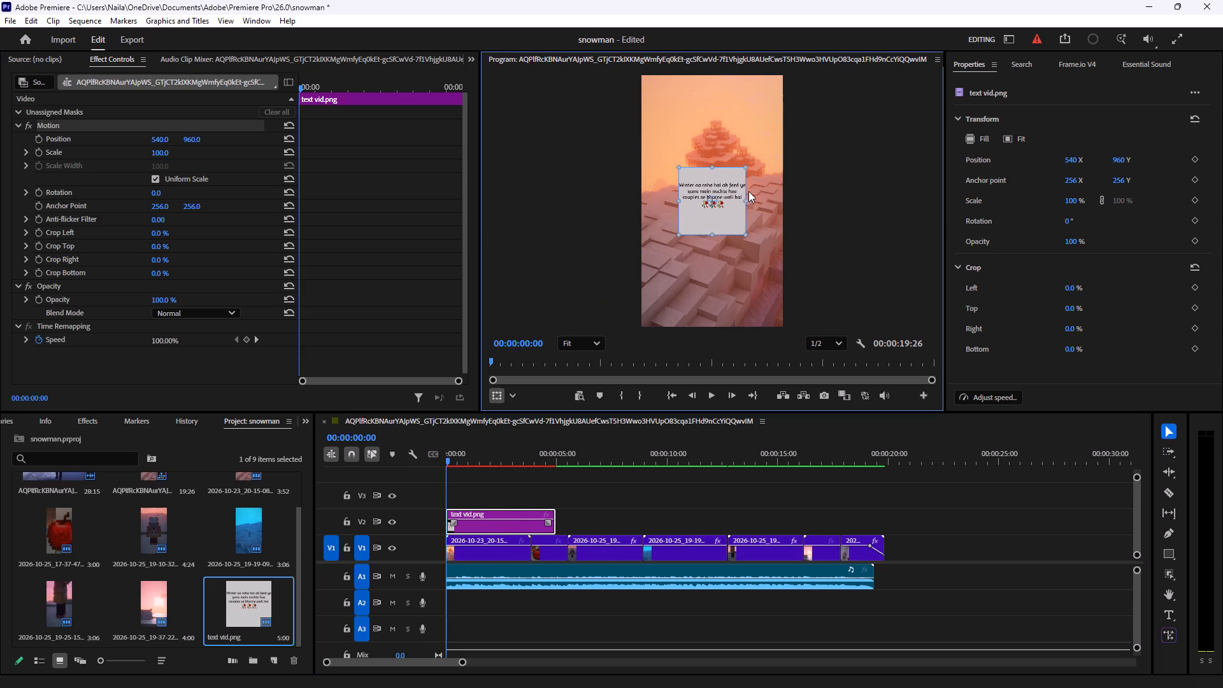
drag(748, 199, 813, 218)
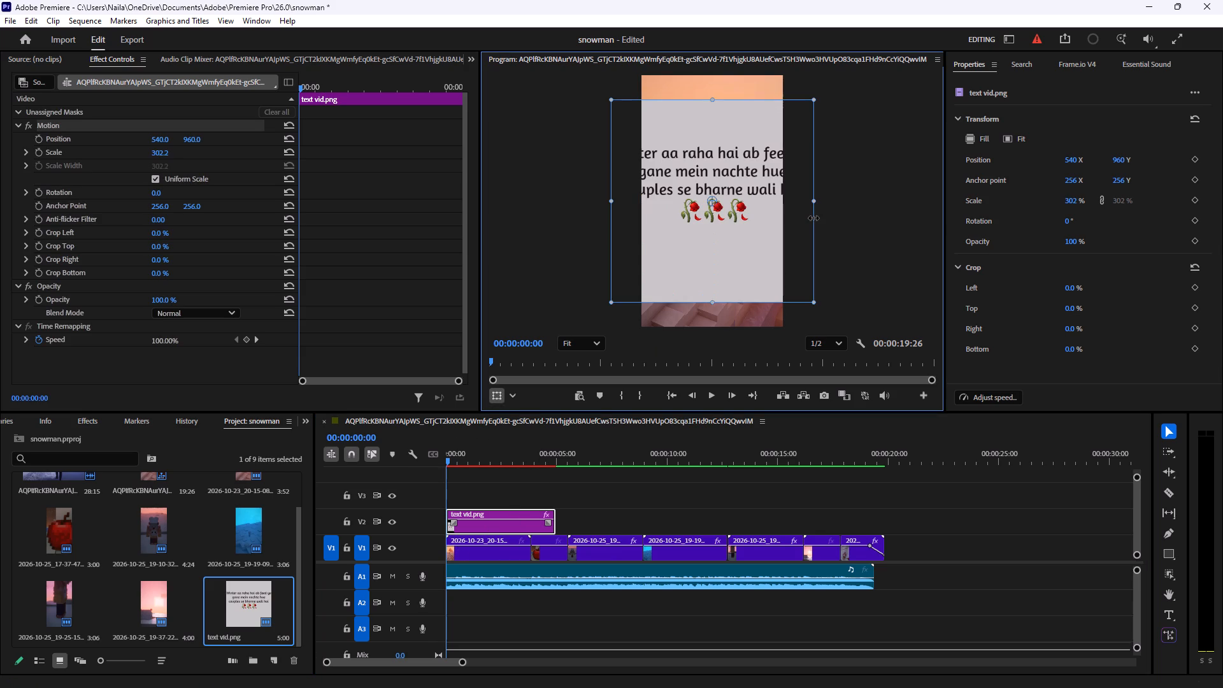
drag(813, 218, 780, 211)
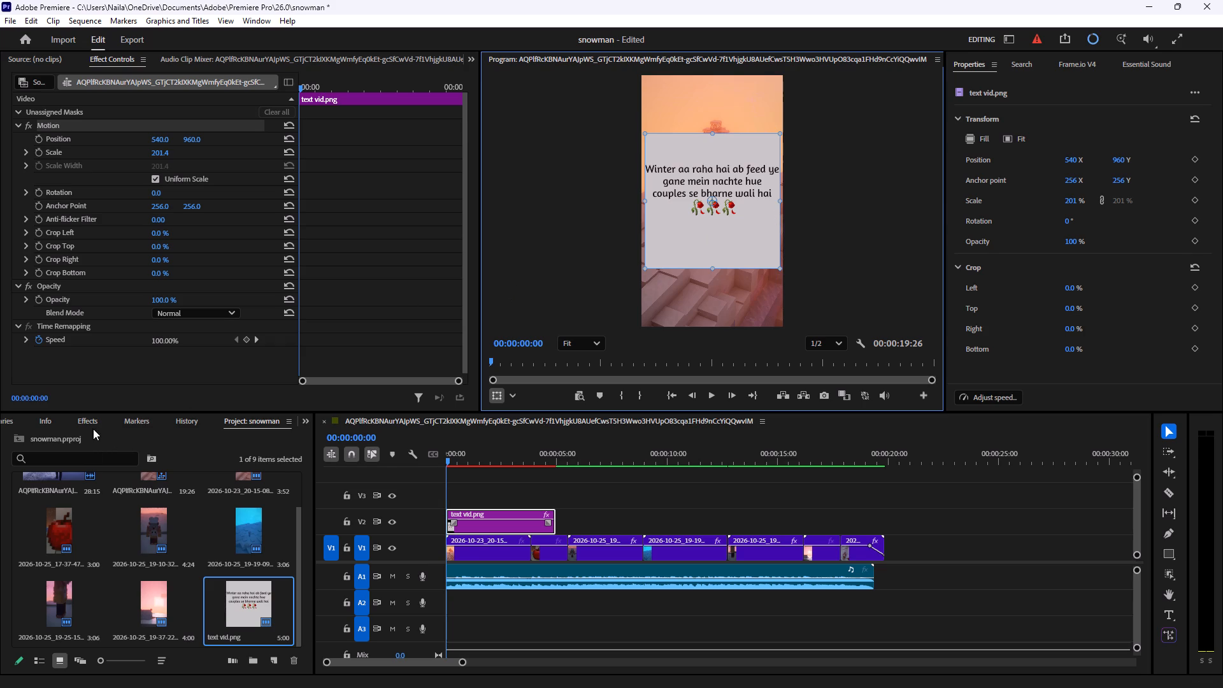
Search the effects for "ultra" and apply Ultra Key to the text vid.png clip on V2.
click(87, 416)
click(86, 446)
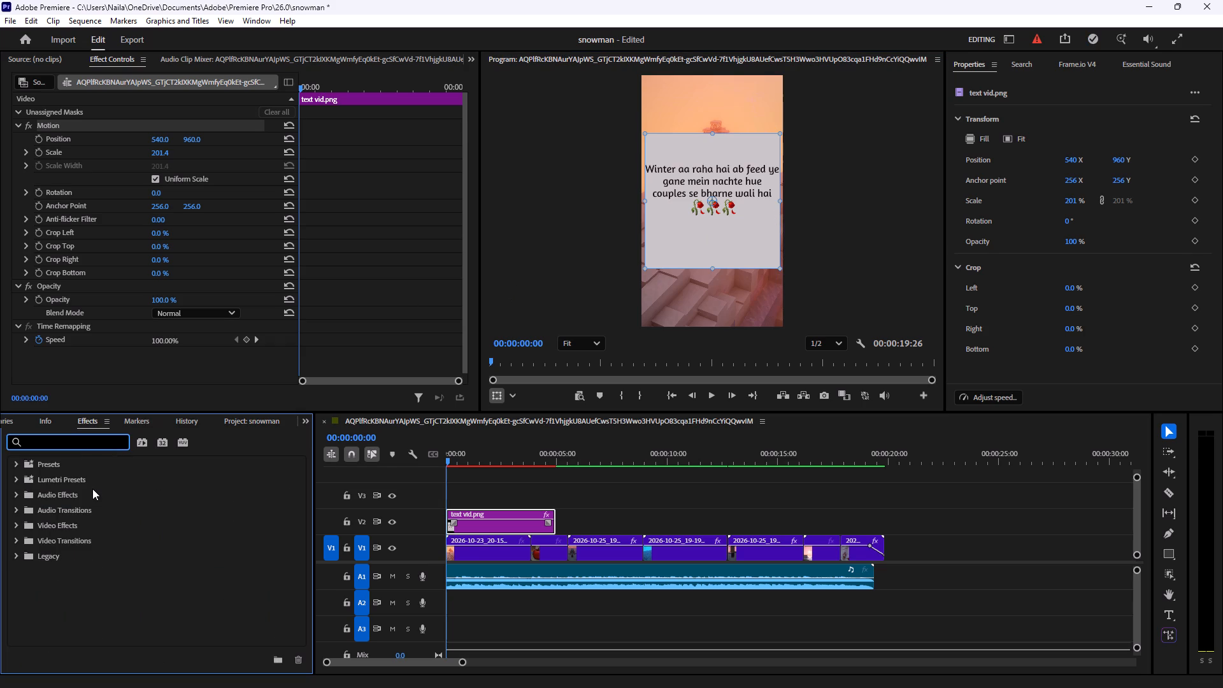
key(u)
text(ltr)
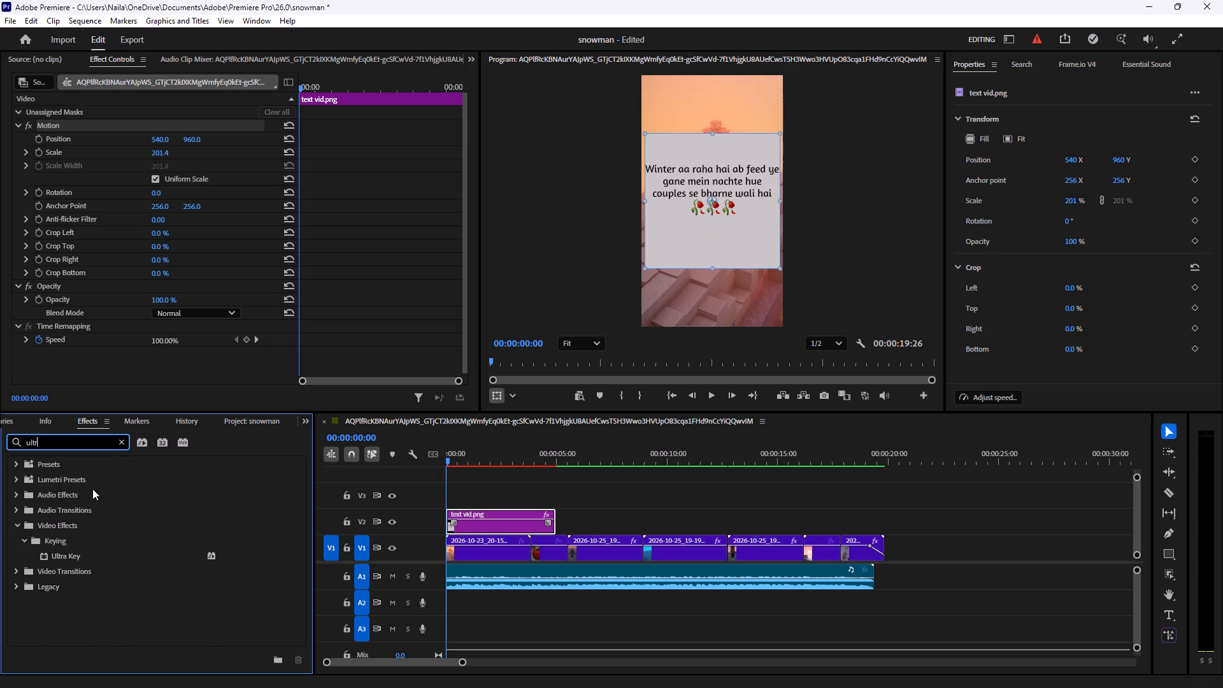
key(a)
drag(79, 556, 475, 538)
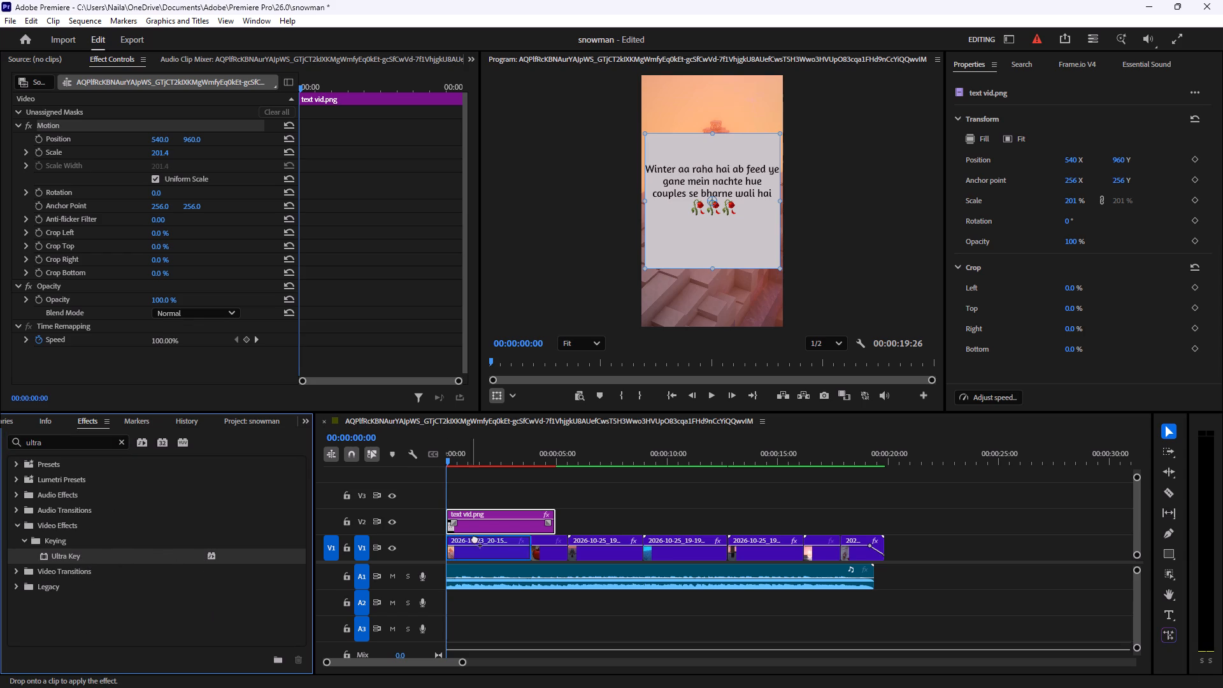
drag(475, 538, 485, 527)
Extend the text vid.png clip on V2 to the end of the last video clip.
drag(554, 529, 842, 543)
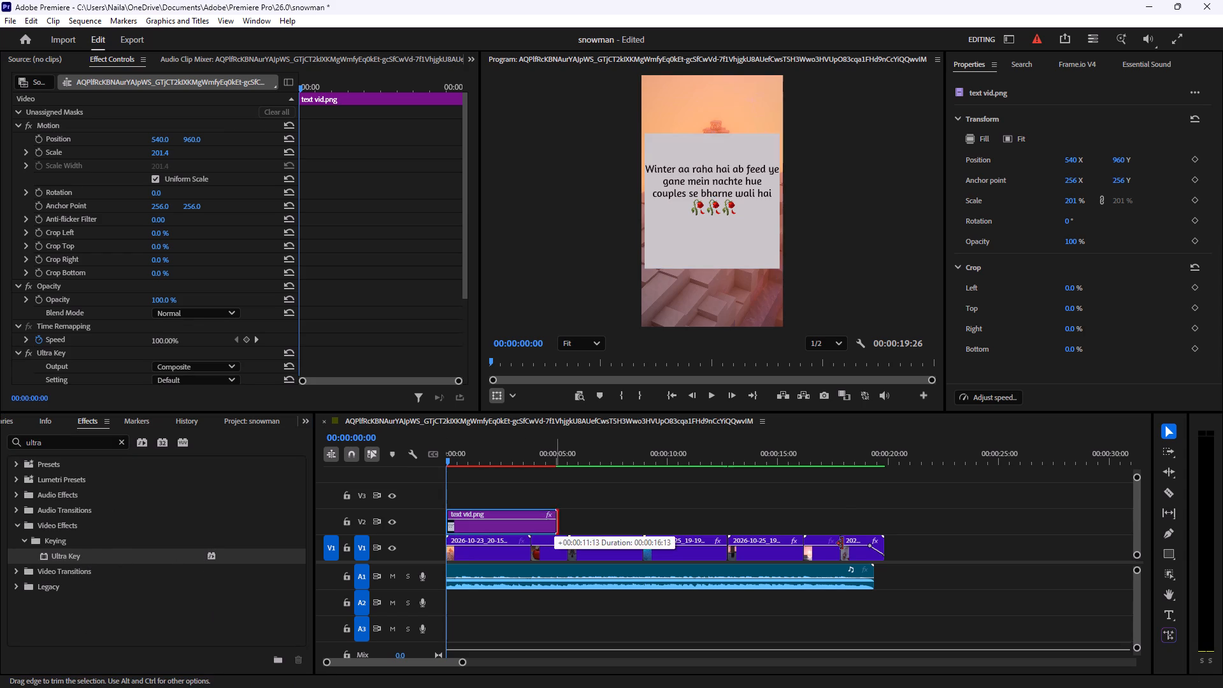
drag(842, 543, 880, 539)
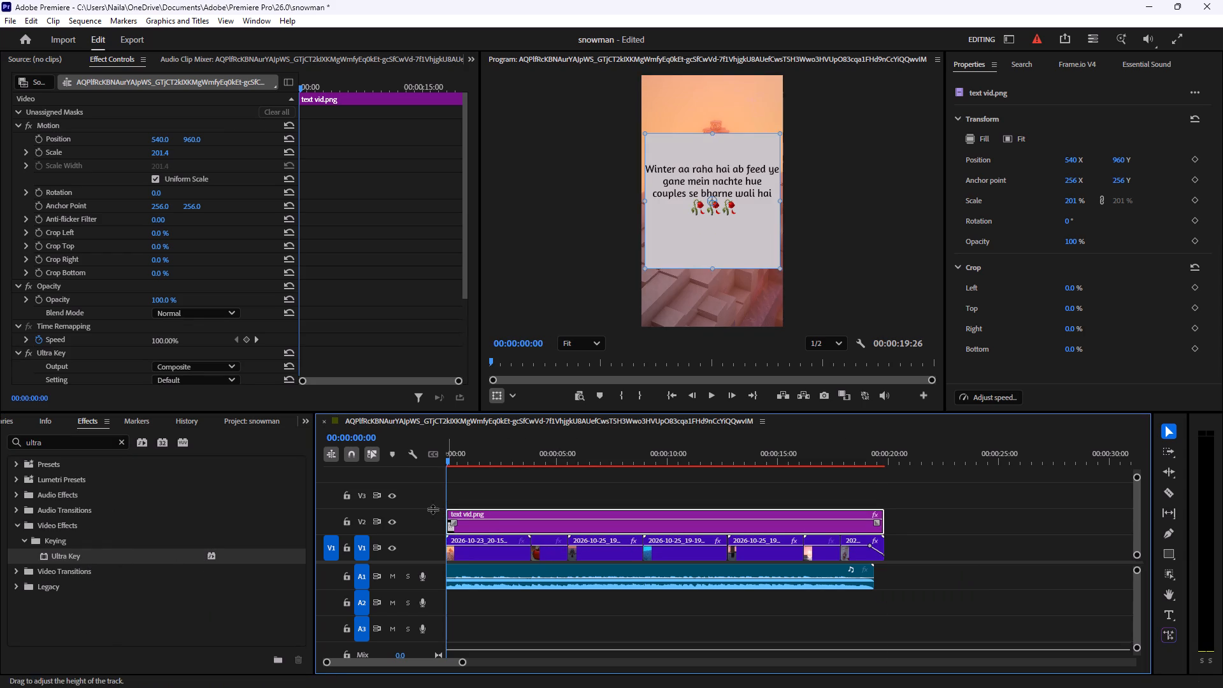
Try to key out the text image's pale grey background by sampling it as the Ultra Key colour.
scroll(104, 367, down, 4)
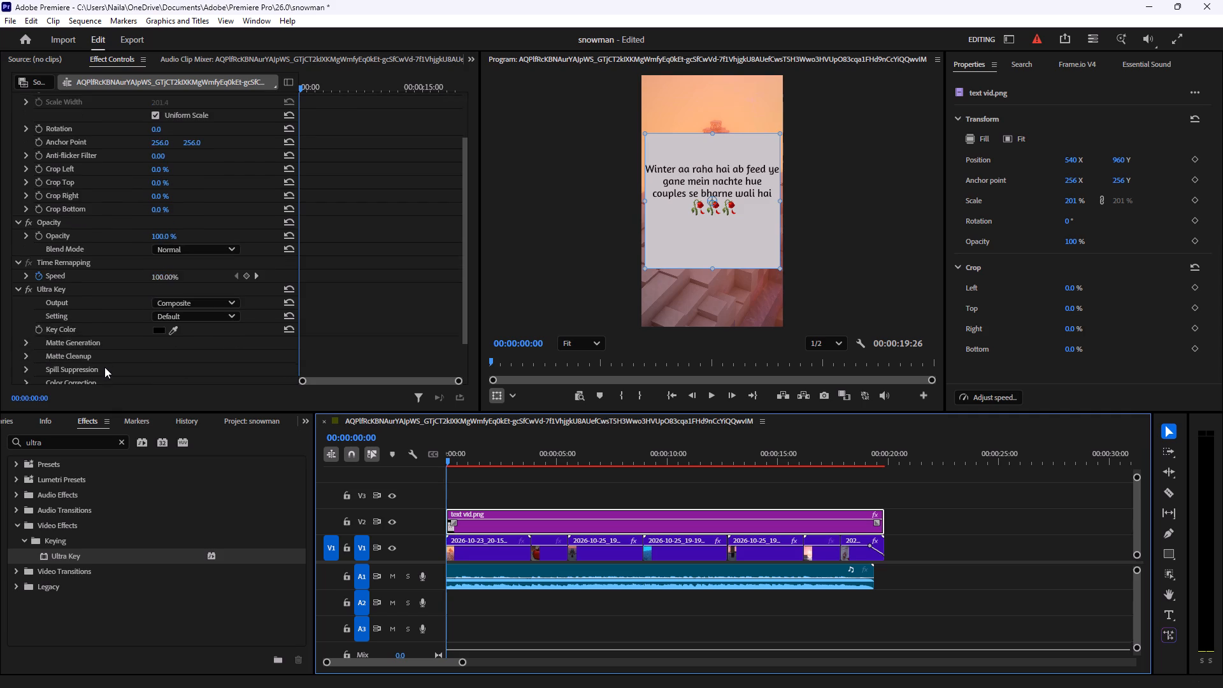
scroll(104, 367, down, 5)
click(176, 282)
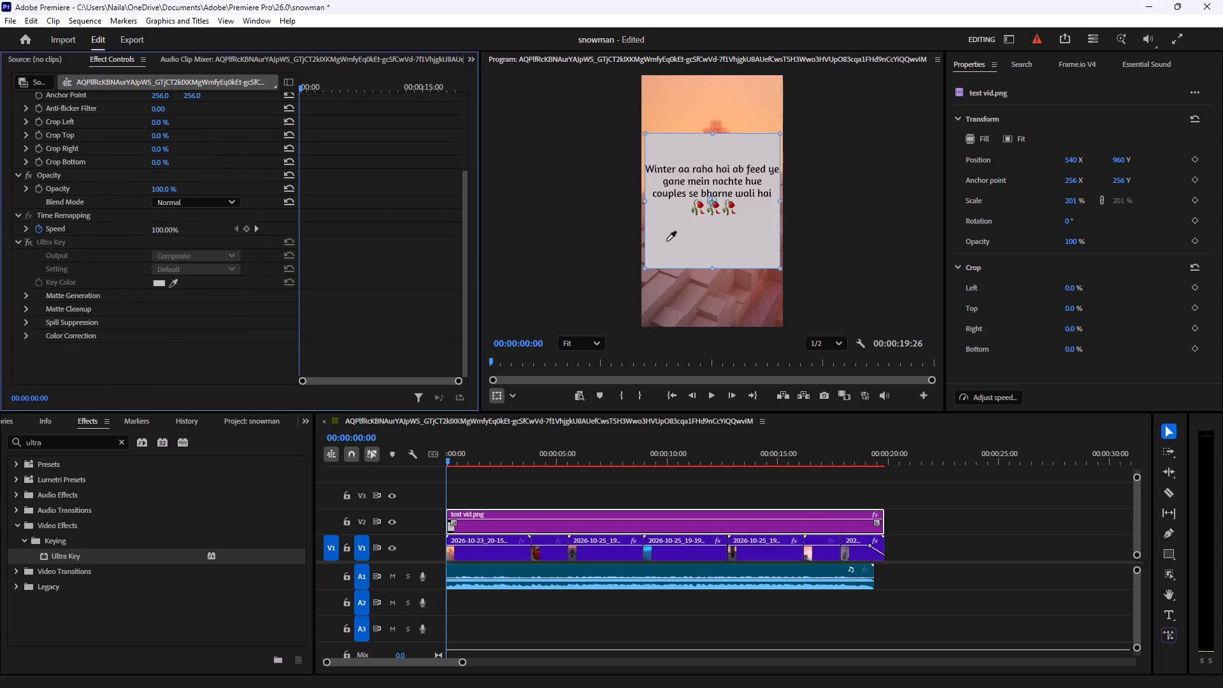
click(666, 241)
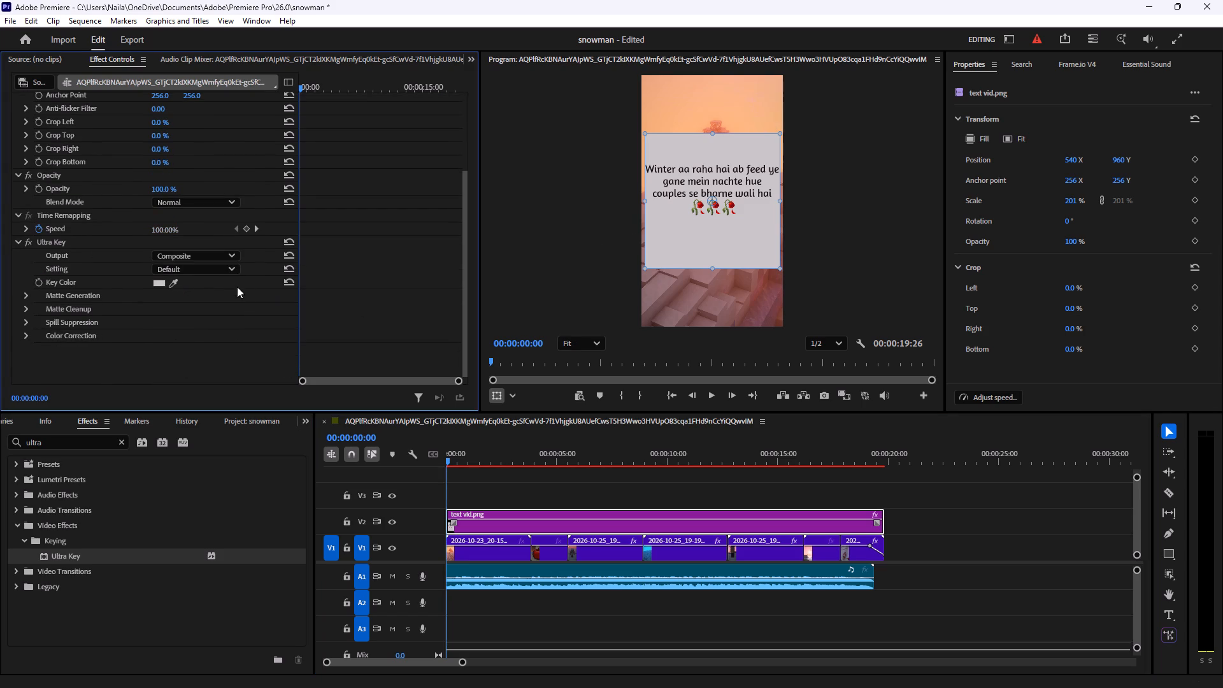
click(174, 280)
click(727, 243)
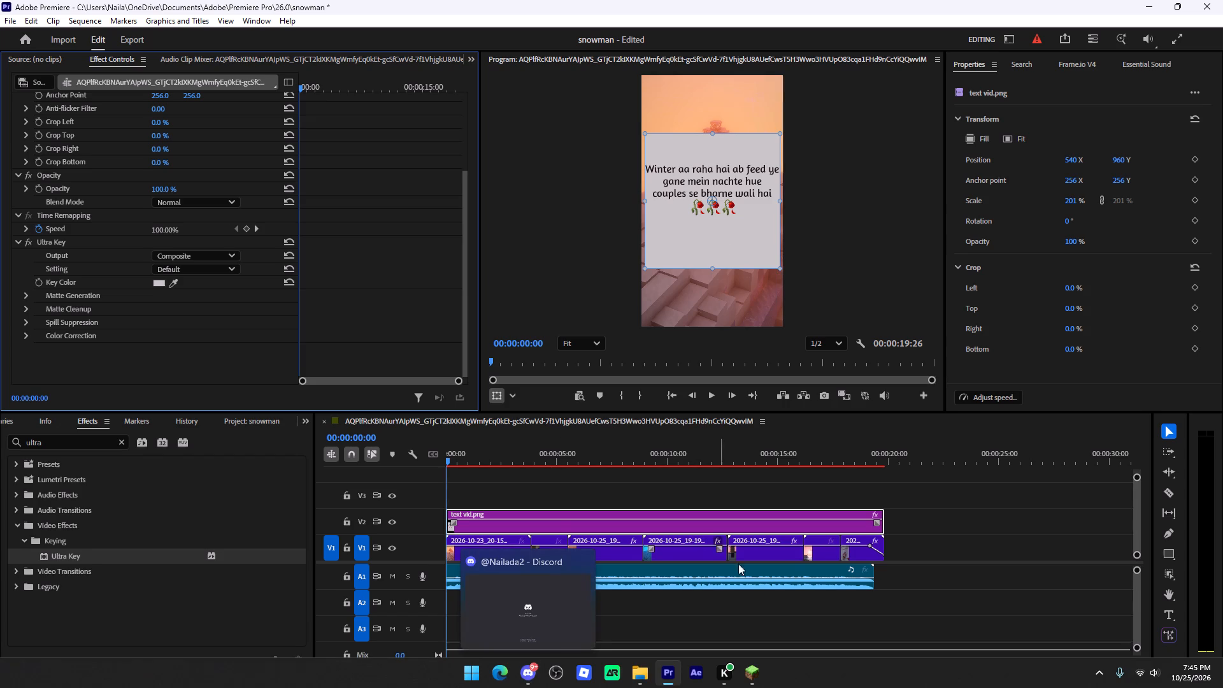
Delete the text vid.png clip from track V2.
key(Delete)
click(710, 522)
key(Delete)
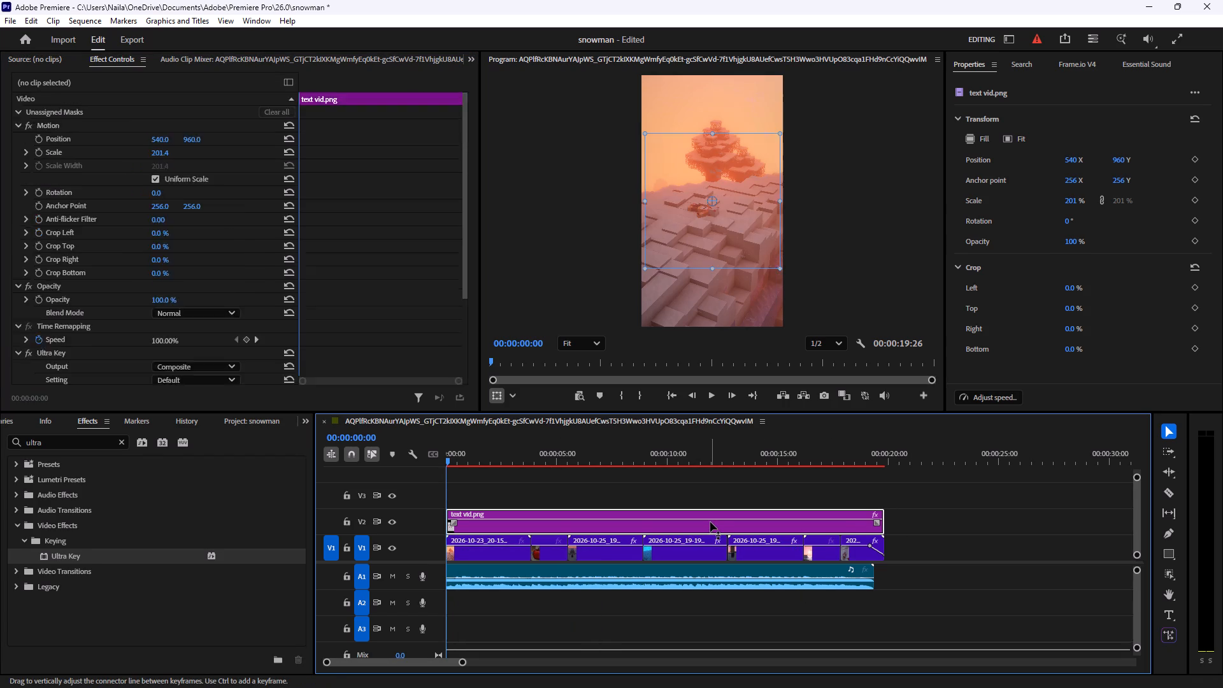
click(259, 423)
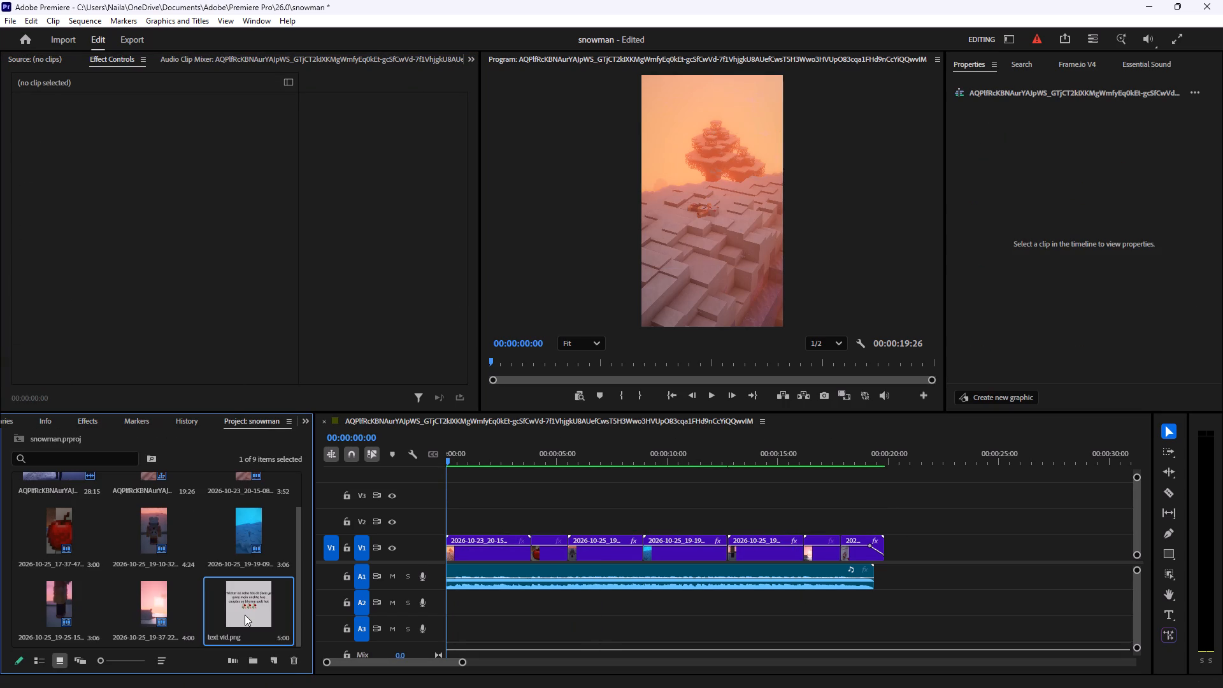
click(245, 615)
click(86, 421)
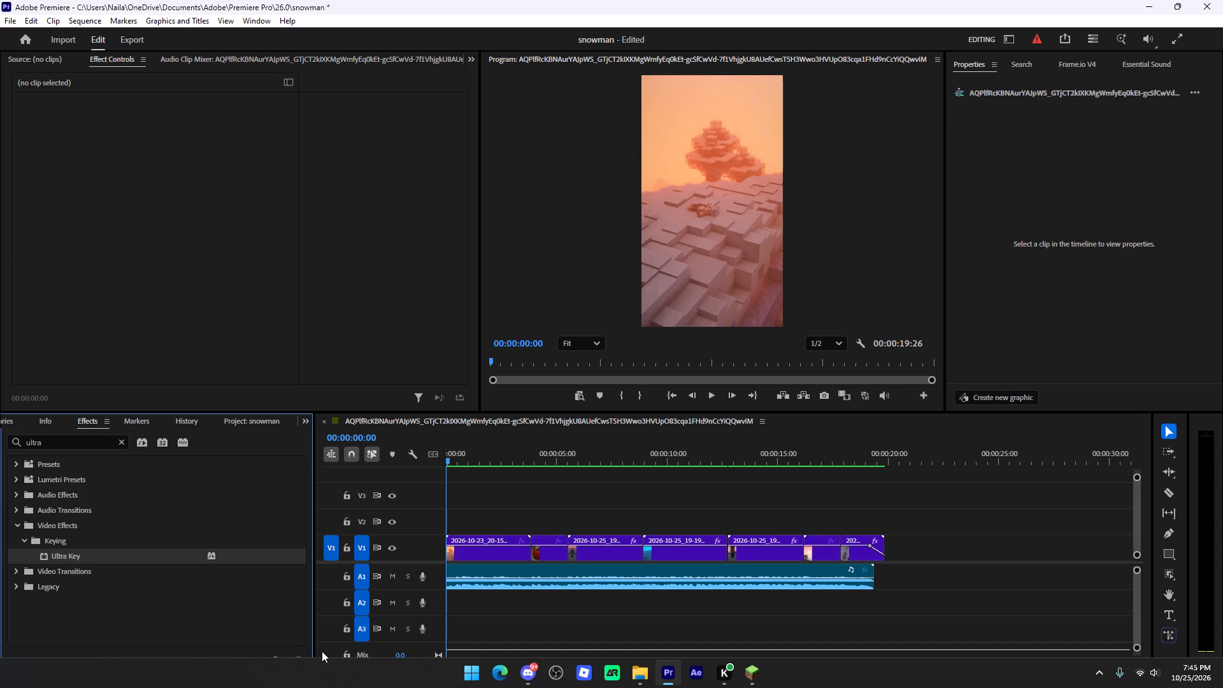
Switch to the Edge browser.
click(499, 664)
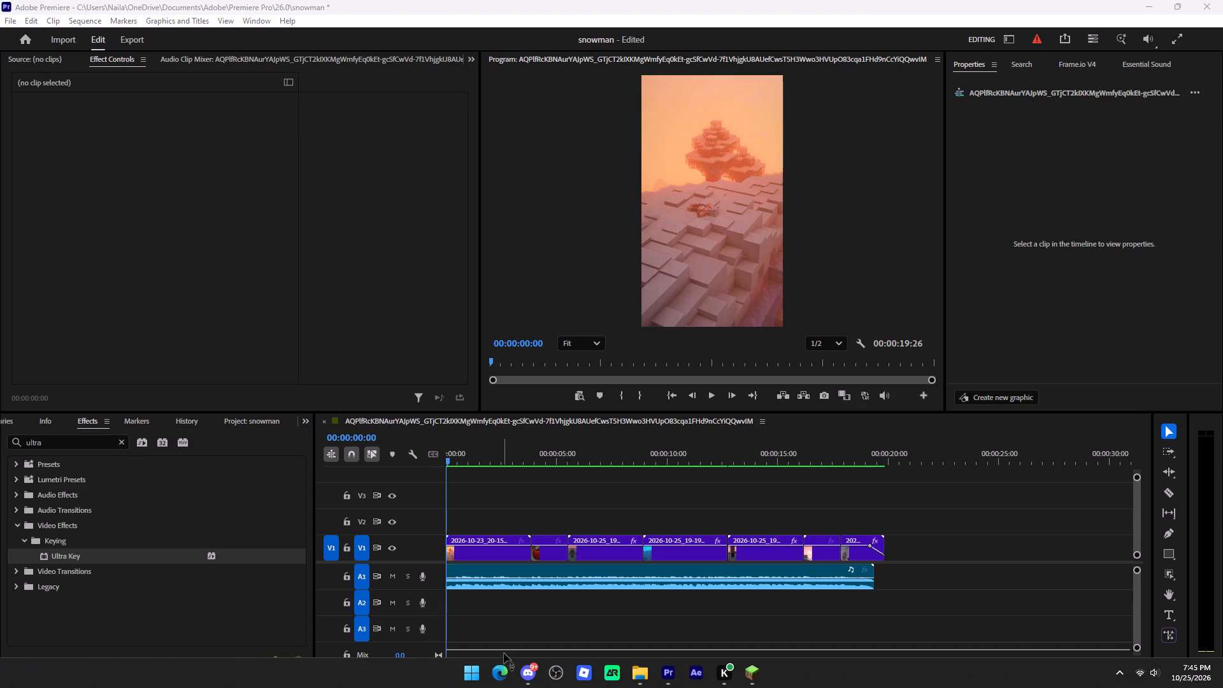